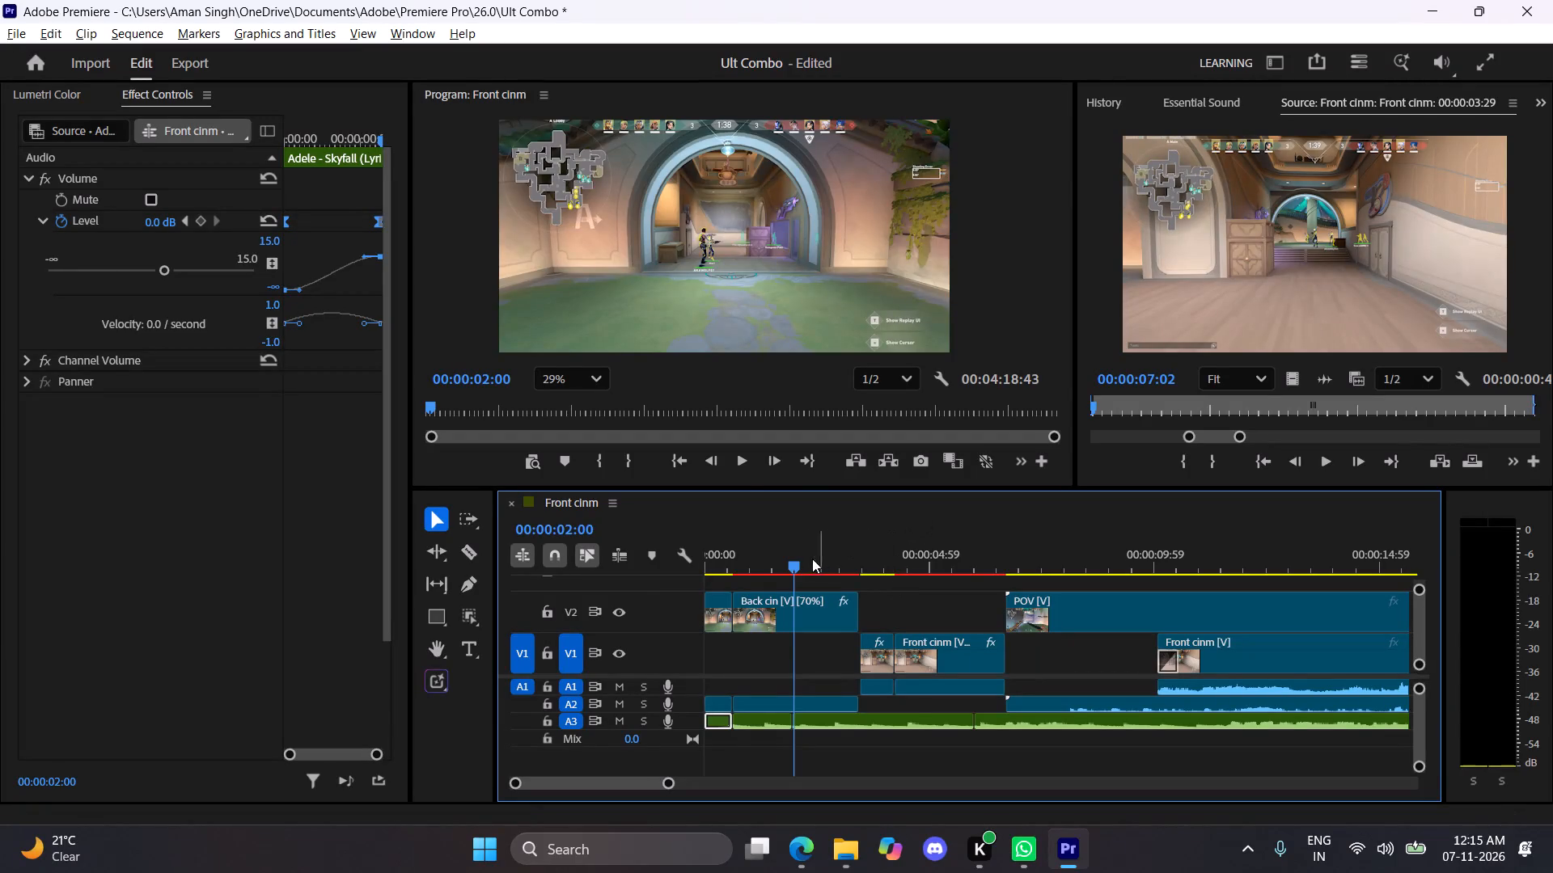
Review the sequence from its beginning, muting audio tracks A3 and A1 and hiding video track V1 to isolate the POV clip.
left_click_drag(809, 560, 640, 572)
left_click(747, 467)
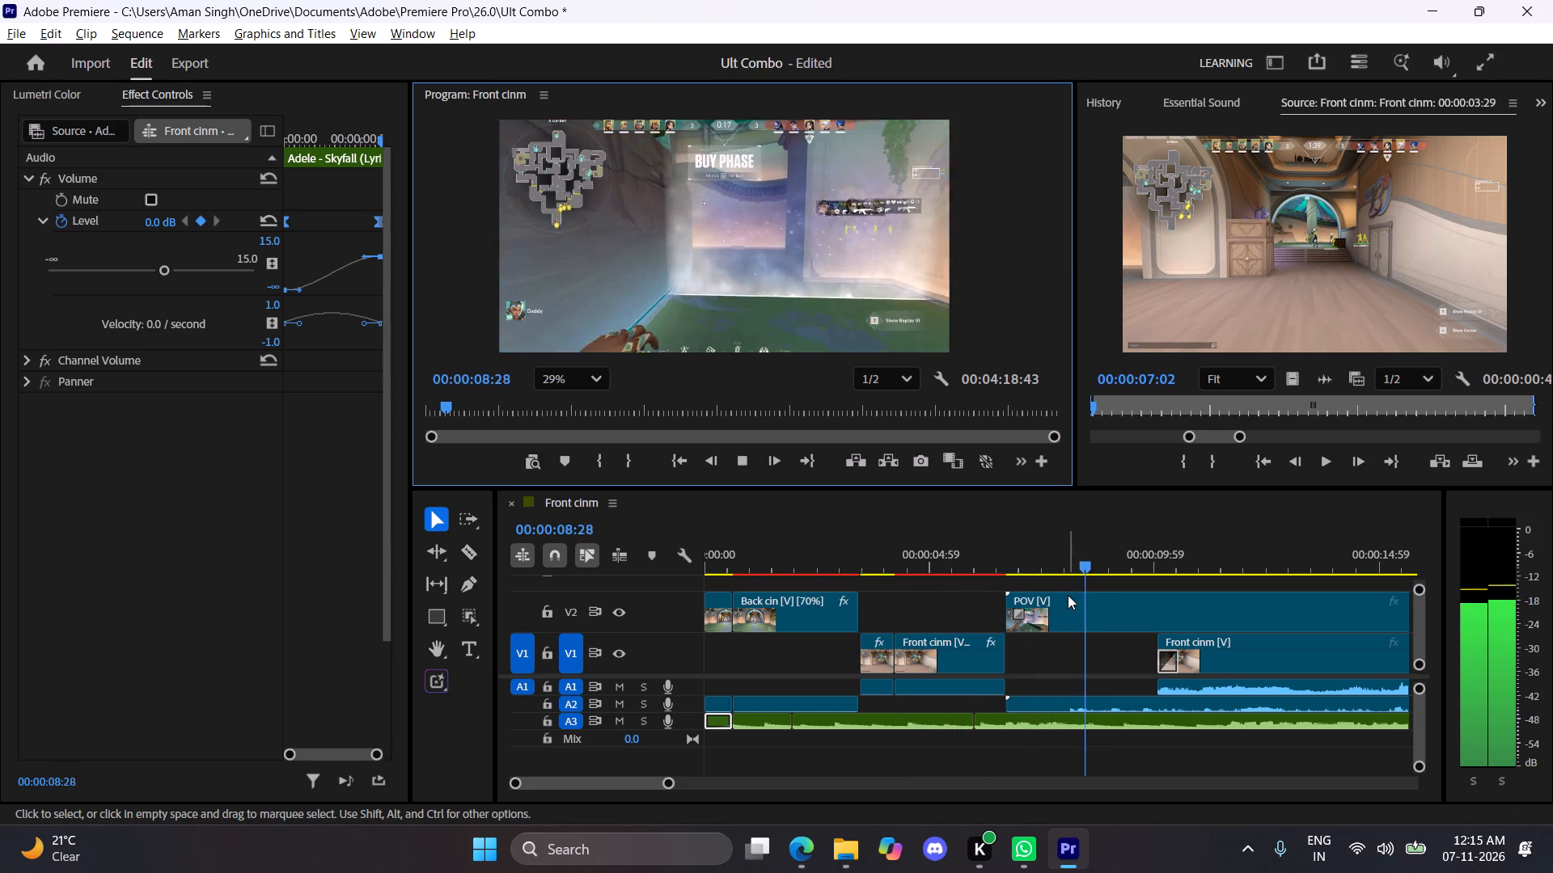
key("space")
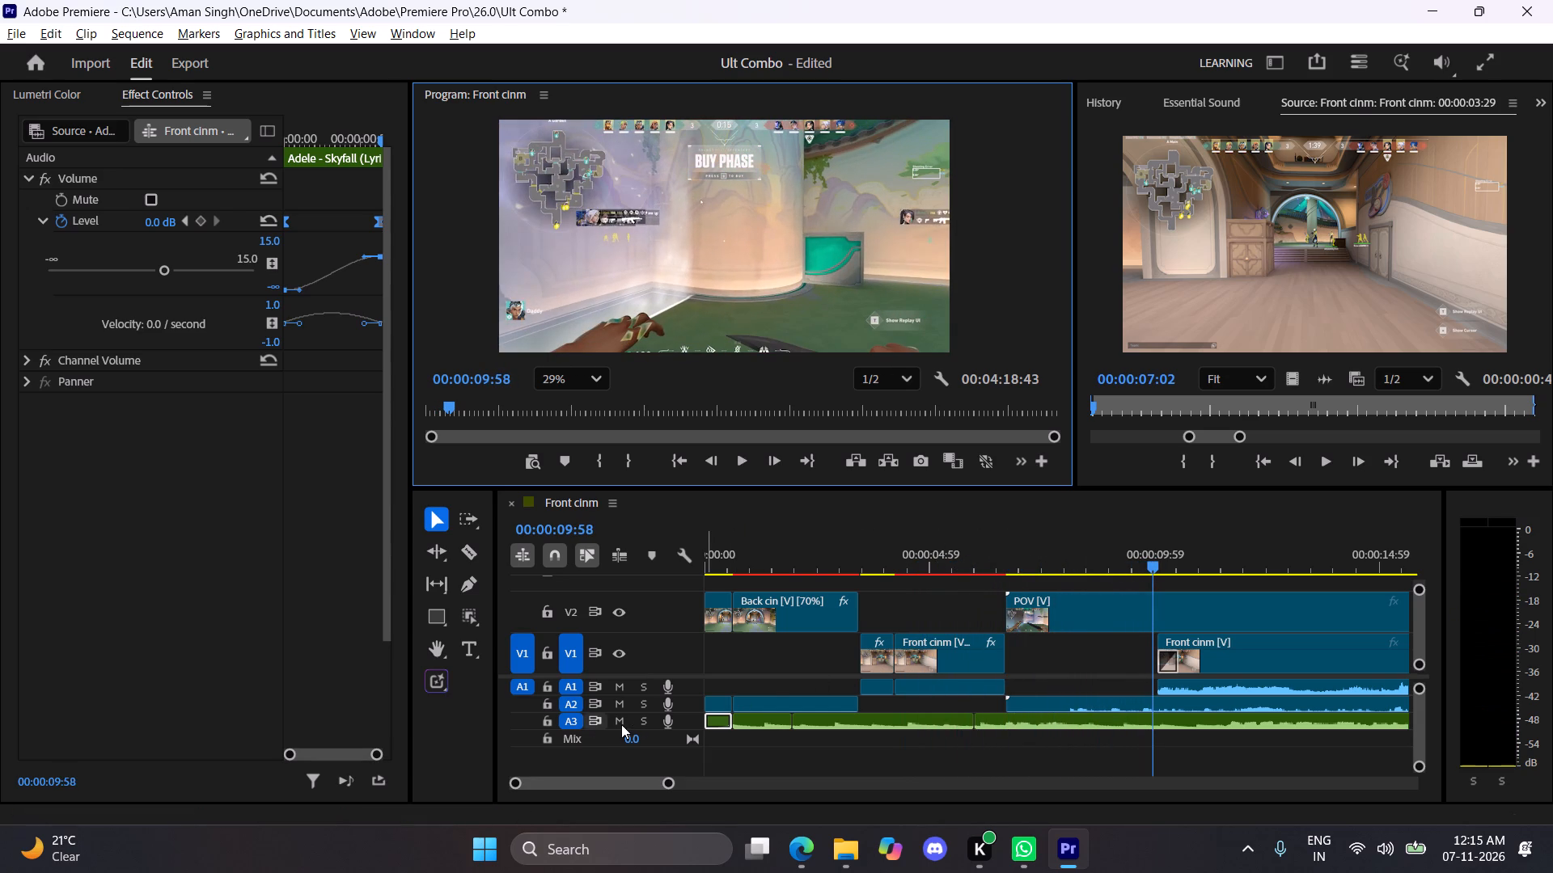
left_click(621, 723)
key("space")
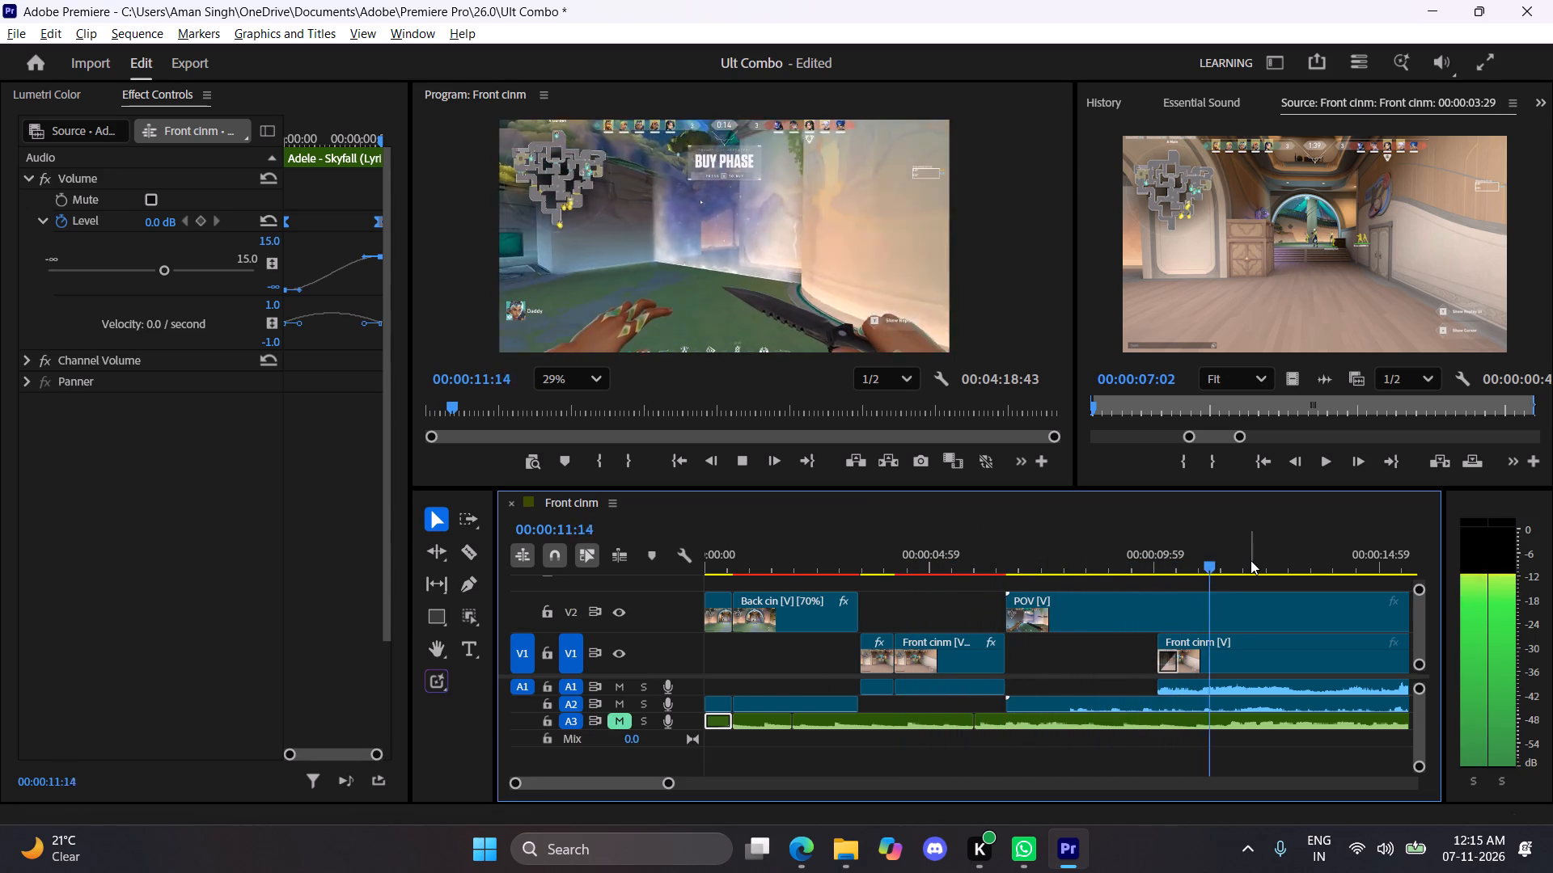
key("space")
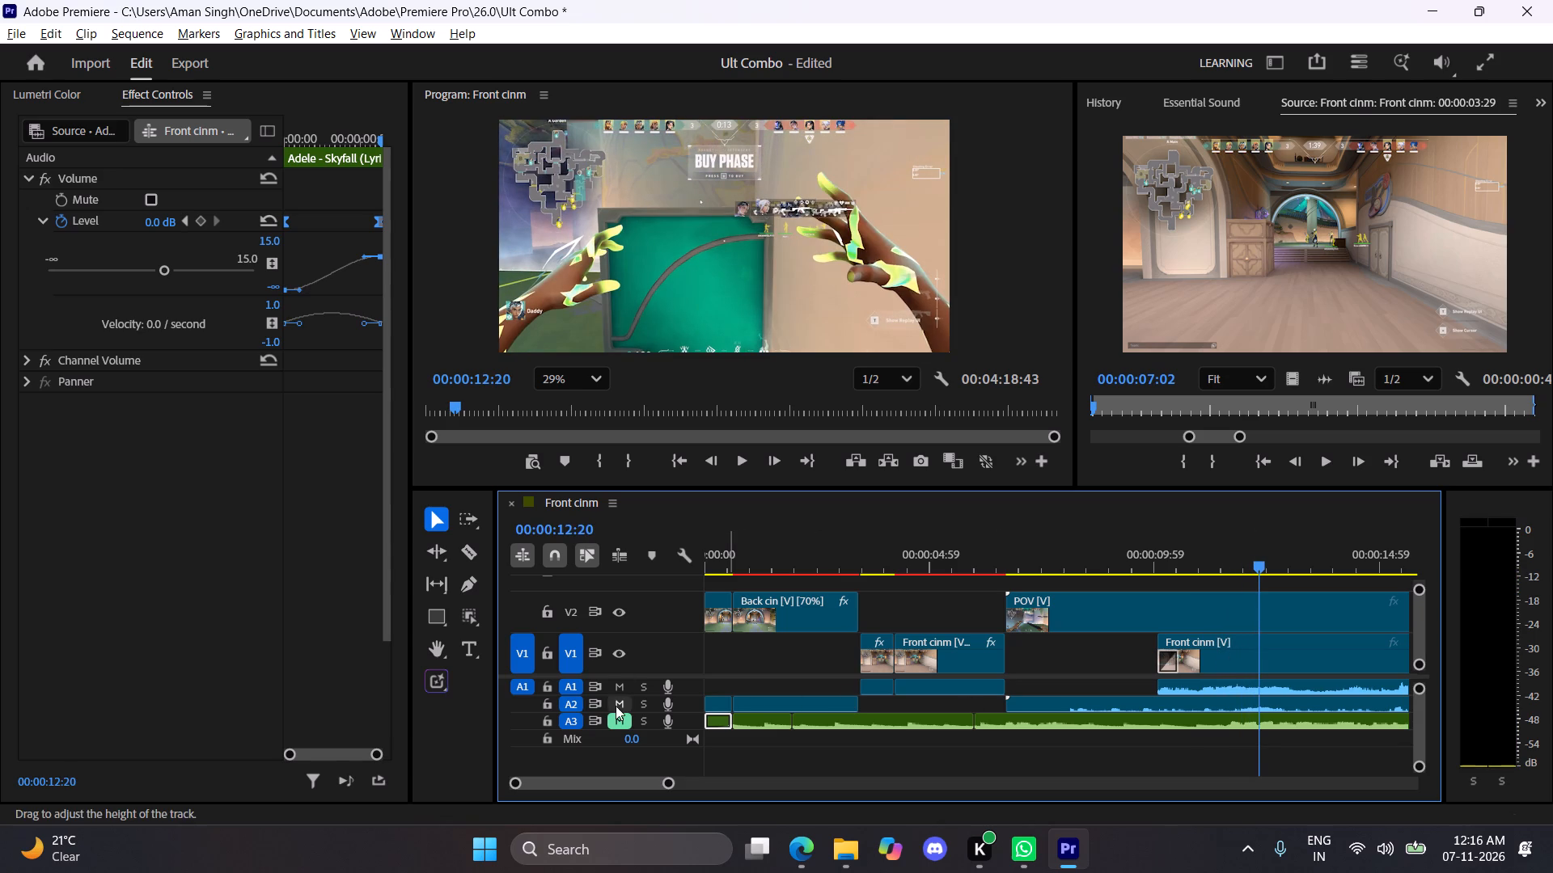
left_click(616, 704)
left_click(622, 653)
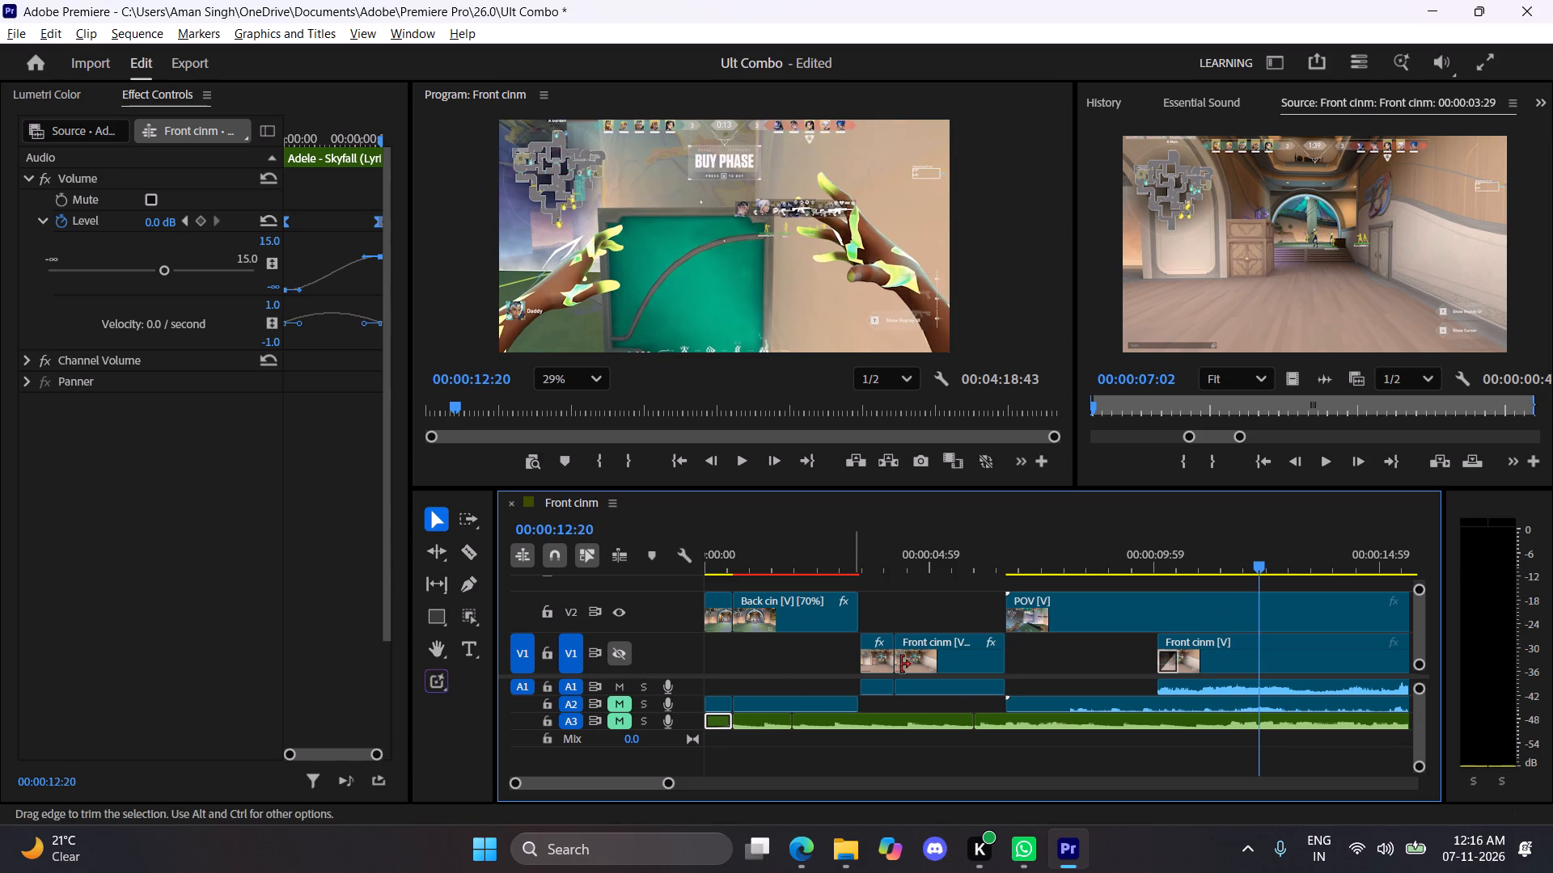
key("space")
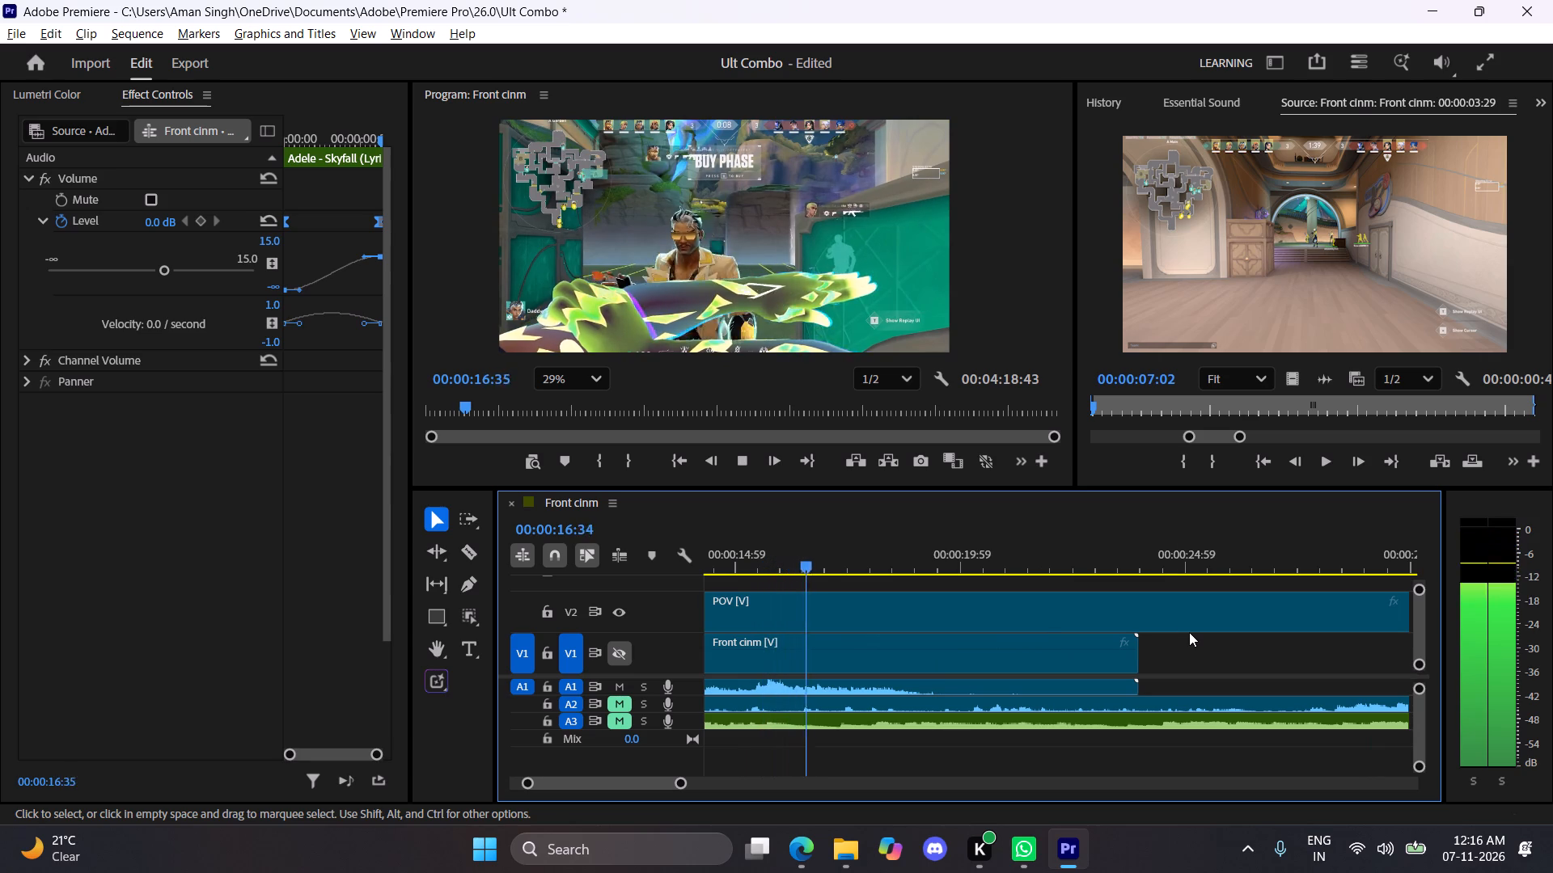
key("space")
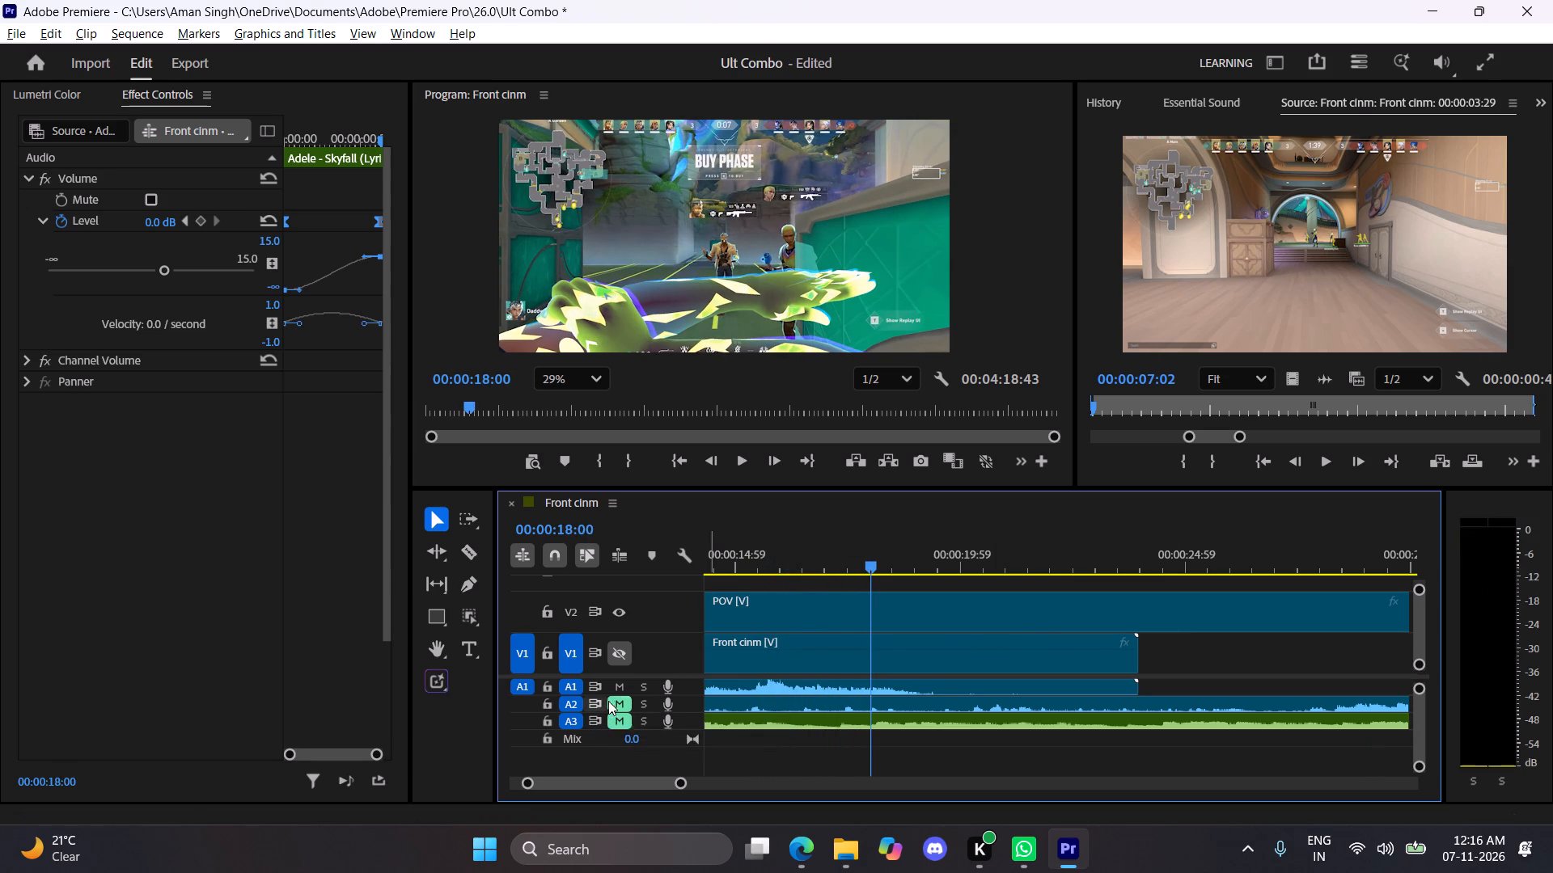
left_click(618, 701)
left_click(617, 691)
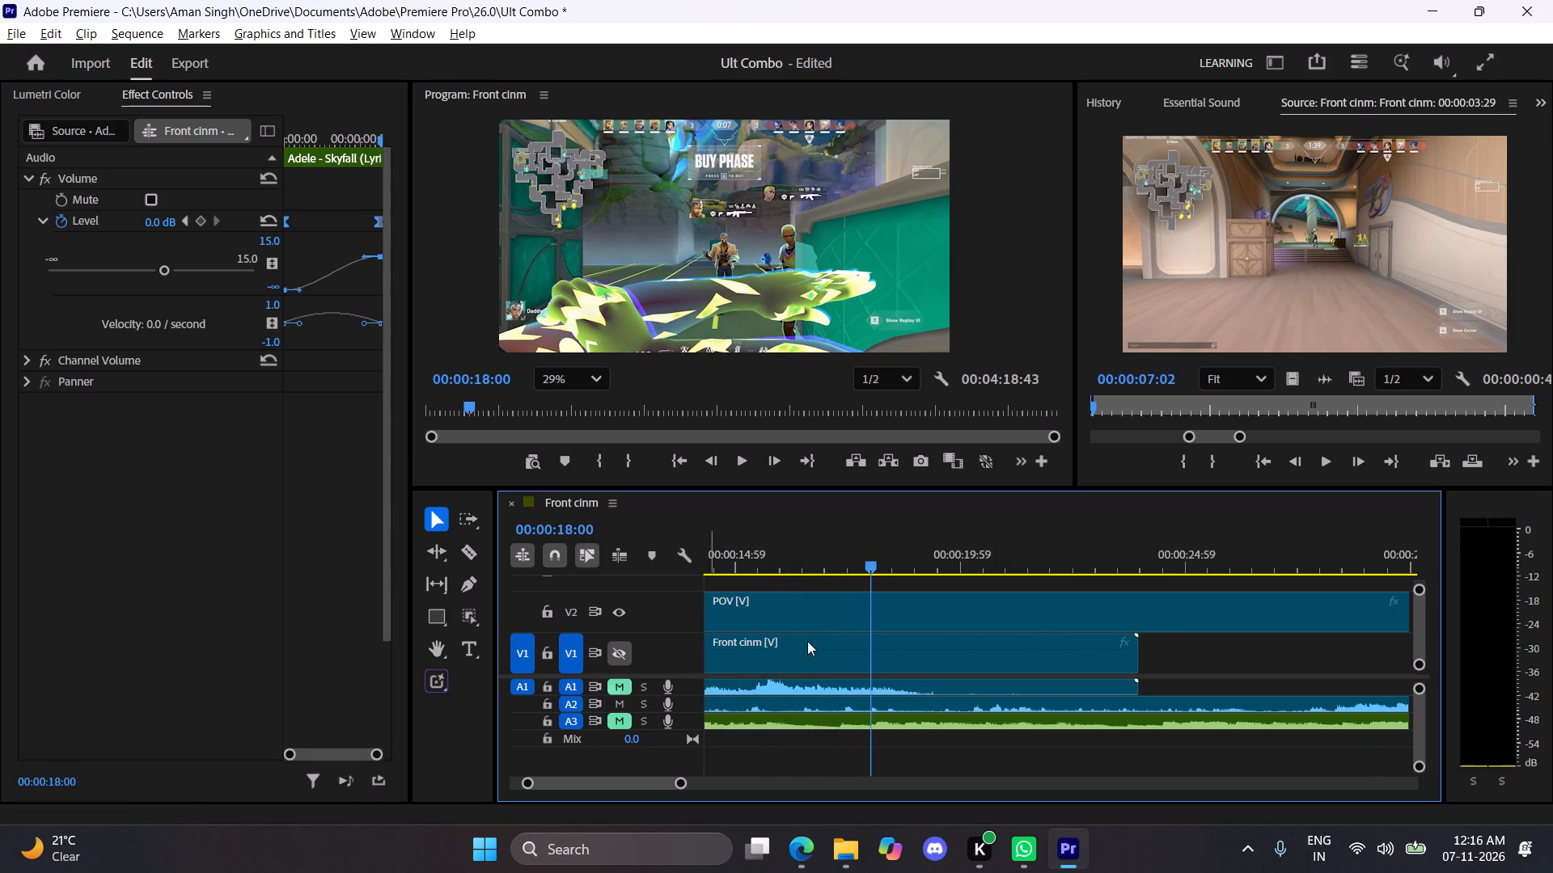
Find where the POV clip's useful action begins and split the clip at about 00:00:11:24.
key("space")
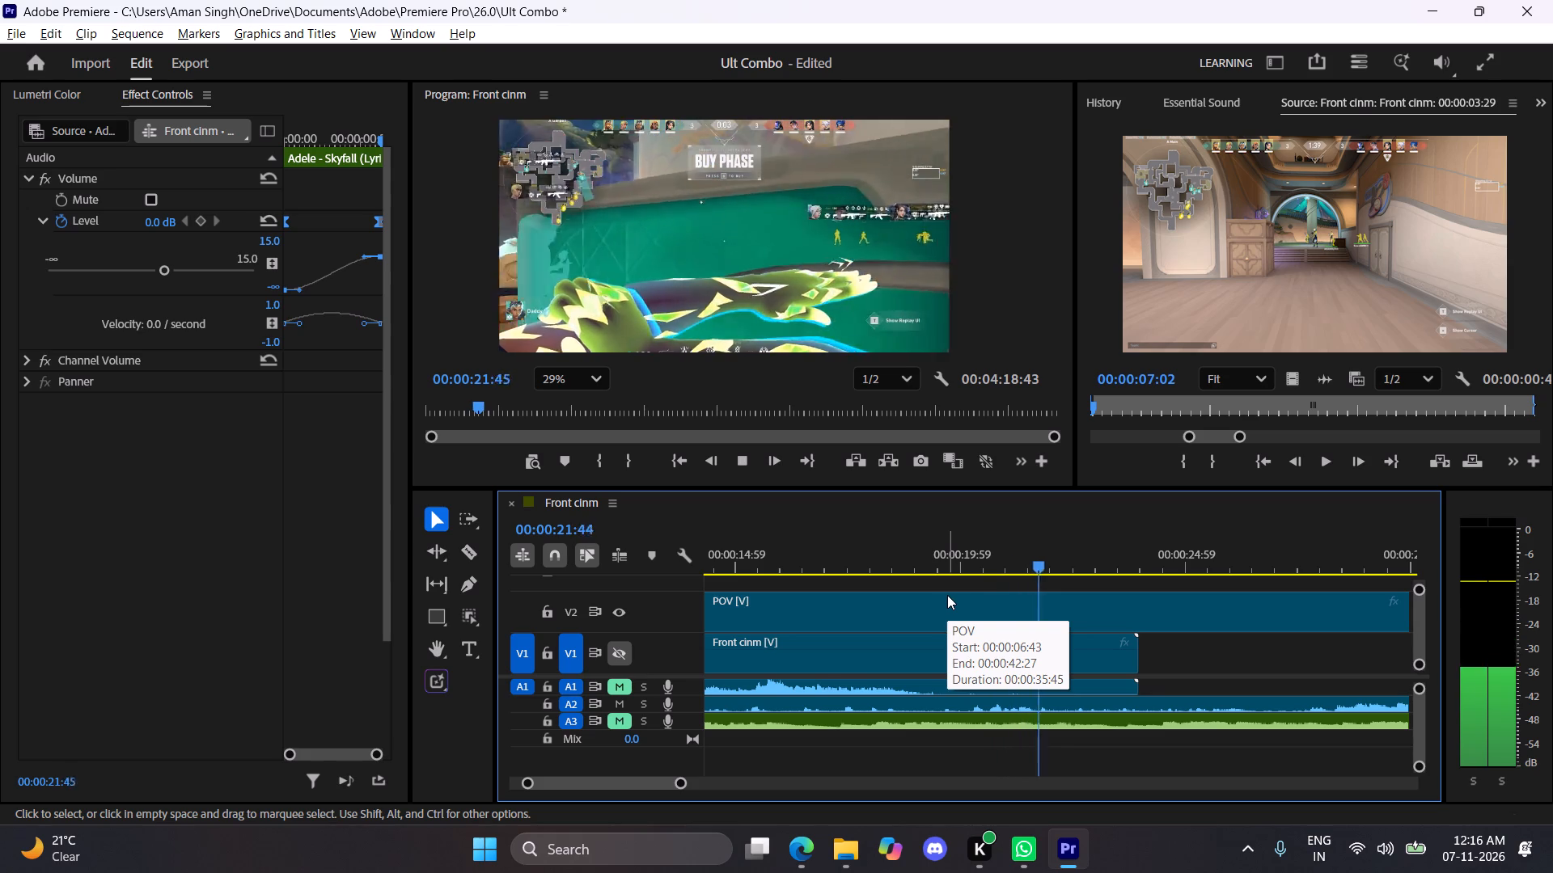
key("space")
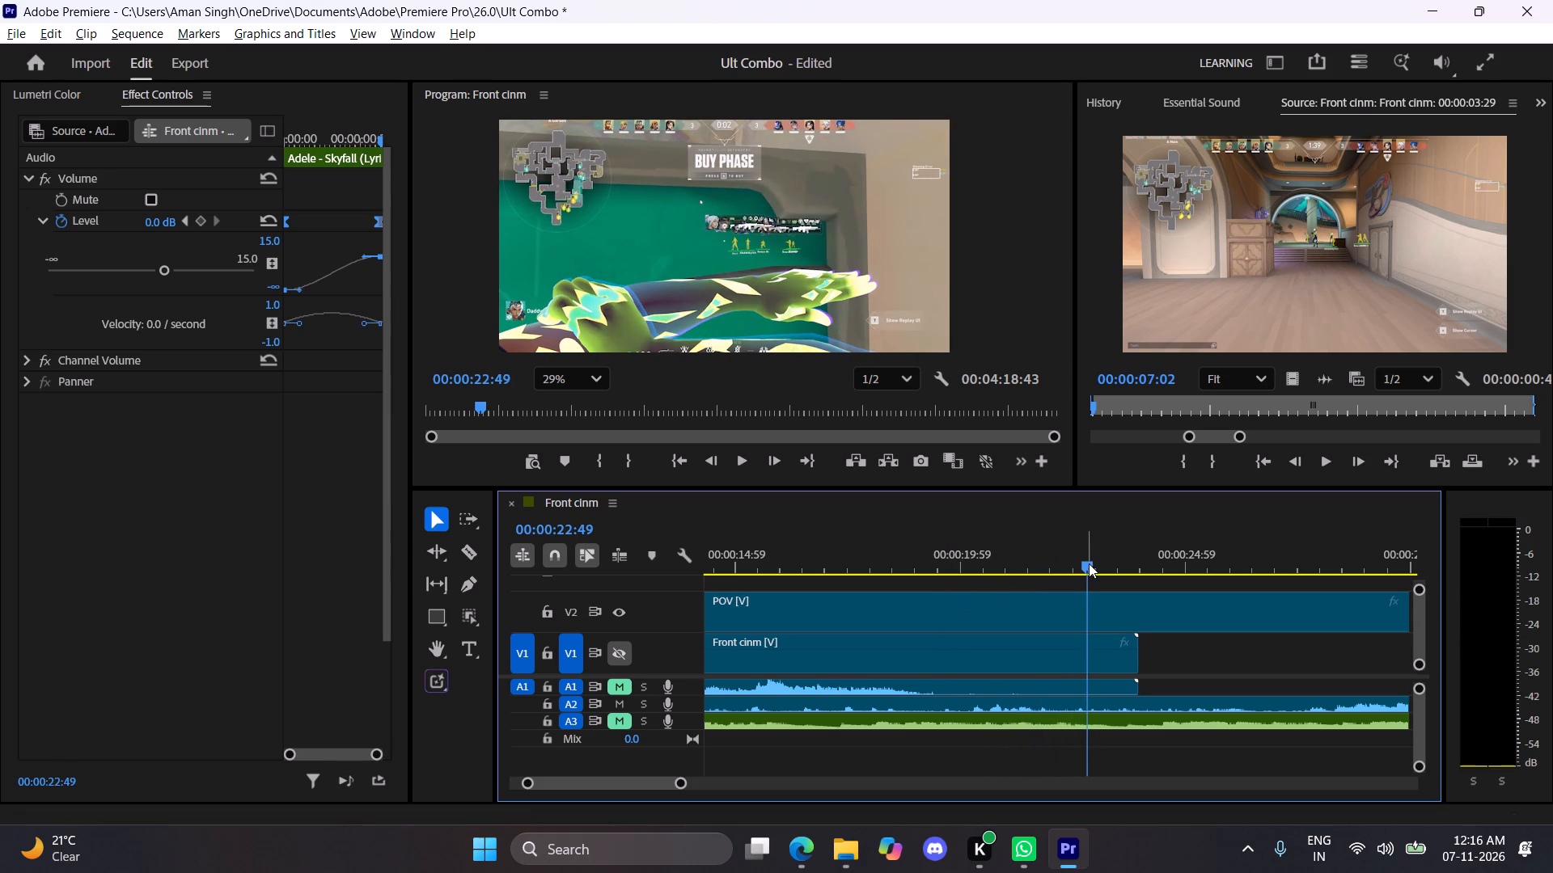
left_click_drag(1088, 563, 878, 558)
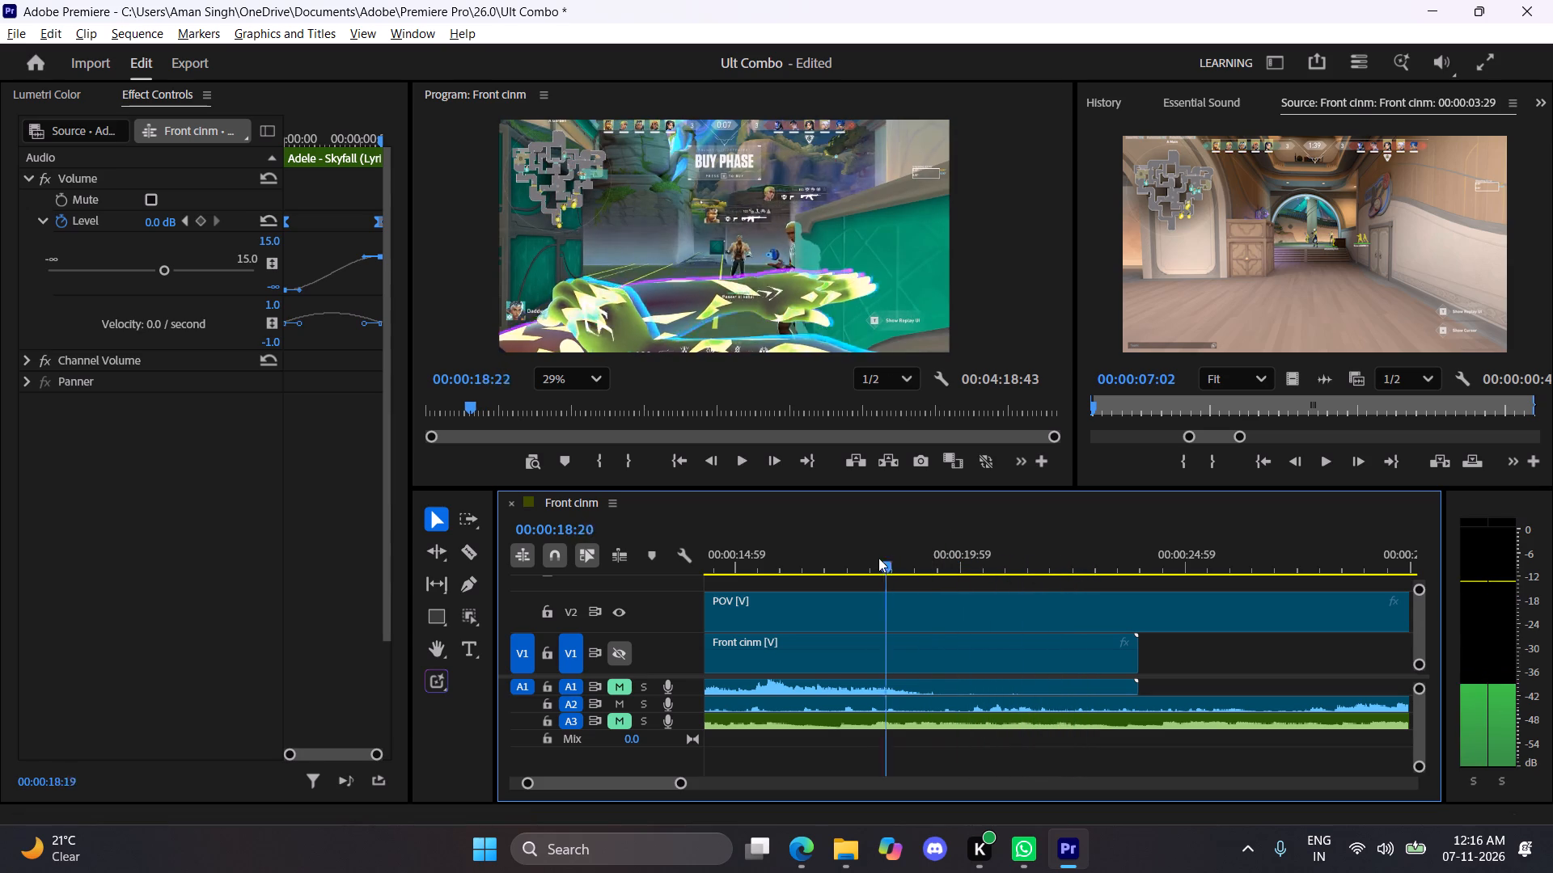
left_click_drag(878, 558, 739, 559)
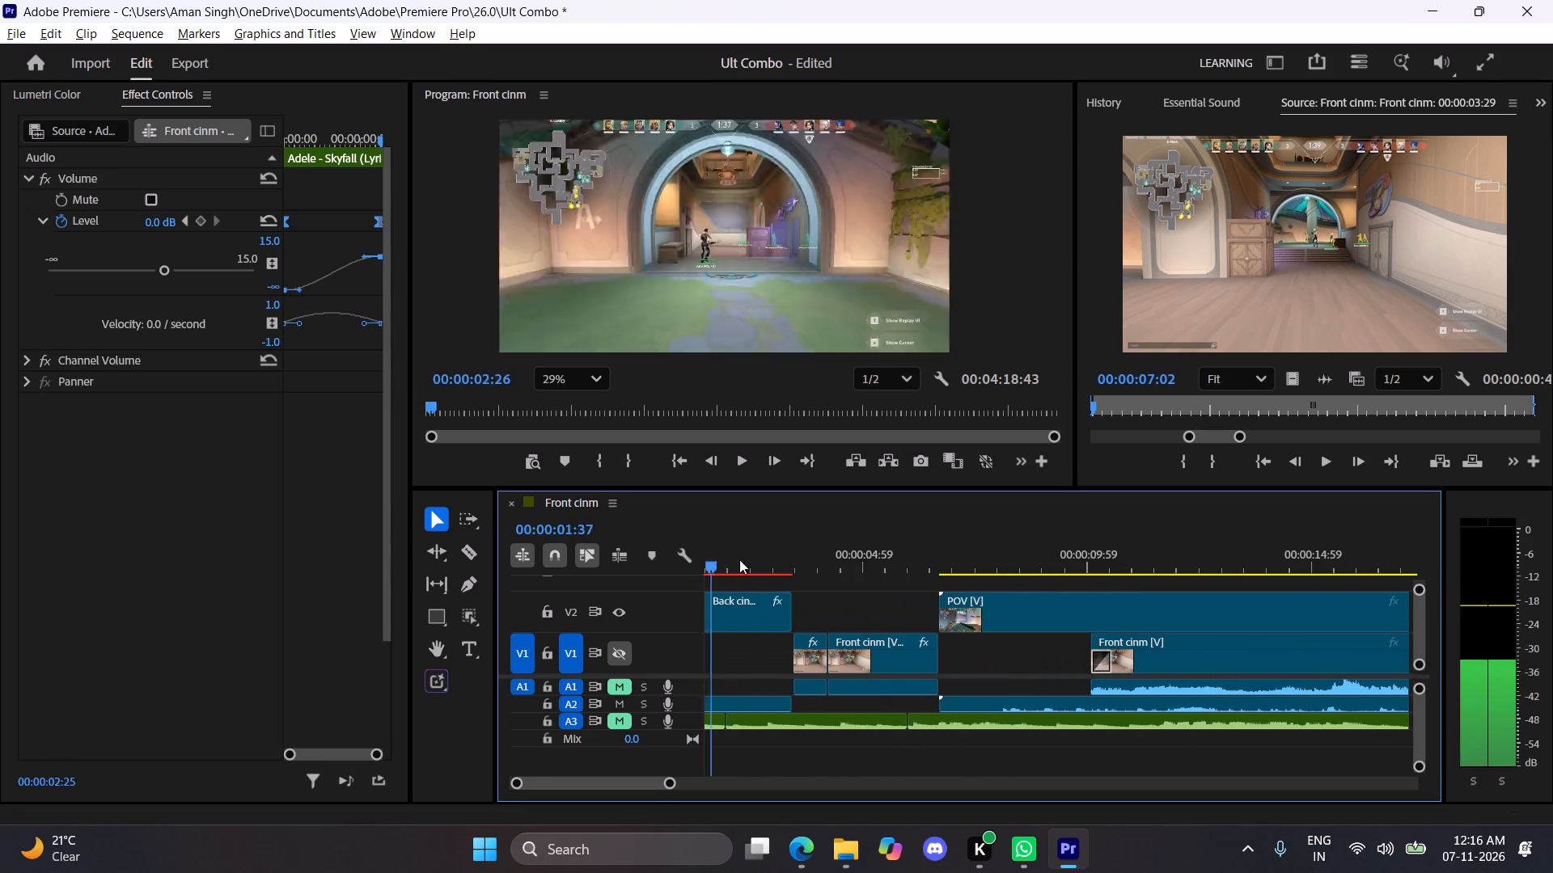
left_click_drag(739, 559, 1208, 603)
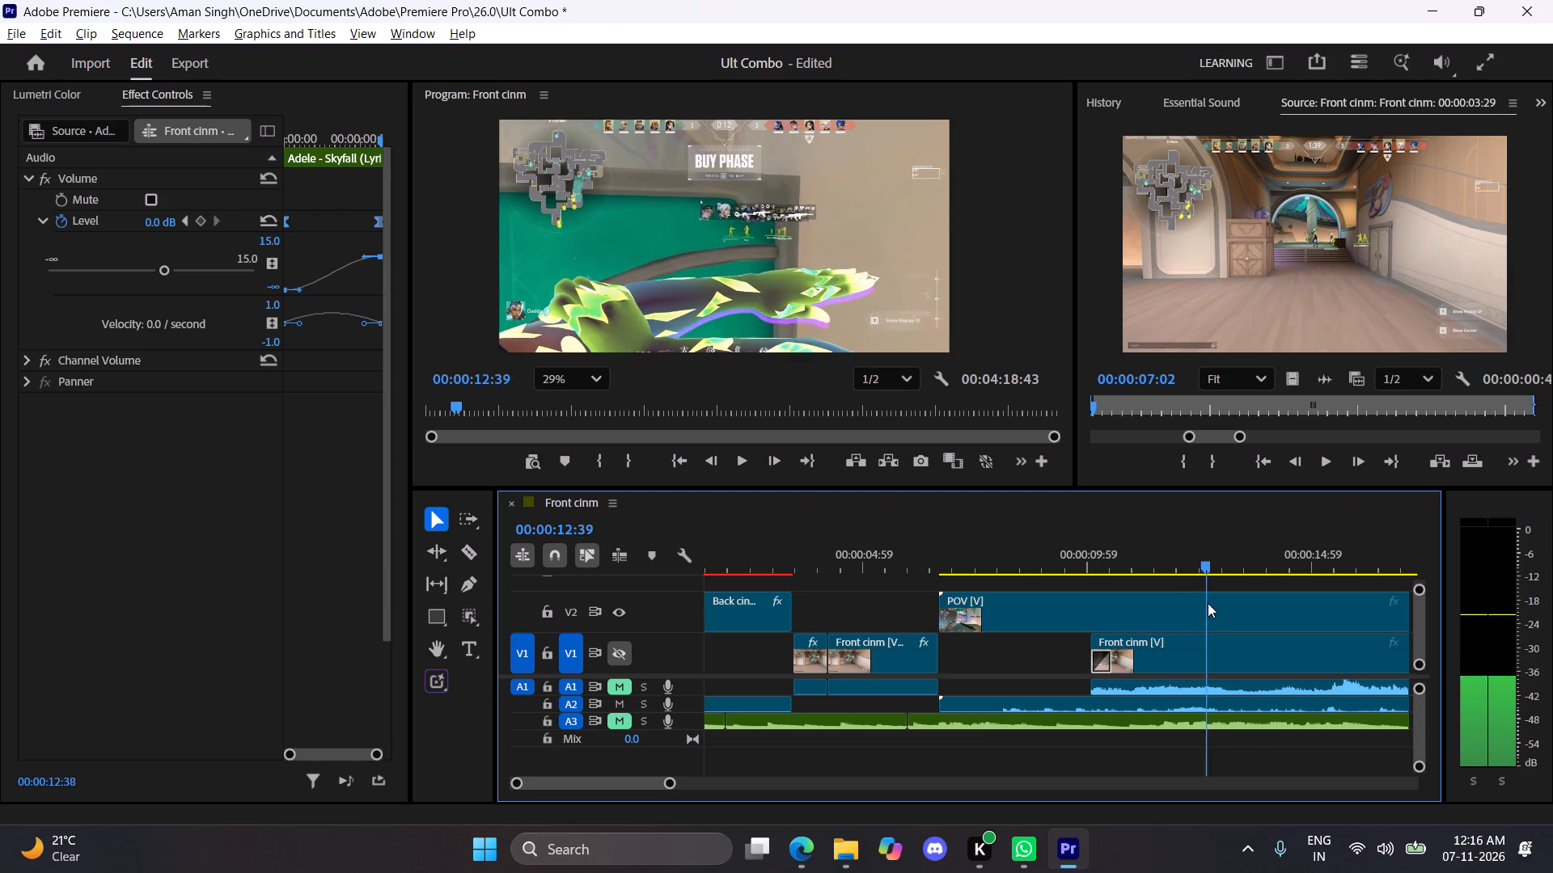
left_click_drag(1208, 603, 1153, 603)
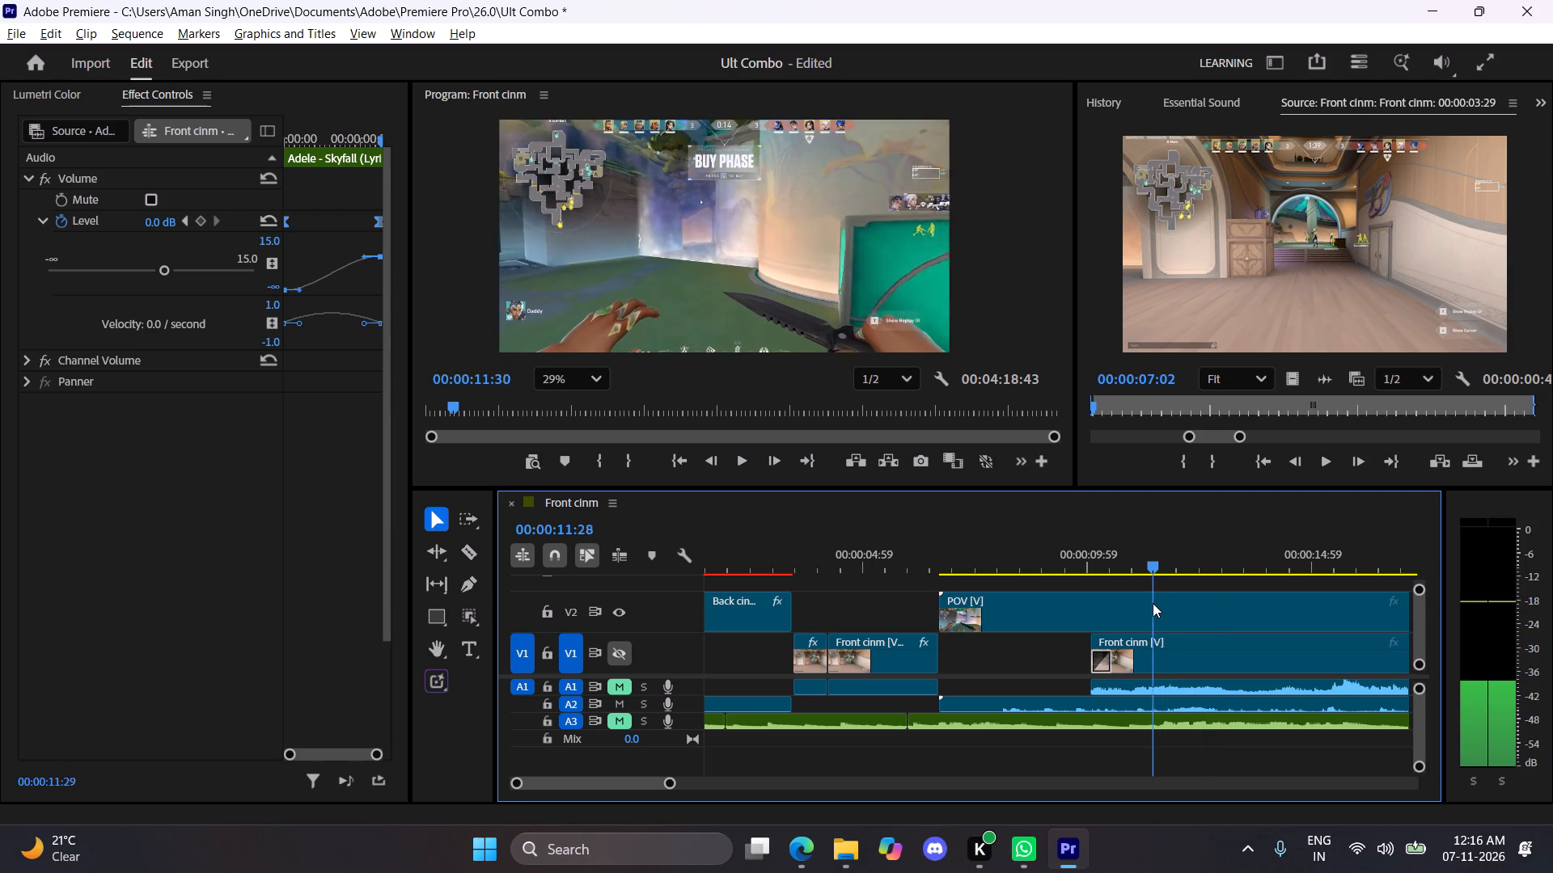
left_click_drag(1153, 603, 1151, 603)
key("c")
left_click(1145, 614)
key("v")
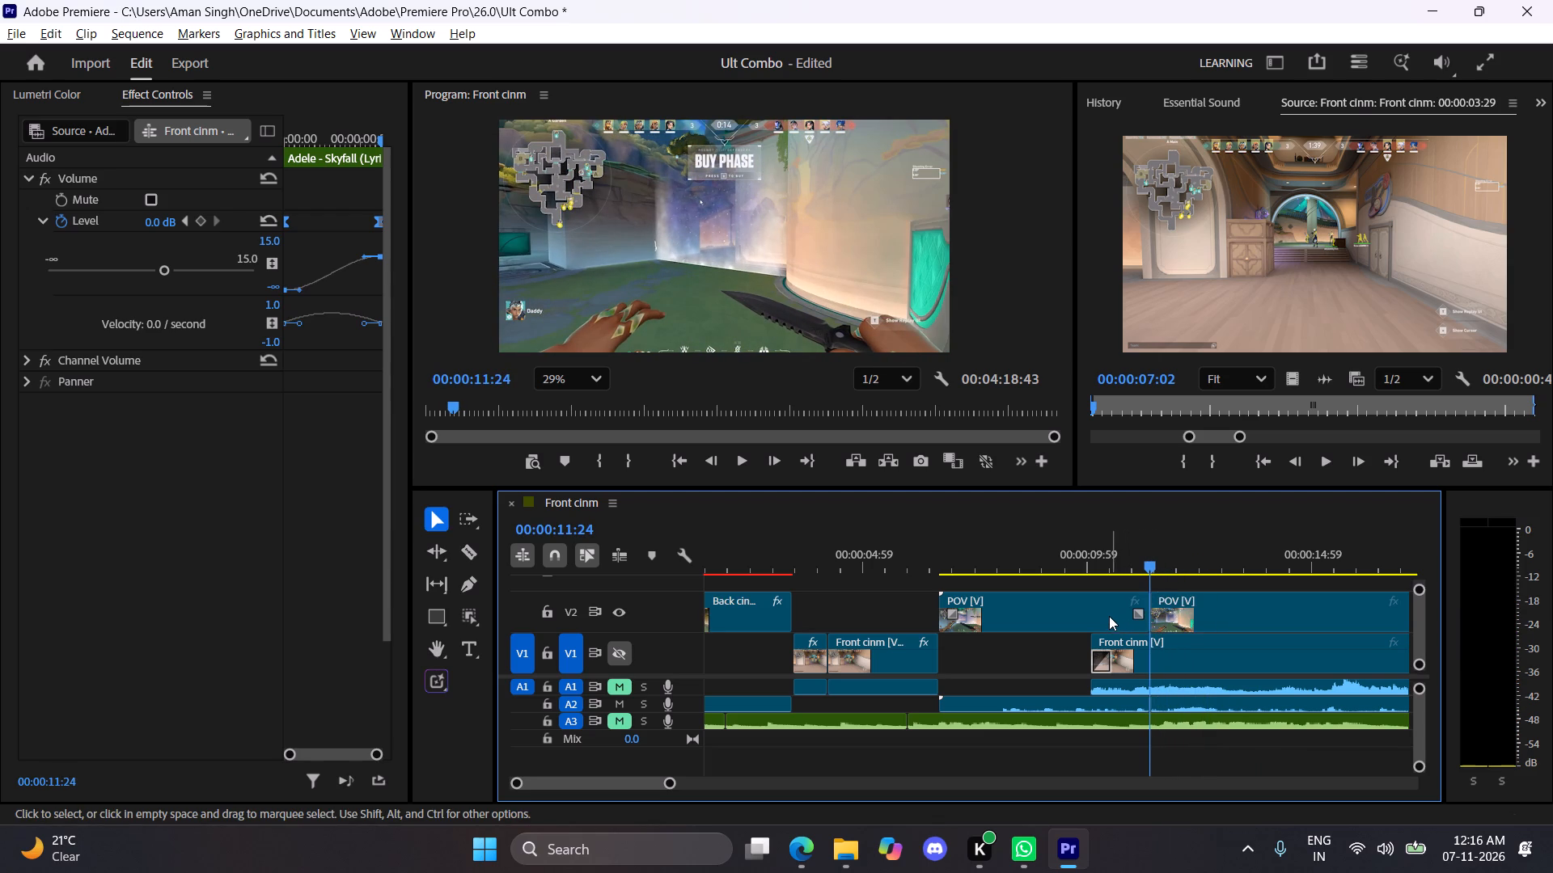
Delete the POV portion before the cut and move the remaining POV clip back to close the gap.
left_click(1109, 616)
key("BackSpace")
left_click_drag(1225, 609, 1034, 607)
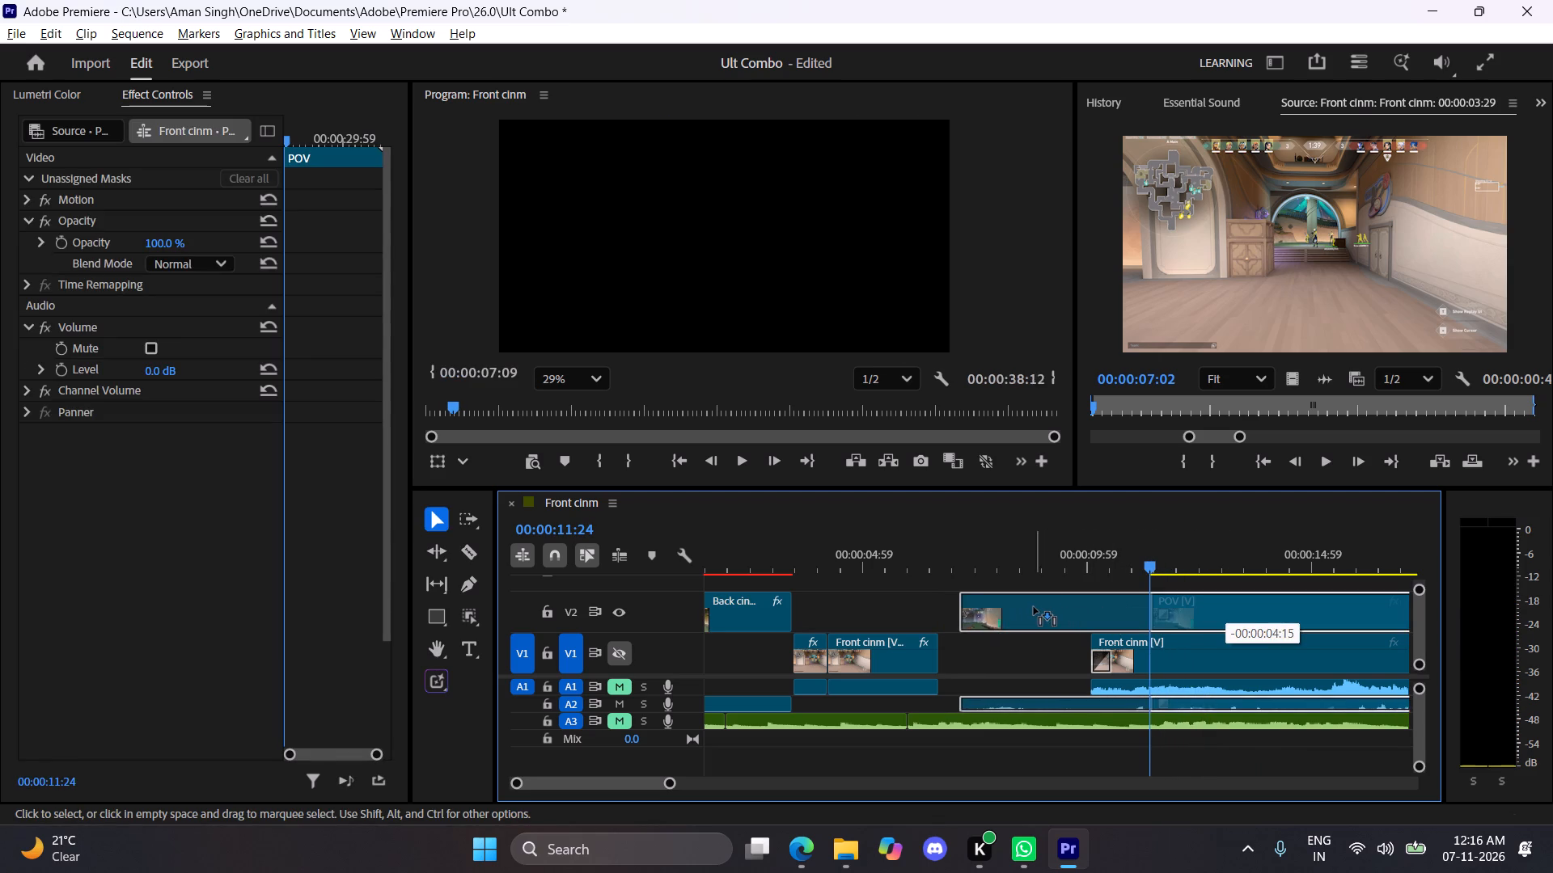
left_click_drag(1034, 607, 1019, 604)
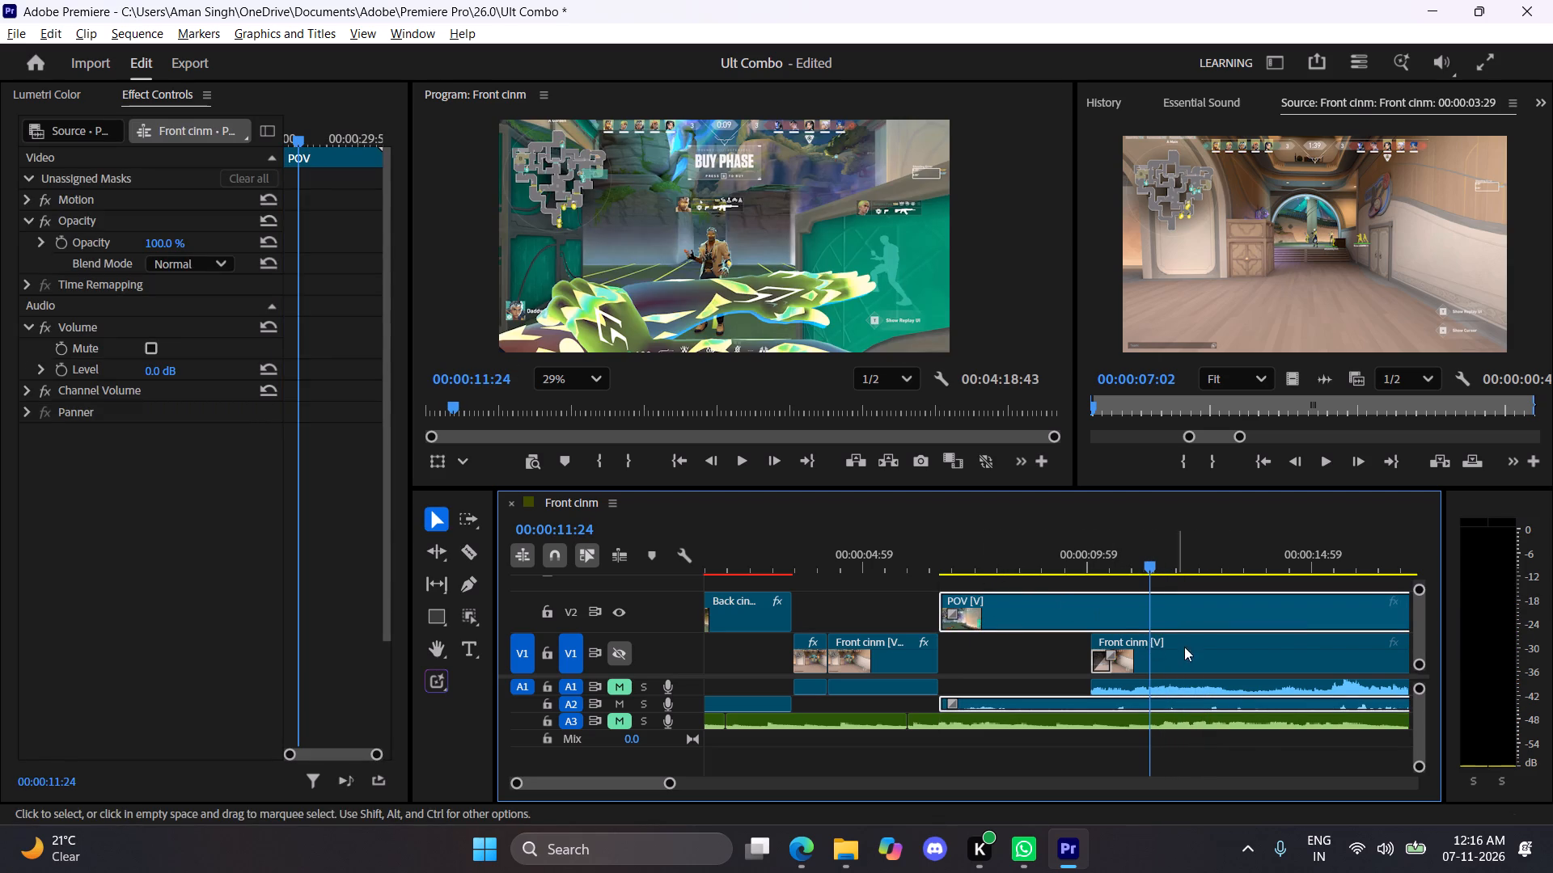
Move the long Front cinm clip on V1 past the POV clip's end, starting at about 00:00:38:52.
left_click_drag(1186, 647, 1353, 643)
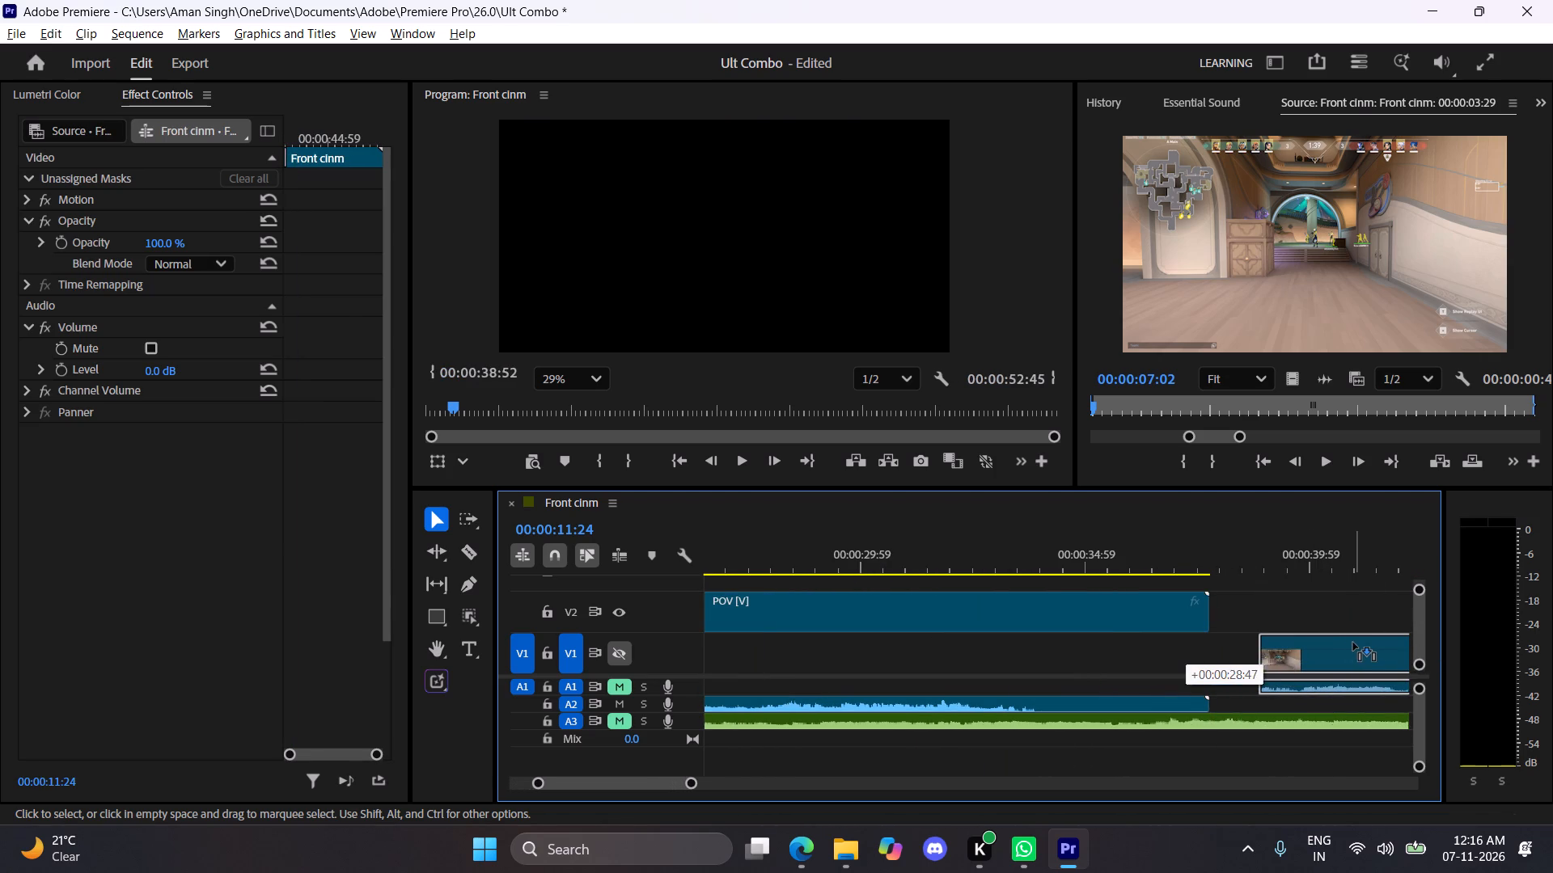
Play back the trimmed POV section, unmute audio track A3 and make video track V1 visible again.
left_click_drag(899, 557, 1034, 550)
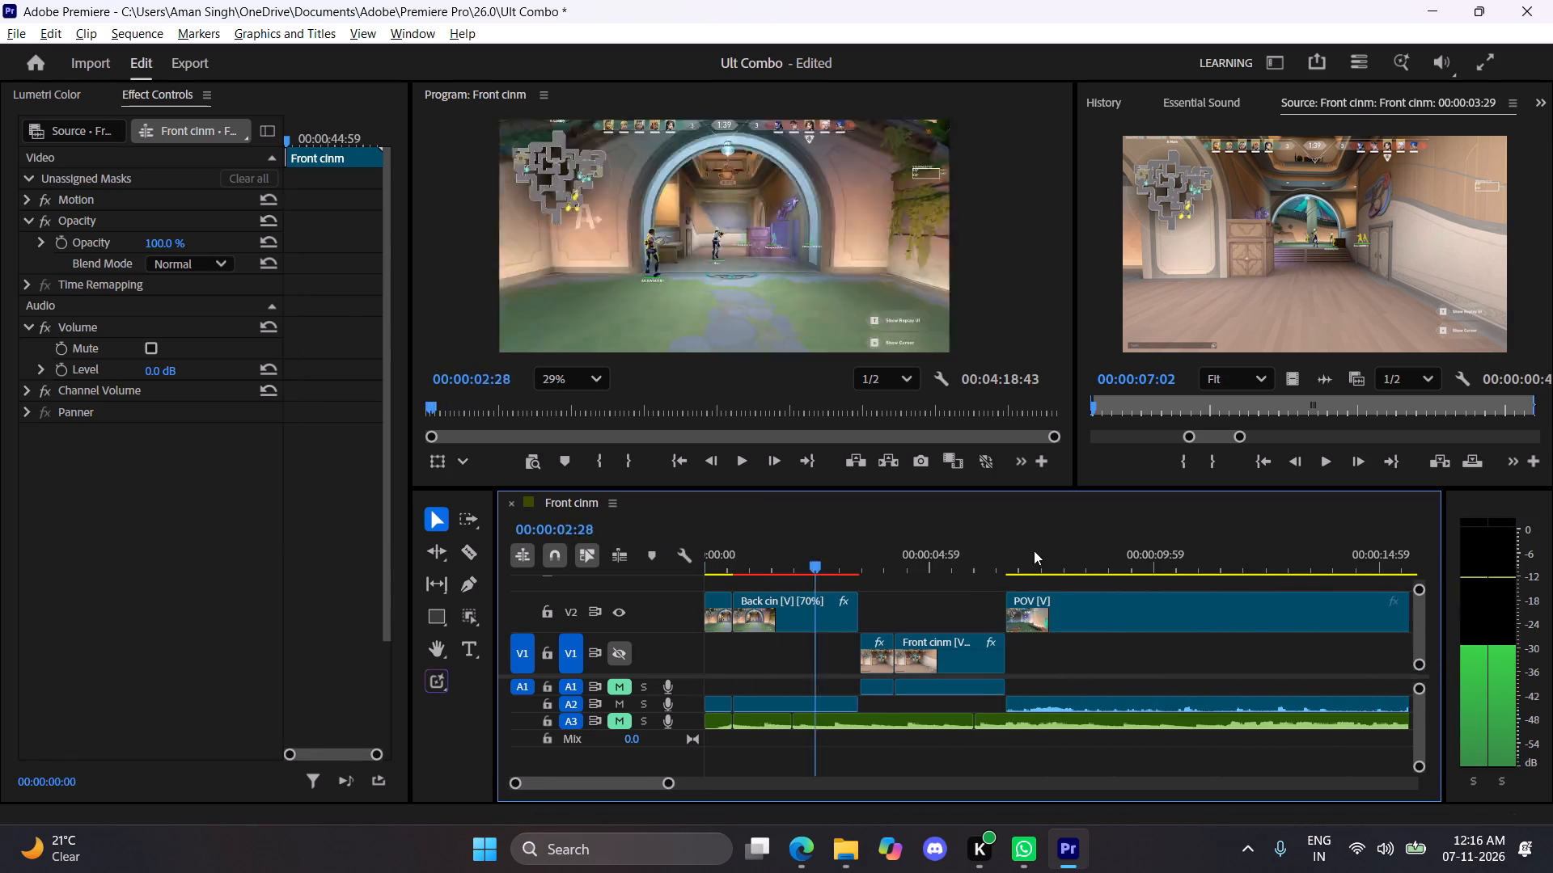
left_click_drag(1034, 550, 1049, 550)
left_click(1145, 618)
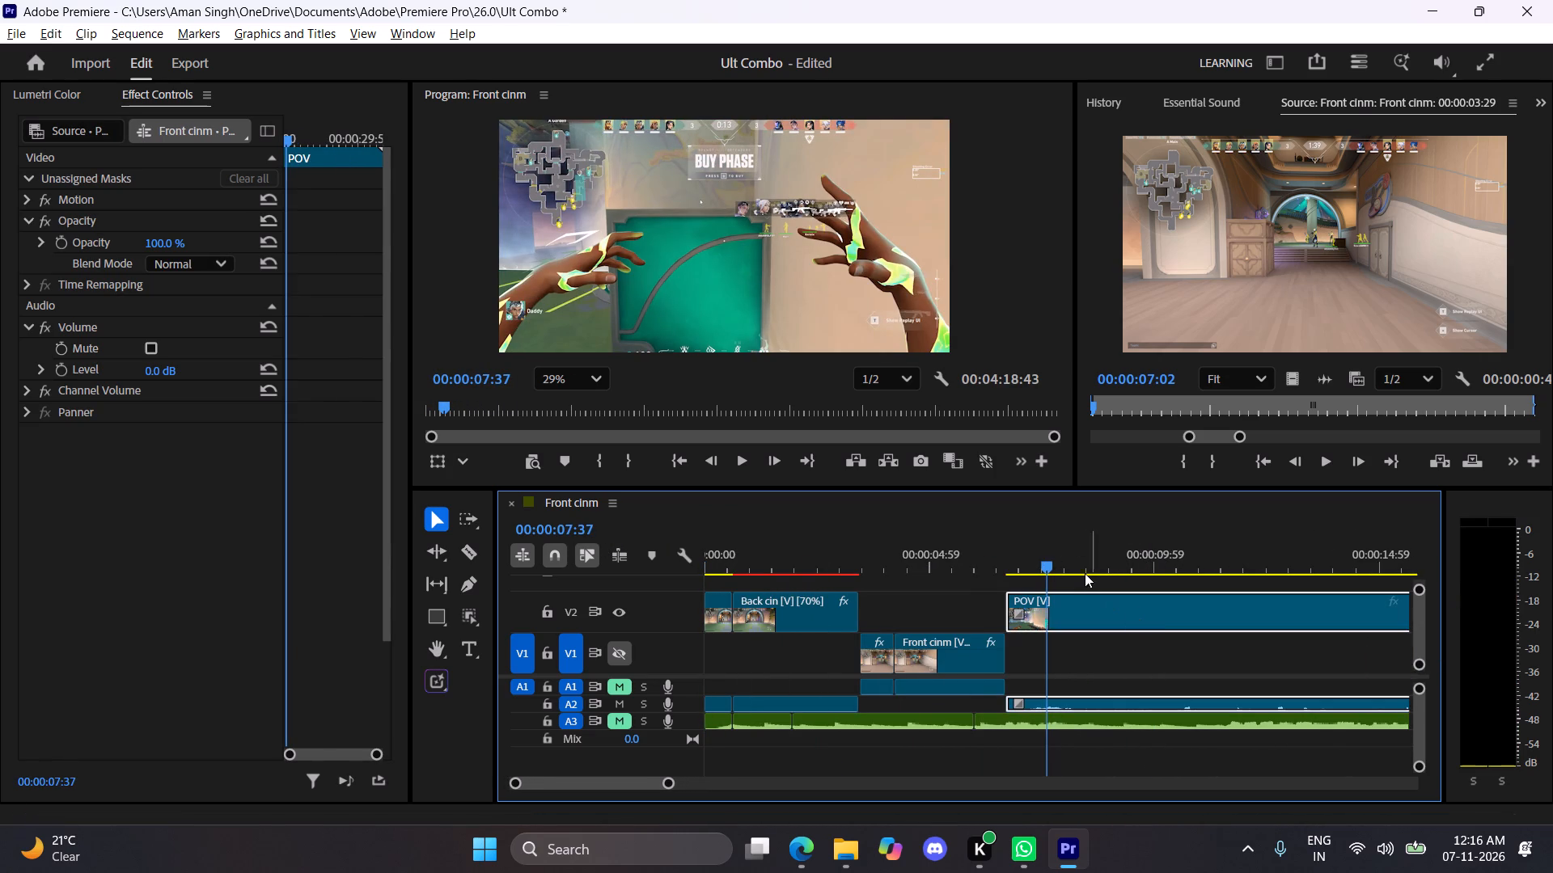
left_click_drag(1049, 566, 1001, 561)
key("space")
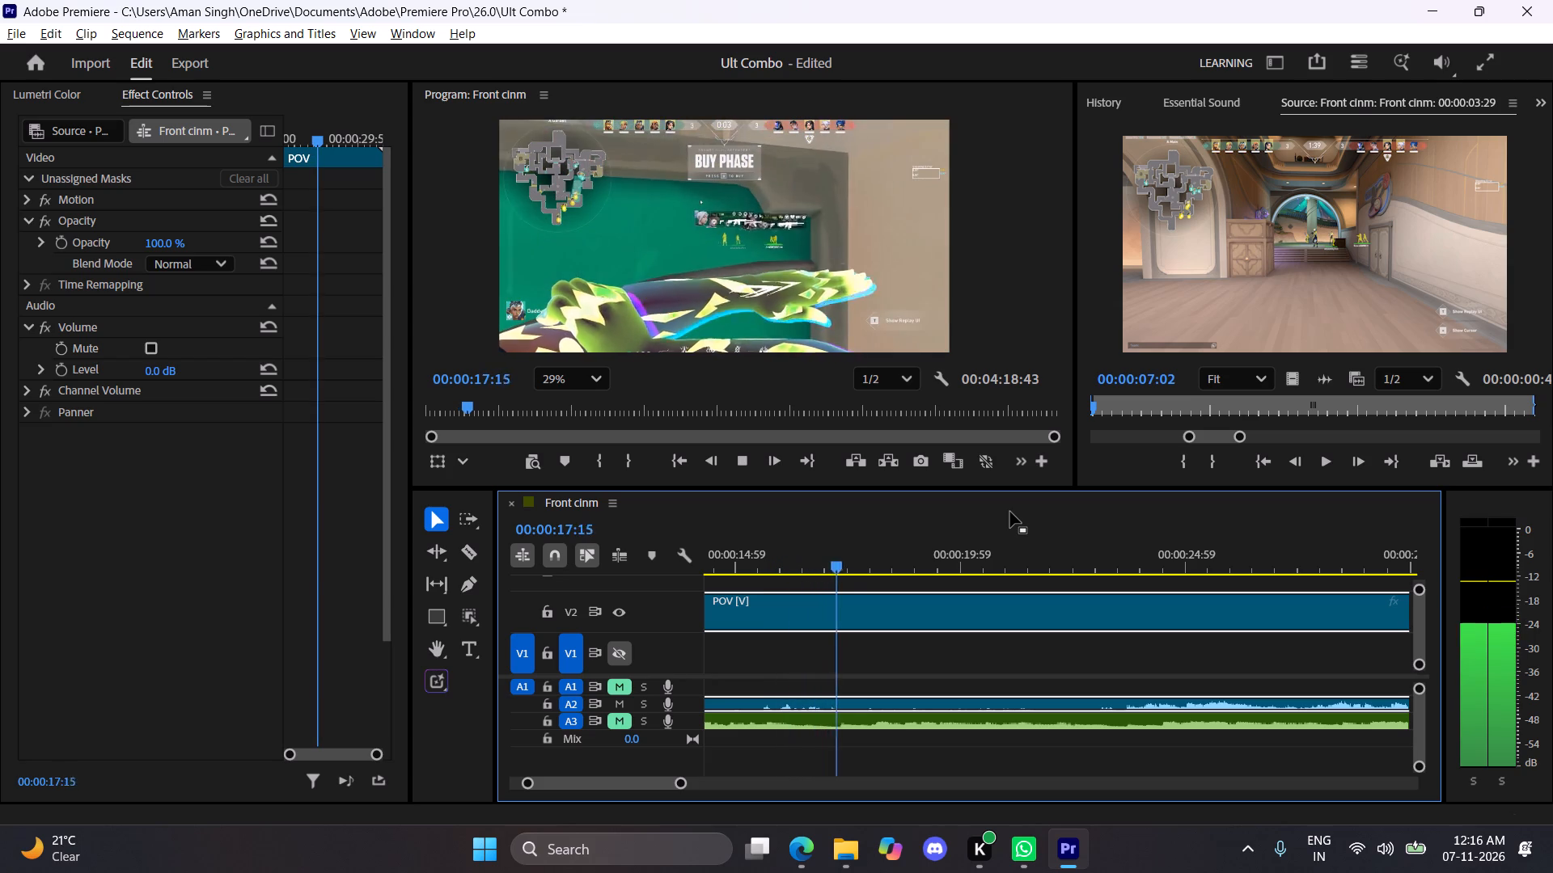
key("space")
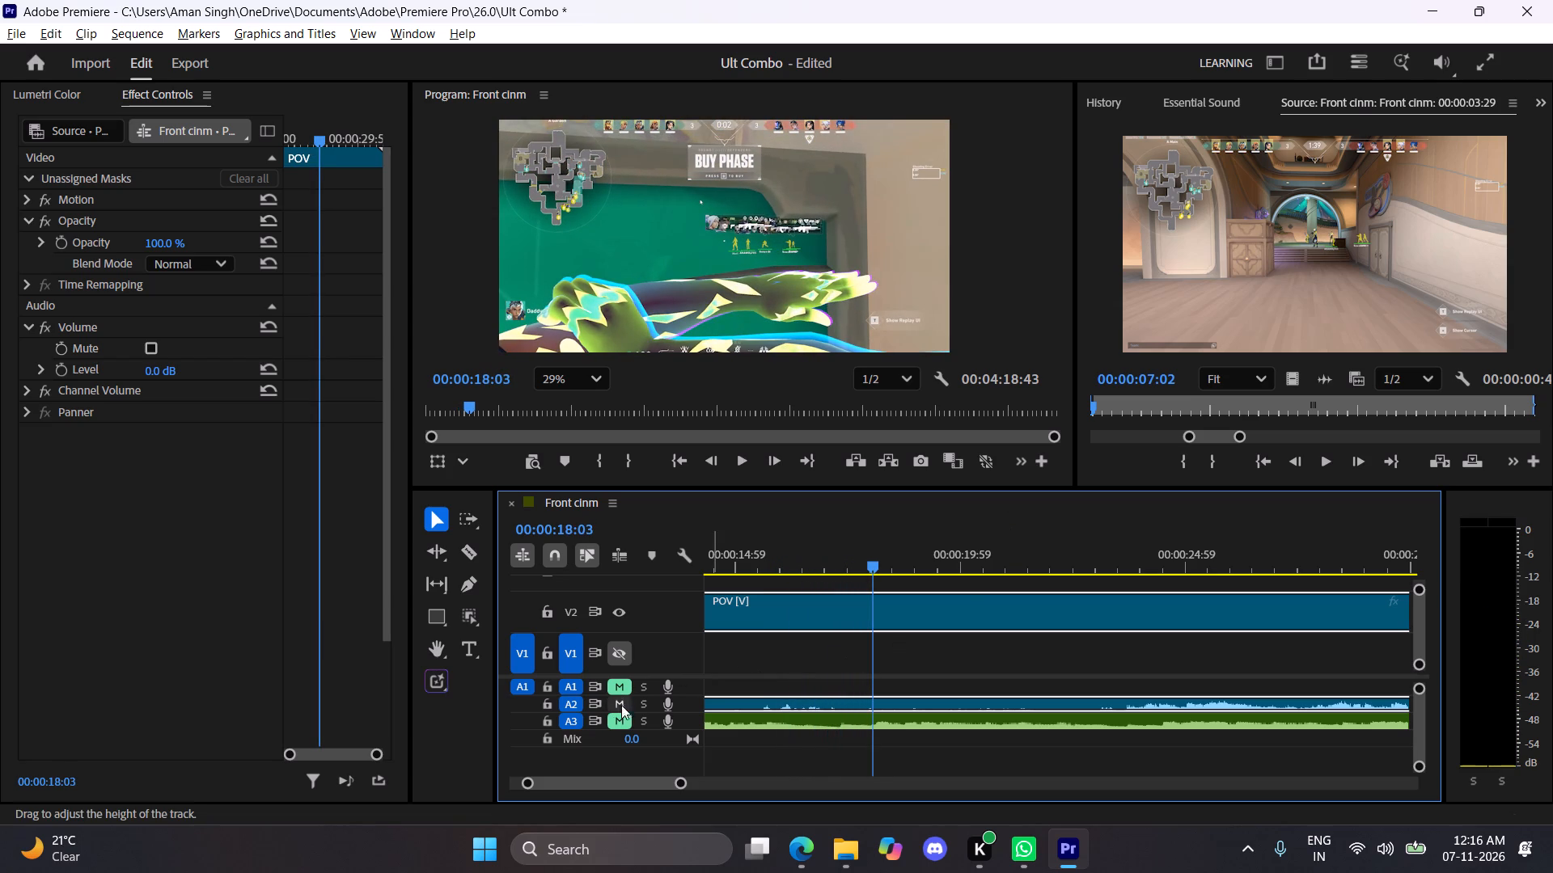
left_click(617, 727)
left_click_drag(747, 555, 596, 551)
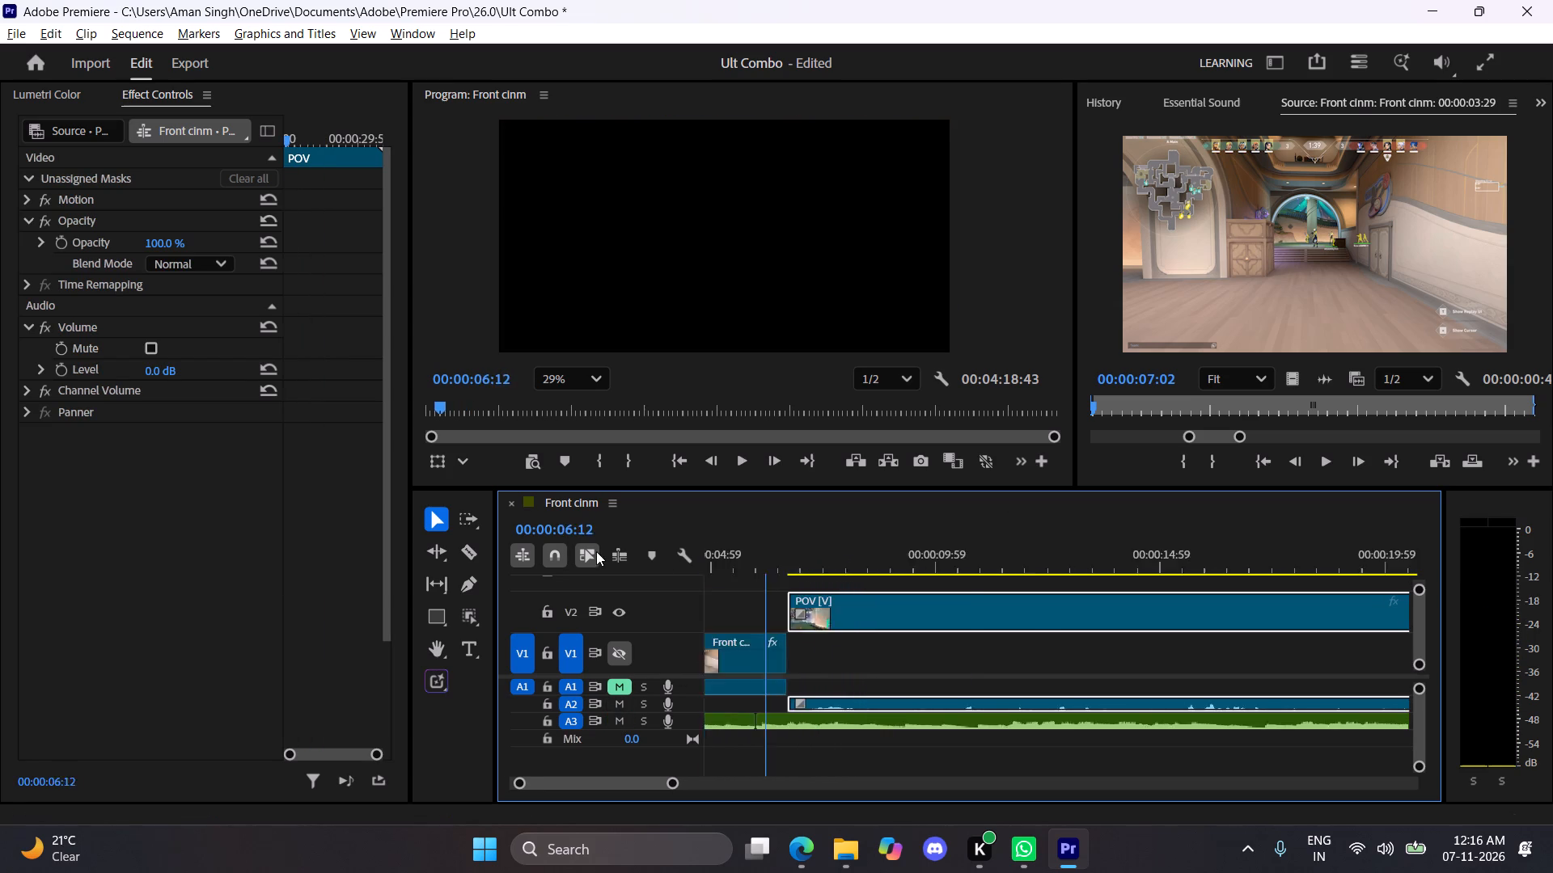
left_click_drag(596, 551, 770, 550)
key("space")
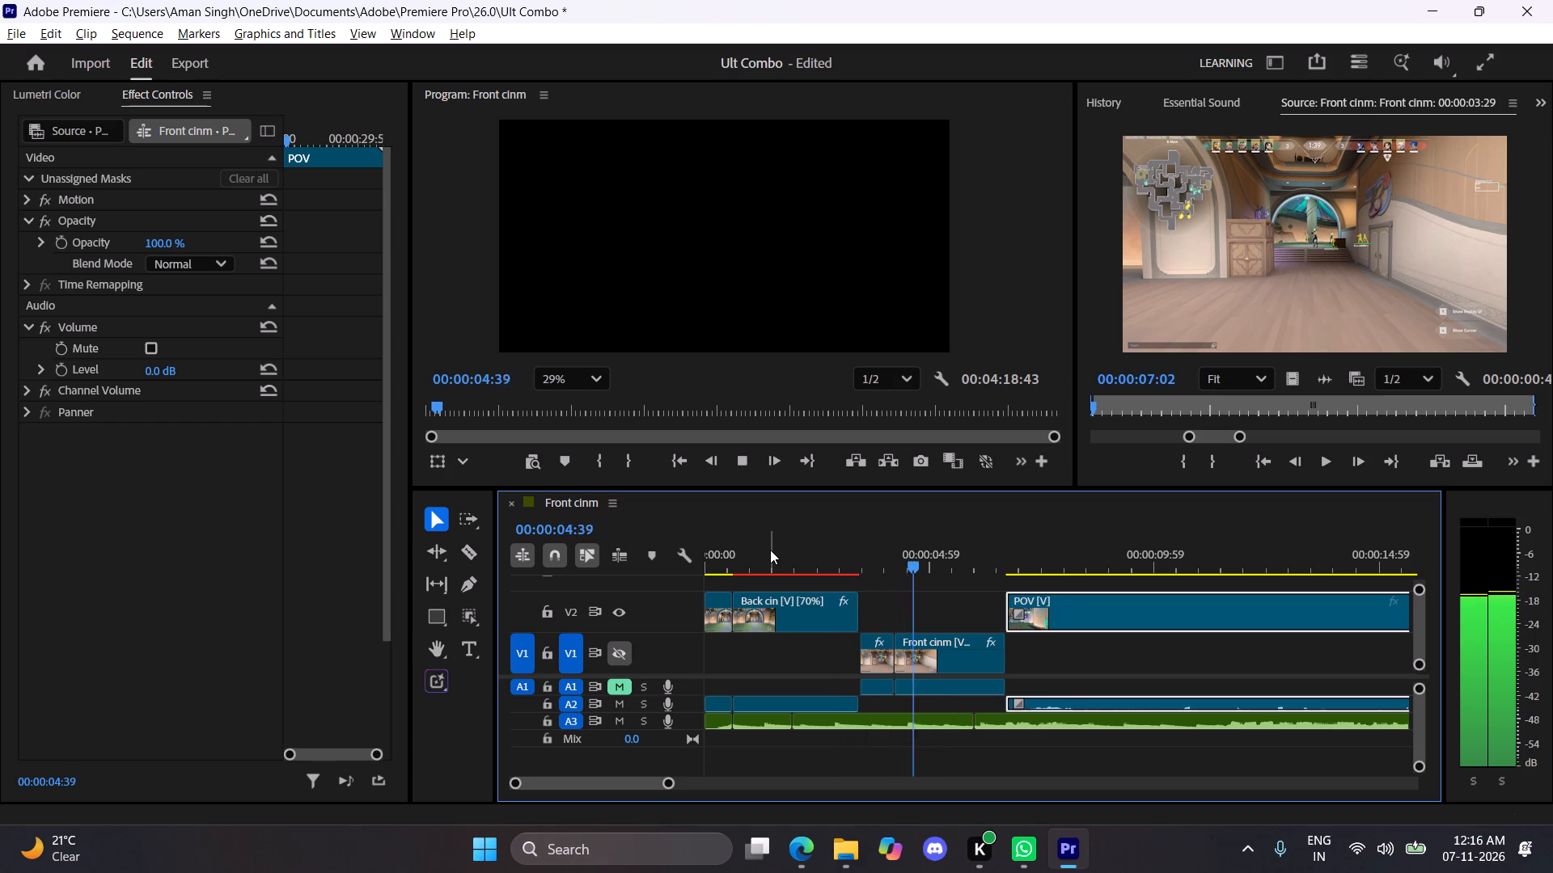
key("space")
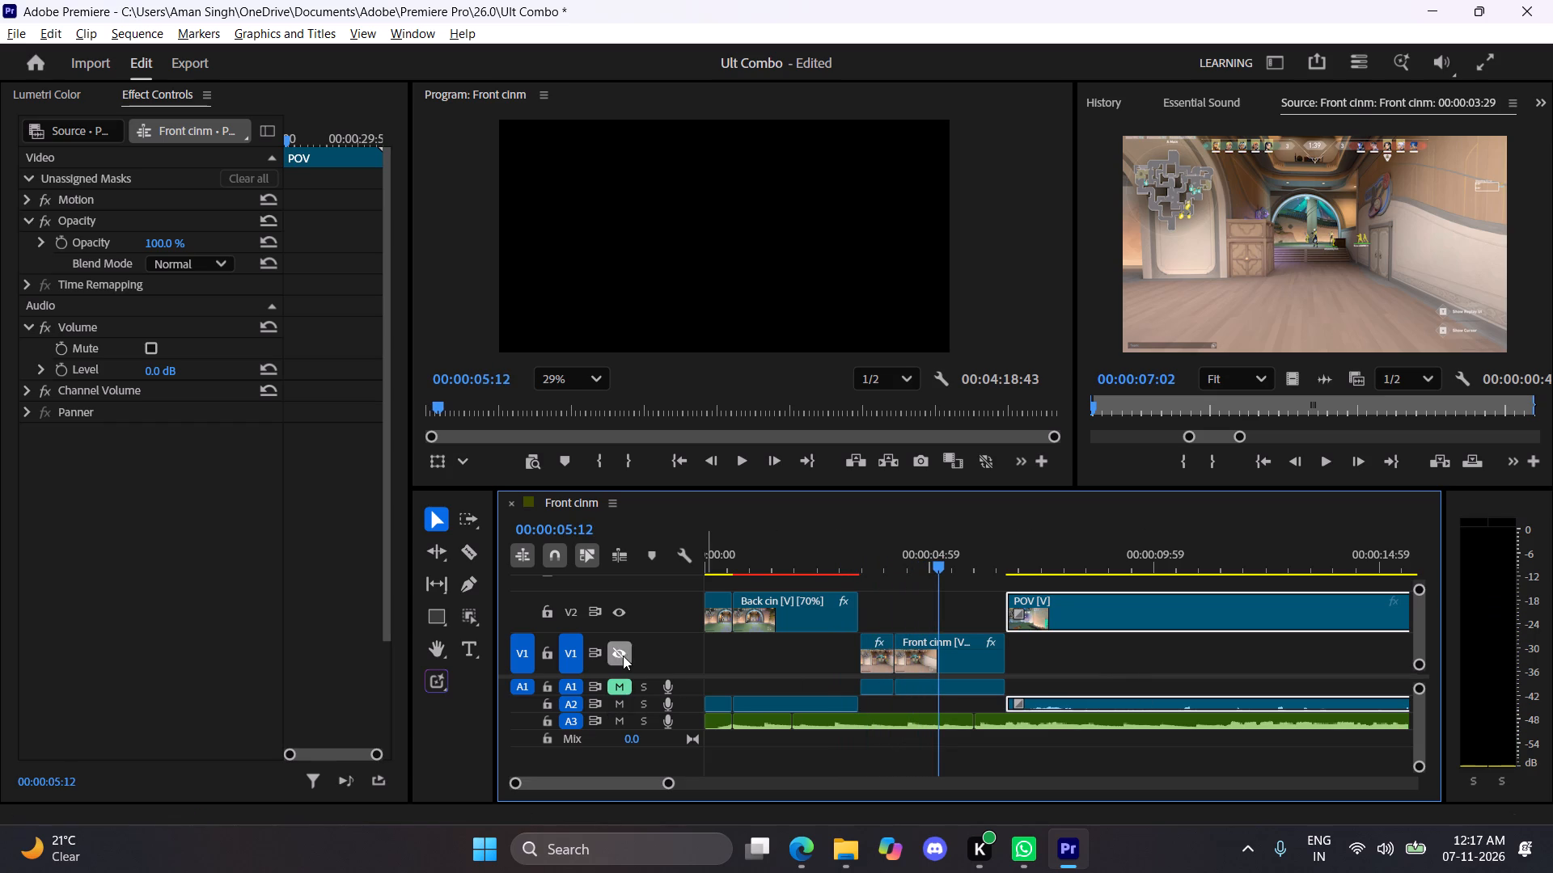
left_click(623, 656)
Review the sequence with music from the beginning and split the POV clip at about 00:00:25:04.
left_click_drag(750, 568, 667, 545)
key("space")
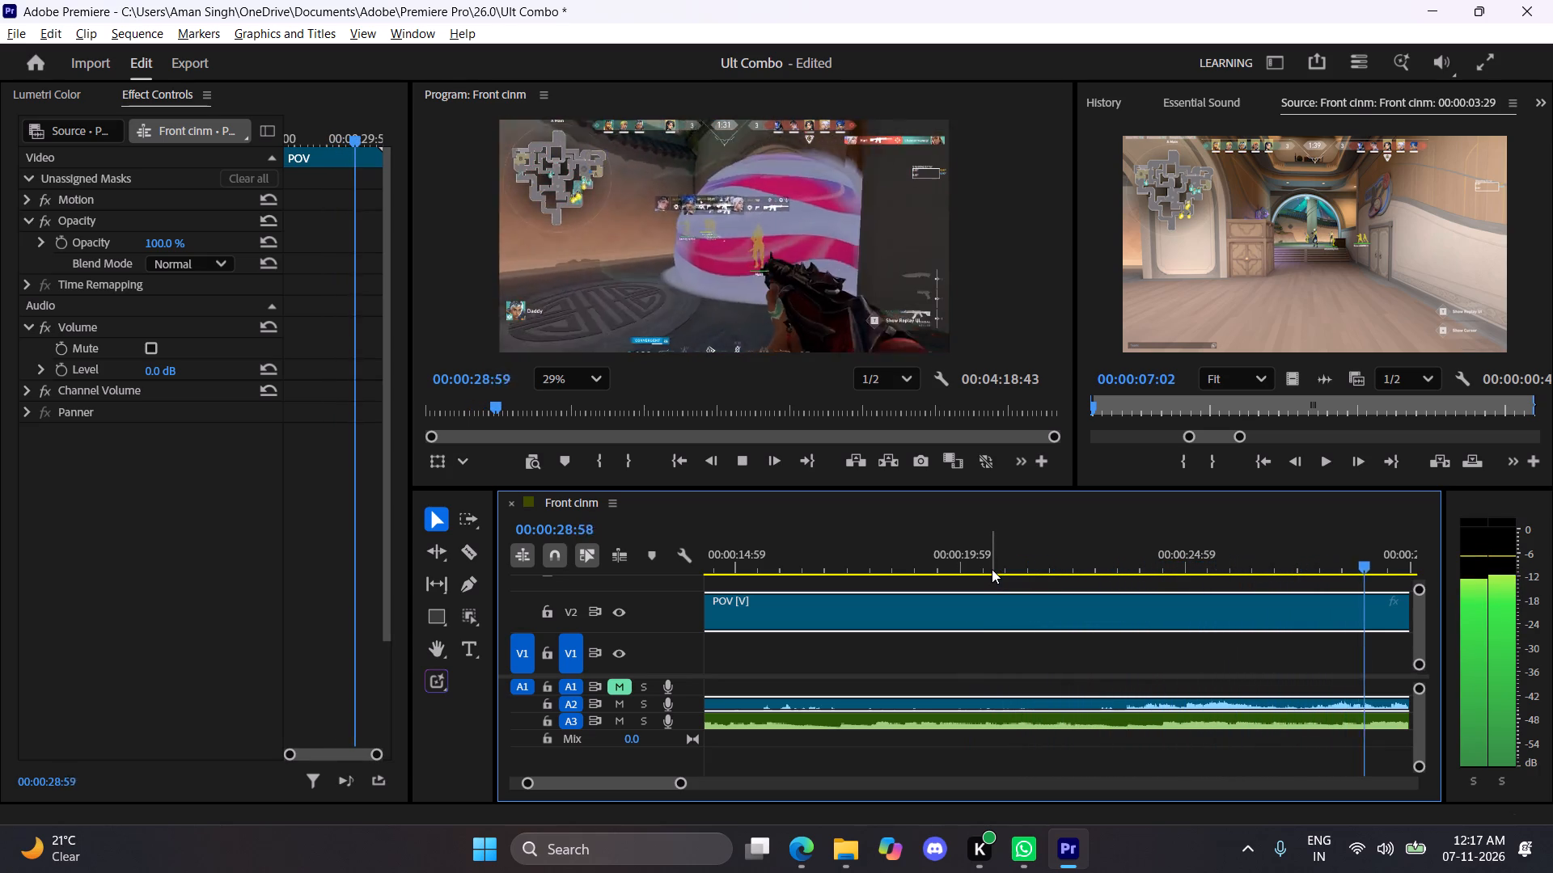
key("space")
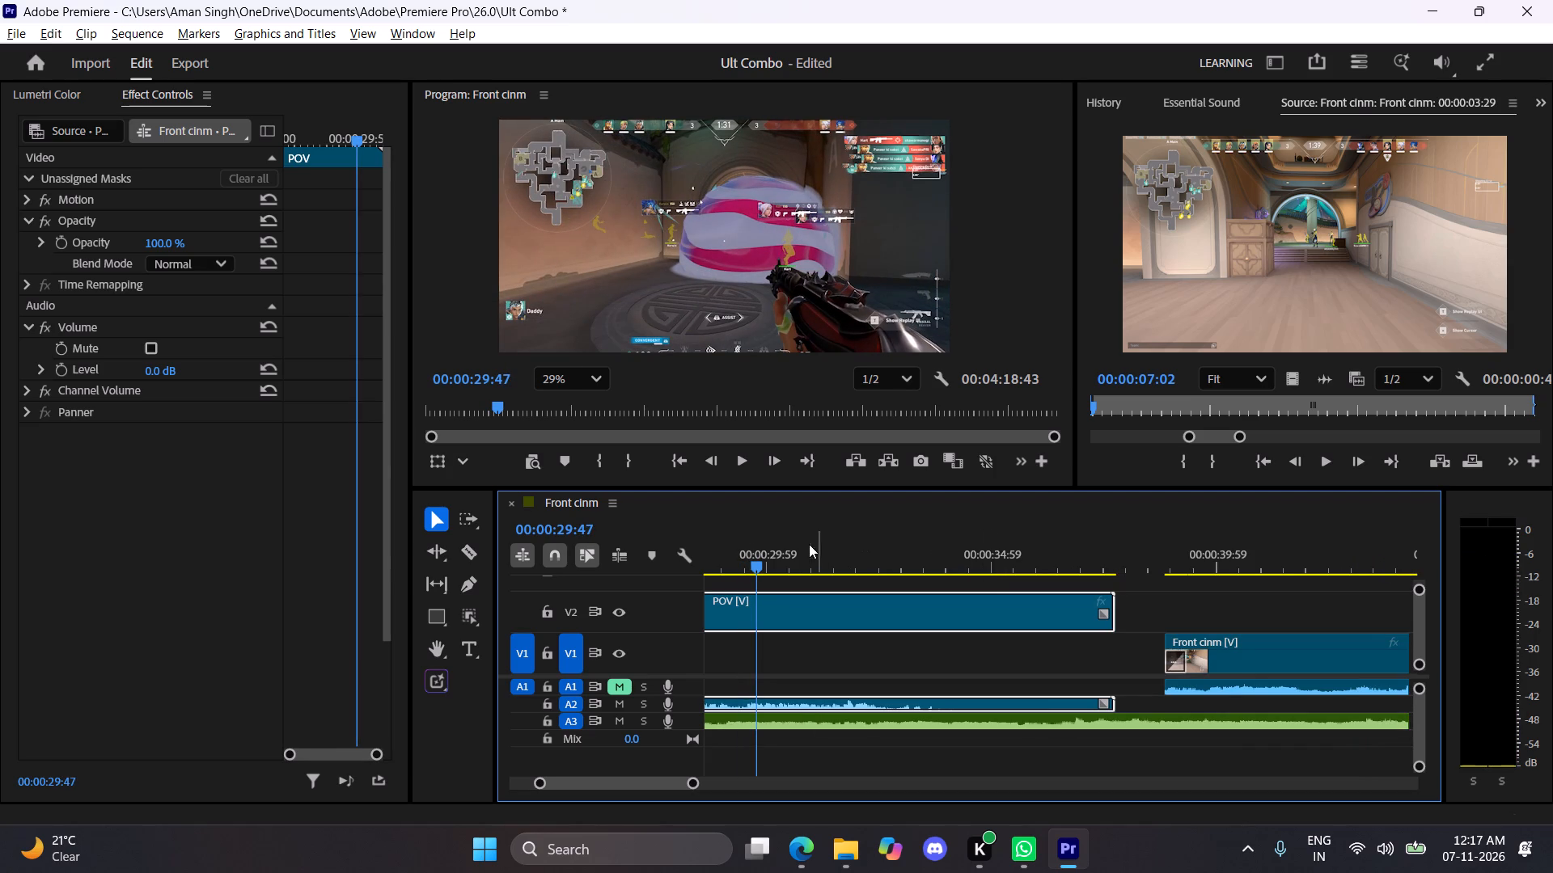
left_click_drag(755, 563, 683, 561)
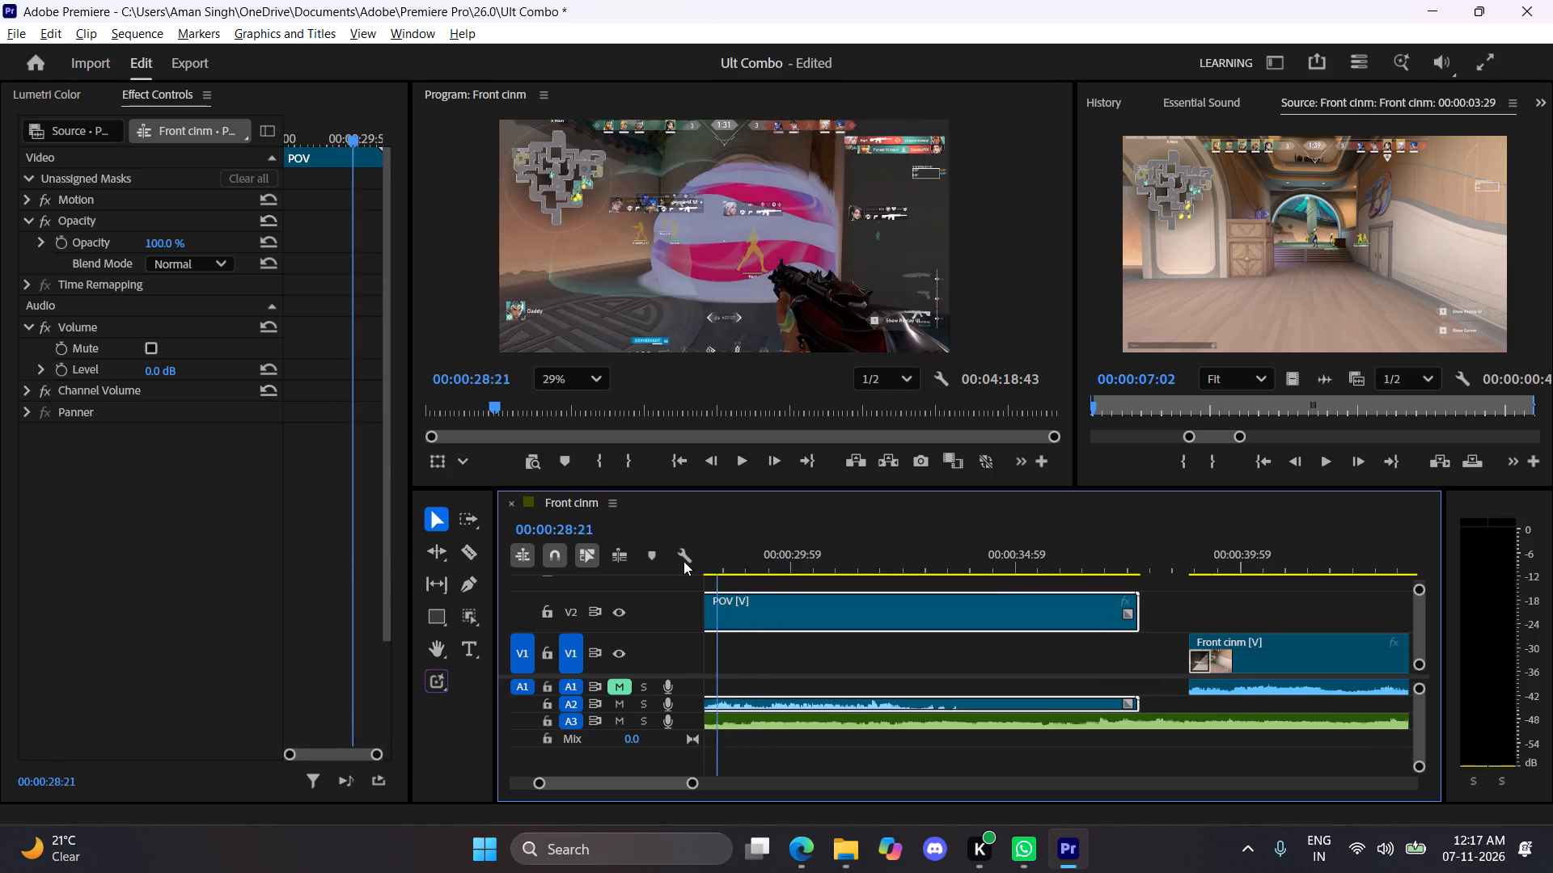
left_click_drag(683, 561, 874, 554)
key("space")
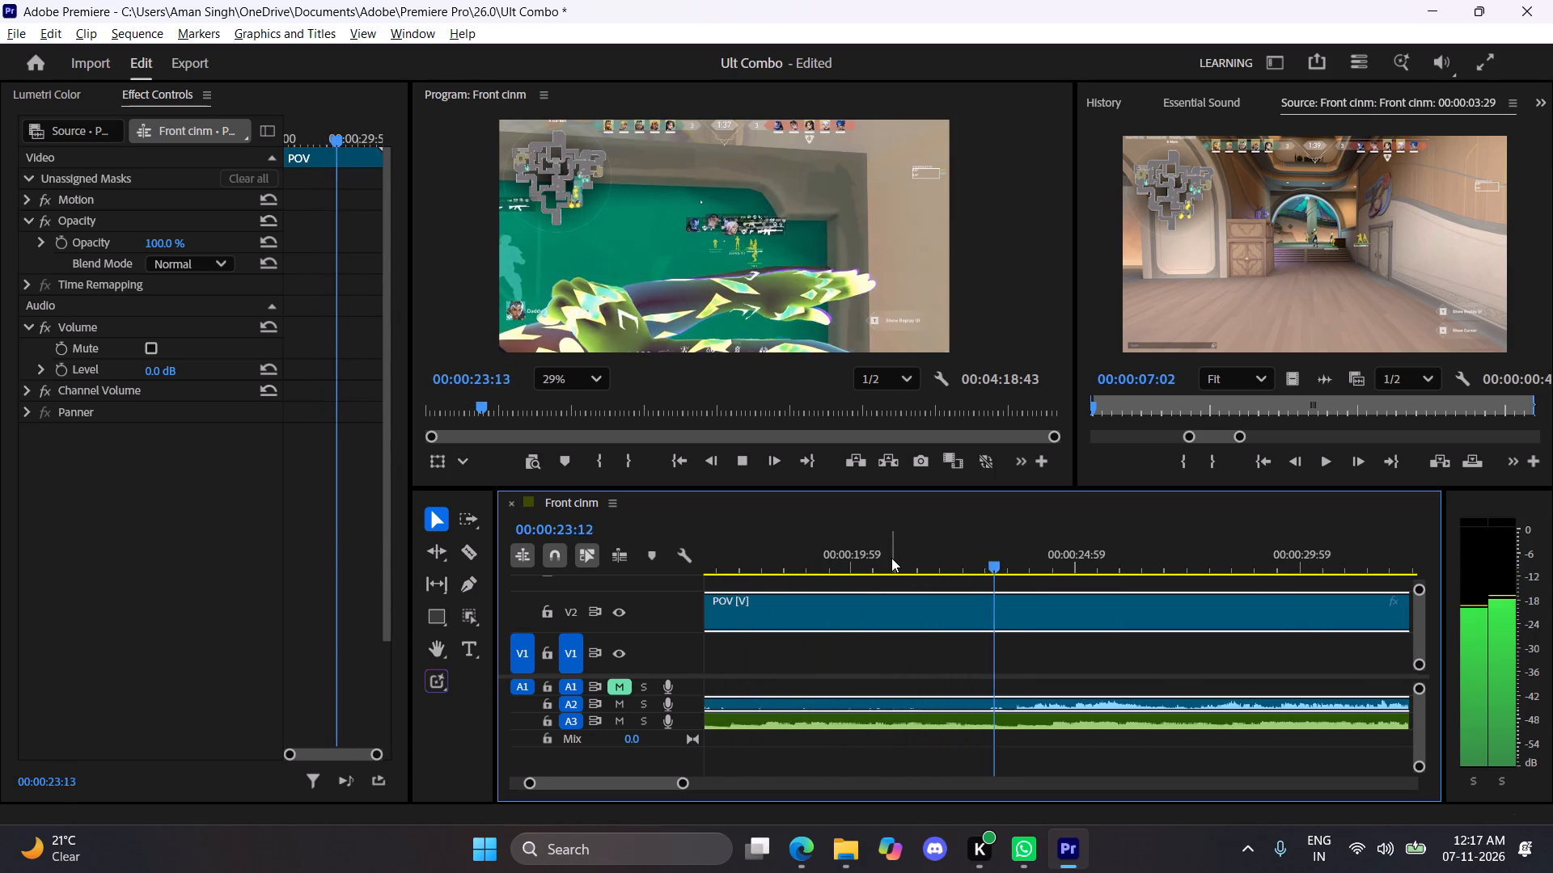
key("space")
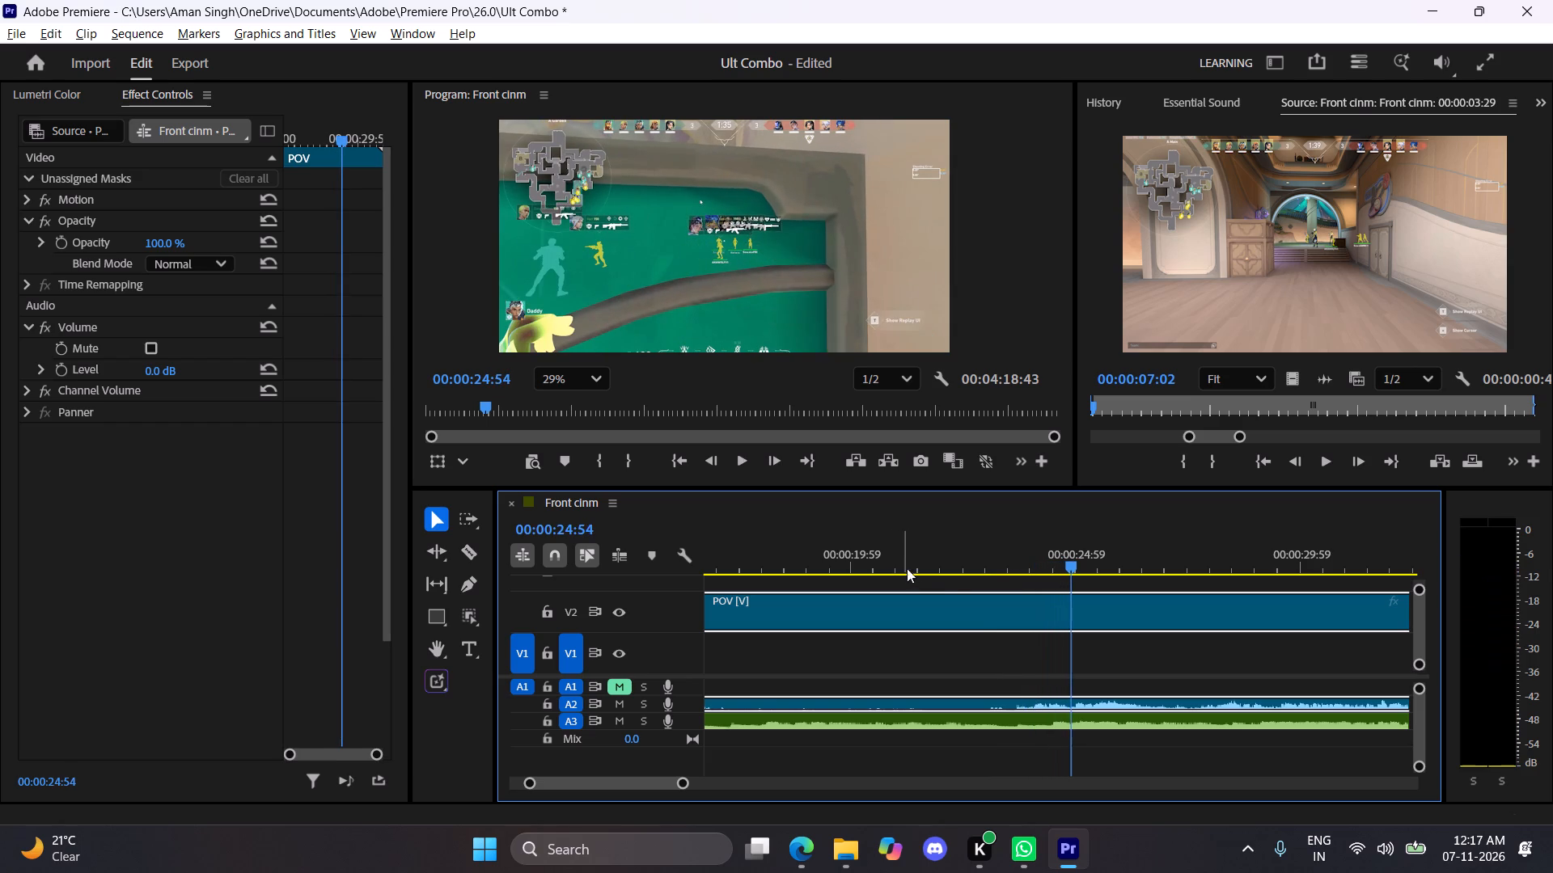
key("space")
key("space")
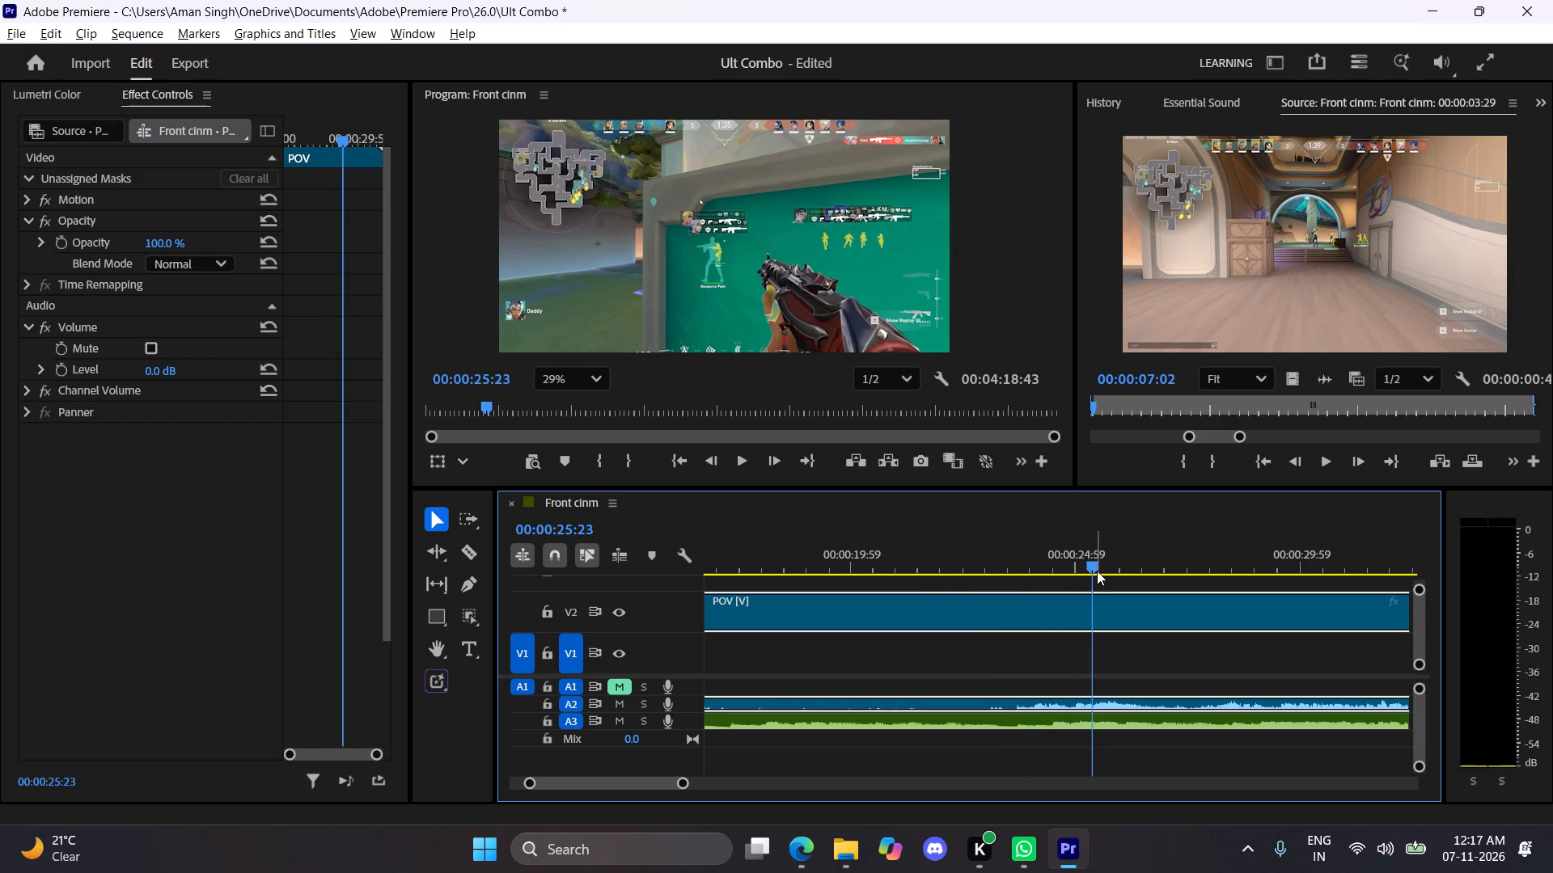
left_click_drag(1094, 566, 1079, 567)
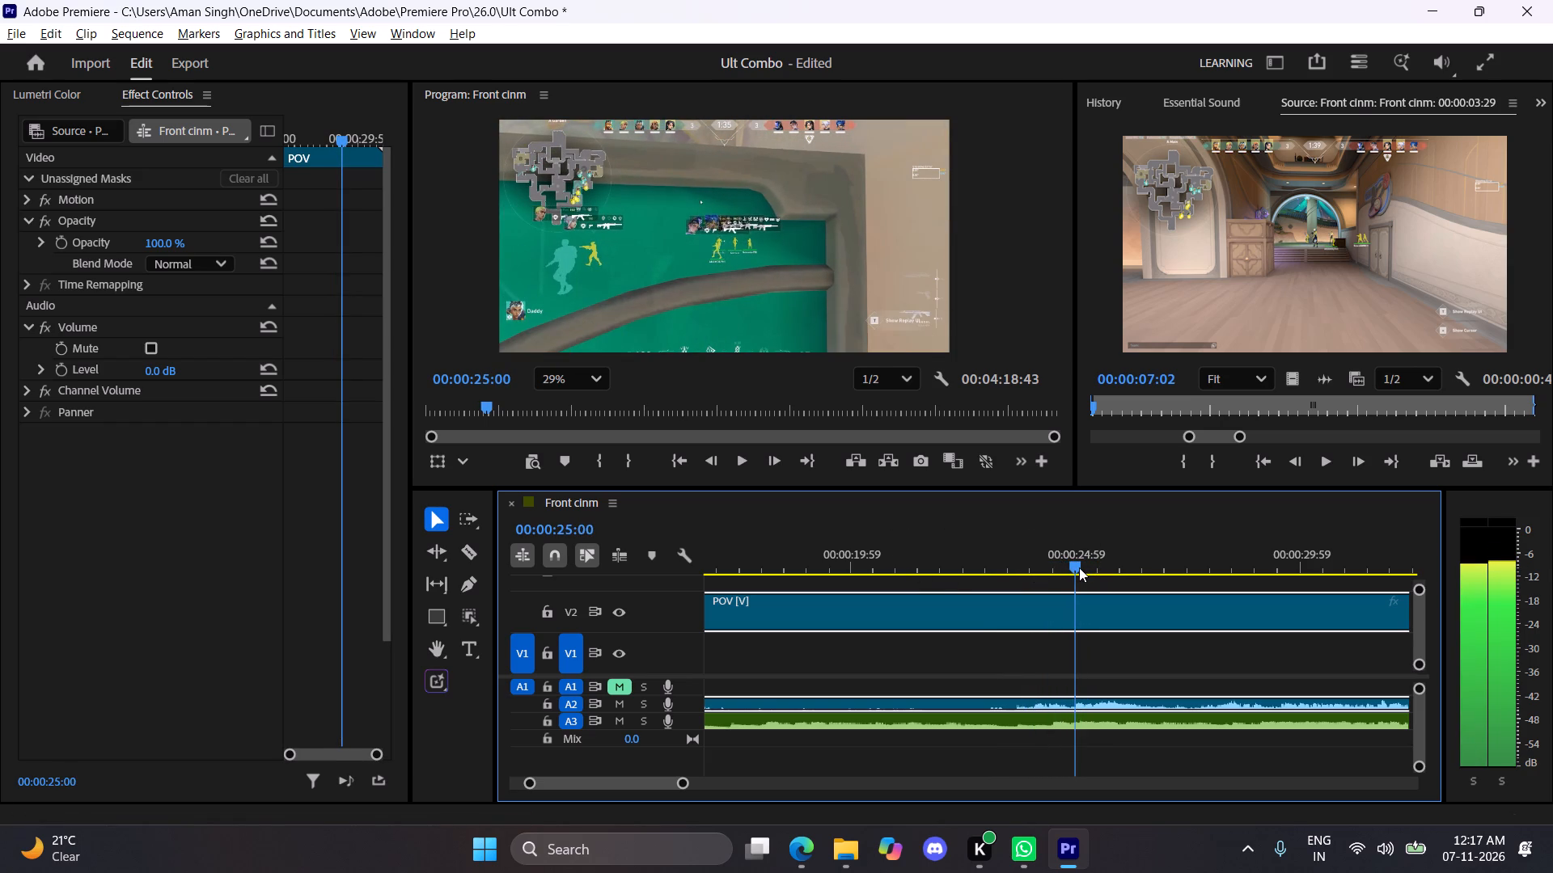
left_click_drag(1079, 567, 1081, 567)
key("c")
left_click(1081, 618)
key("v")
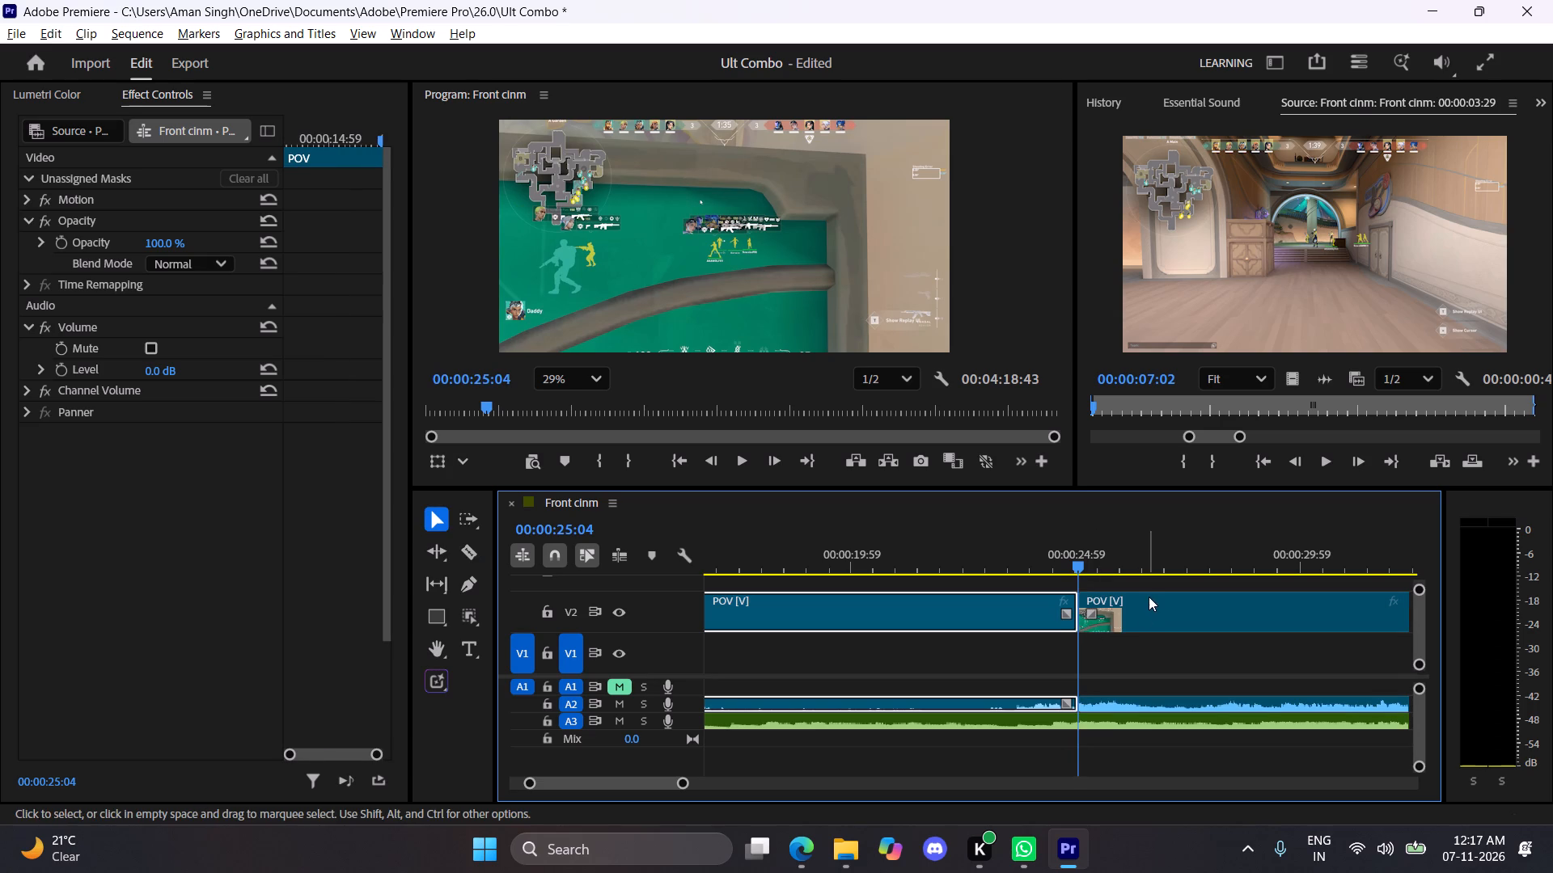
Move the second POV segment about 3 seconds later on V2 to open a gap after the cut.
left_click_drag(1154, 601, 1296, 606)
Move the Front cinm clip on V1 to start at the POV cut, at about 00:00:25:04.
left_click_drag(1236, 559, 1428, 563)
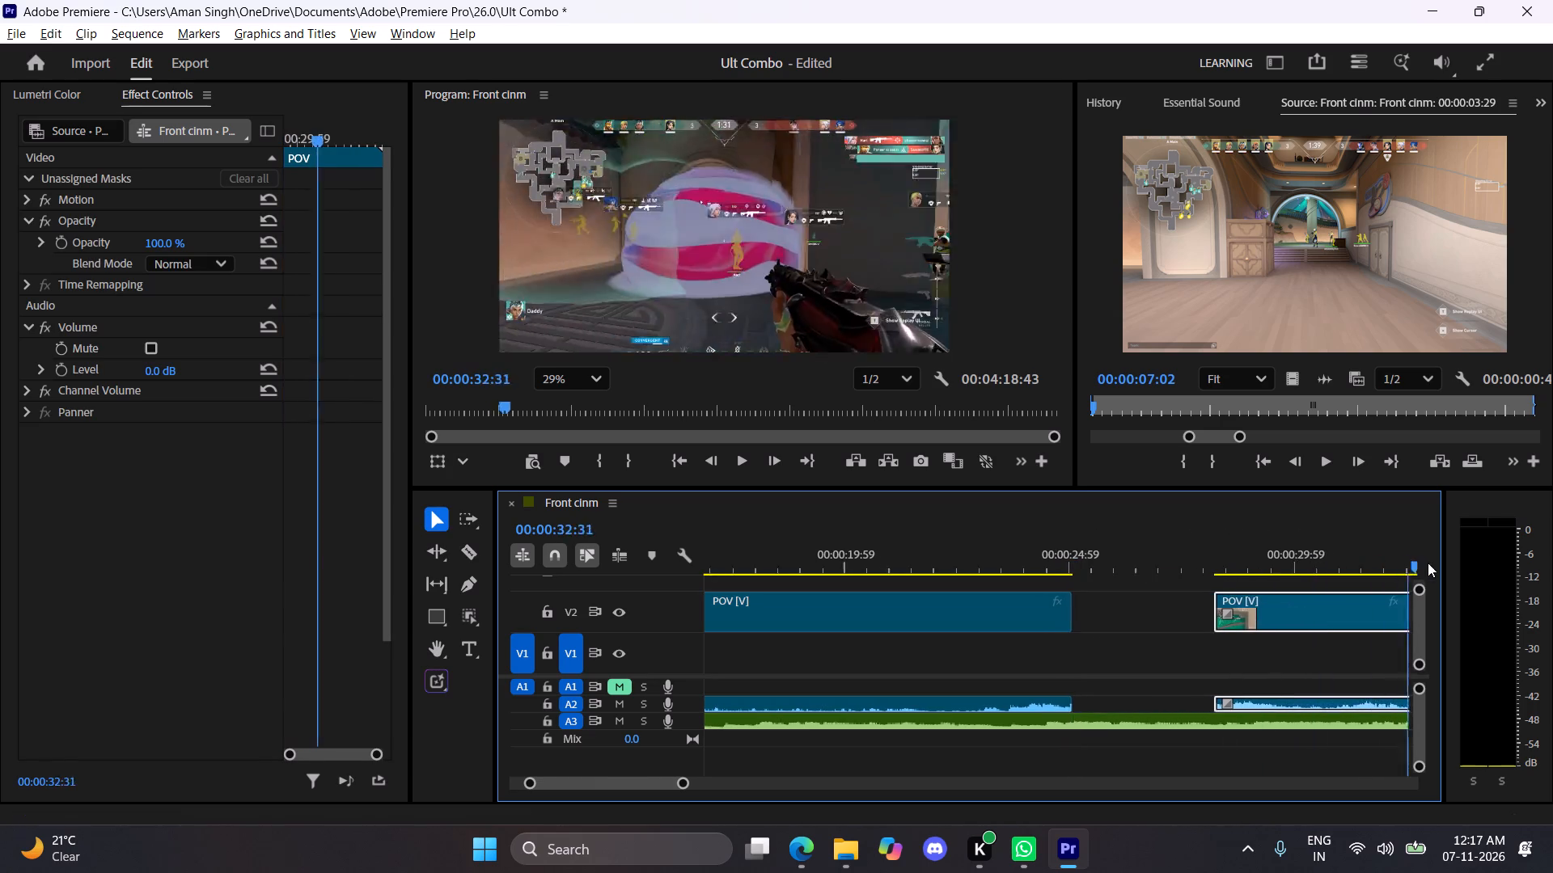
left_click_drag(1428, 563, 1361, 559)
left_click_drag(1283, 642, 806, 656)
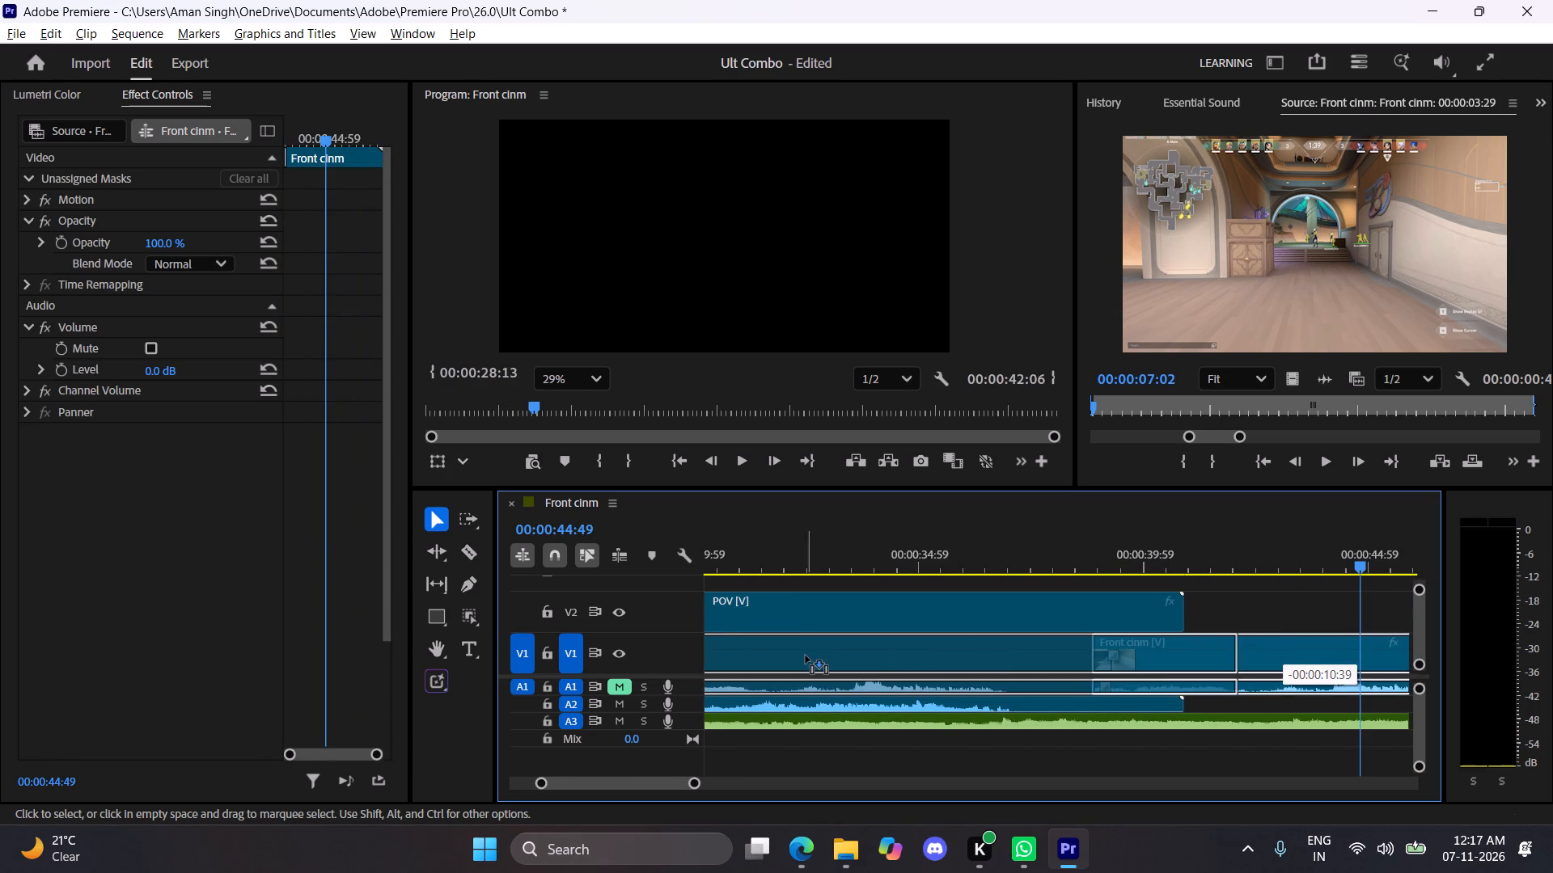
left_click_drag(806, 656, 1261, 656)
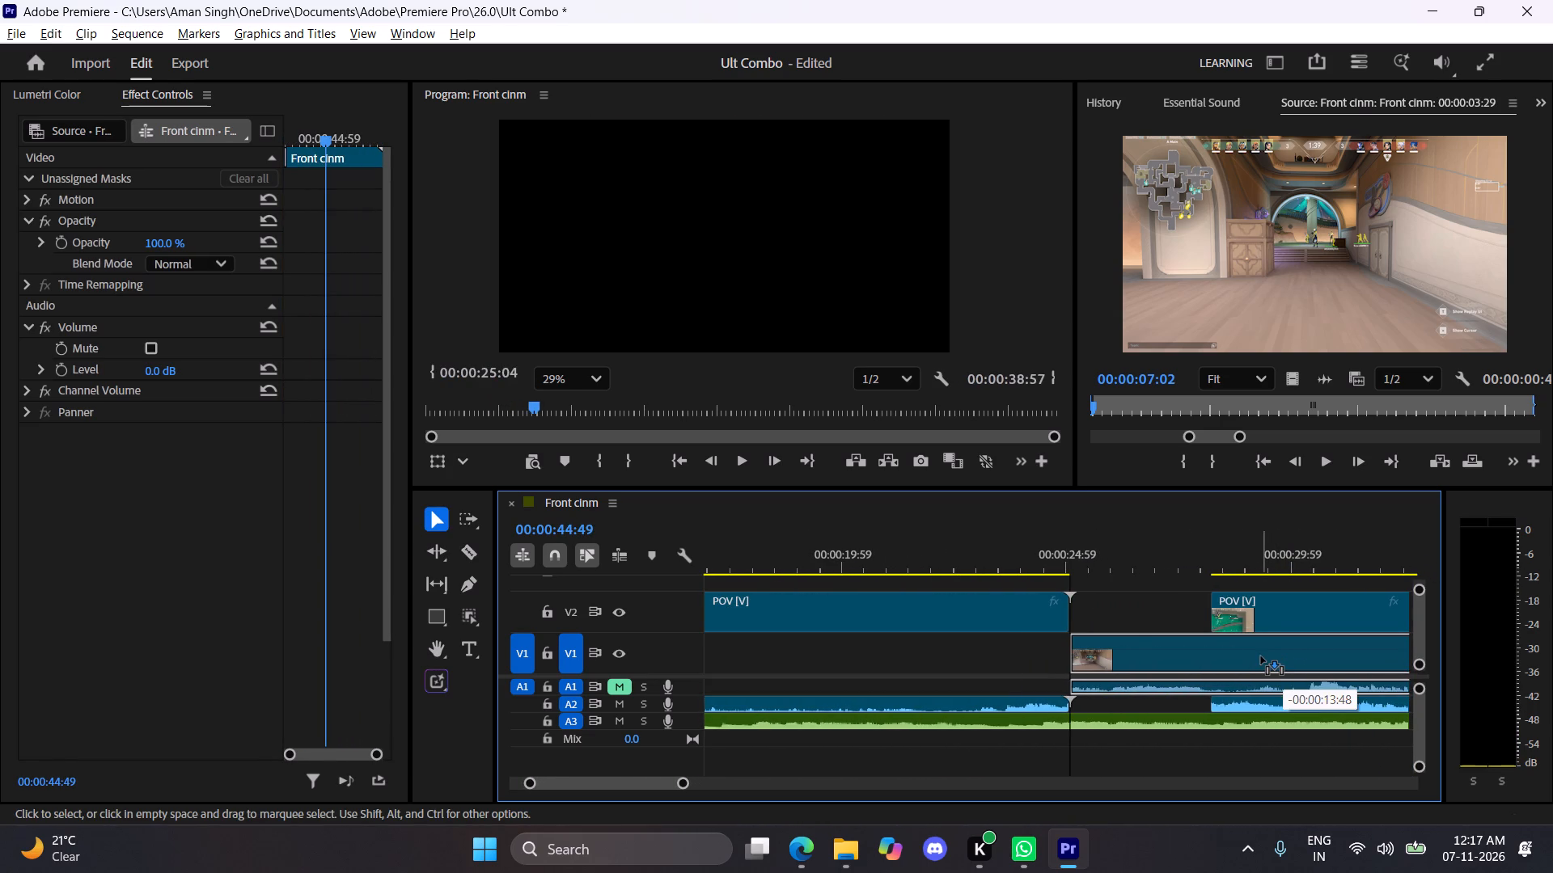
Preview the start of the Front cinm insert and unmute audio track A1.
left_click_drag(1073, 559, 1058, 559)
key("space")
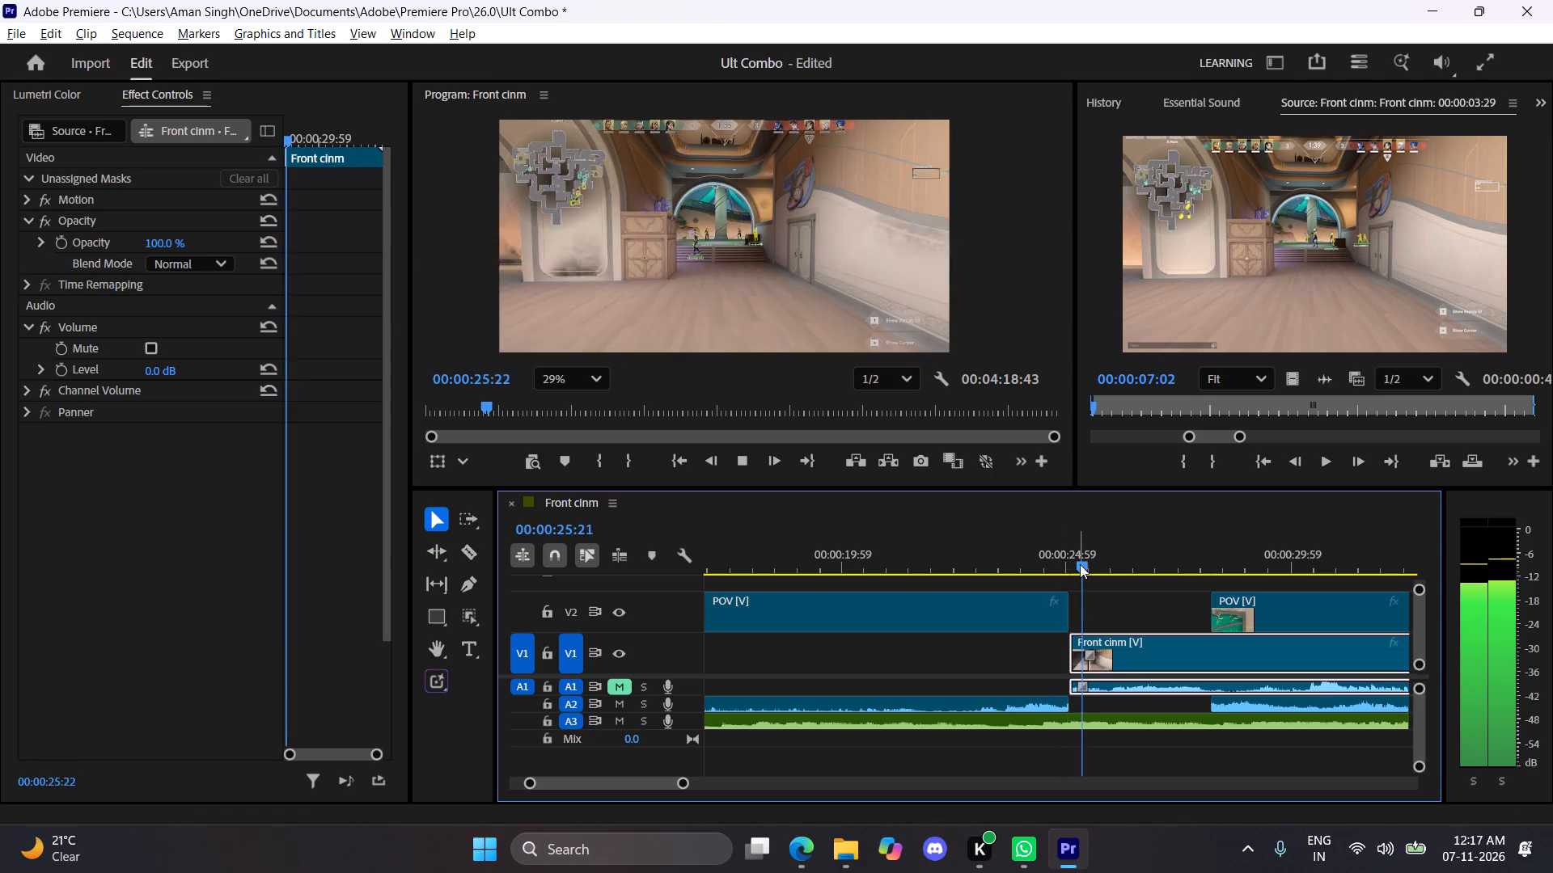
key("space")
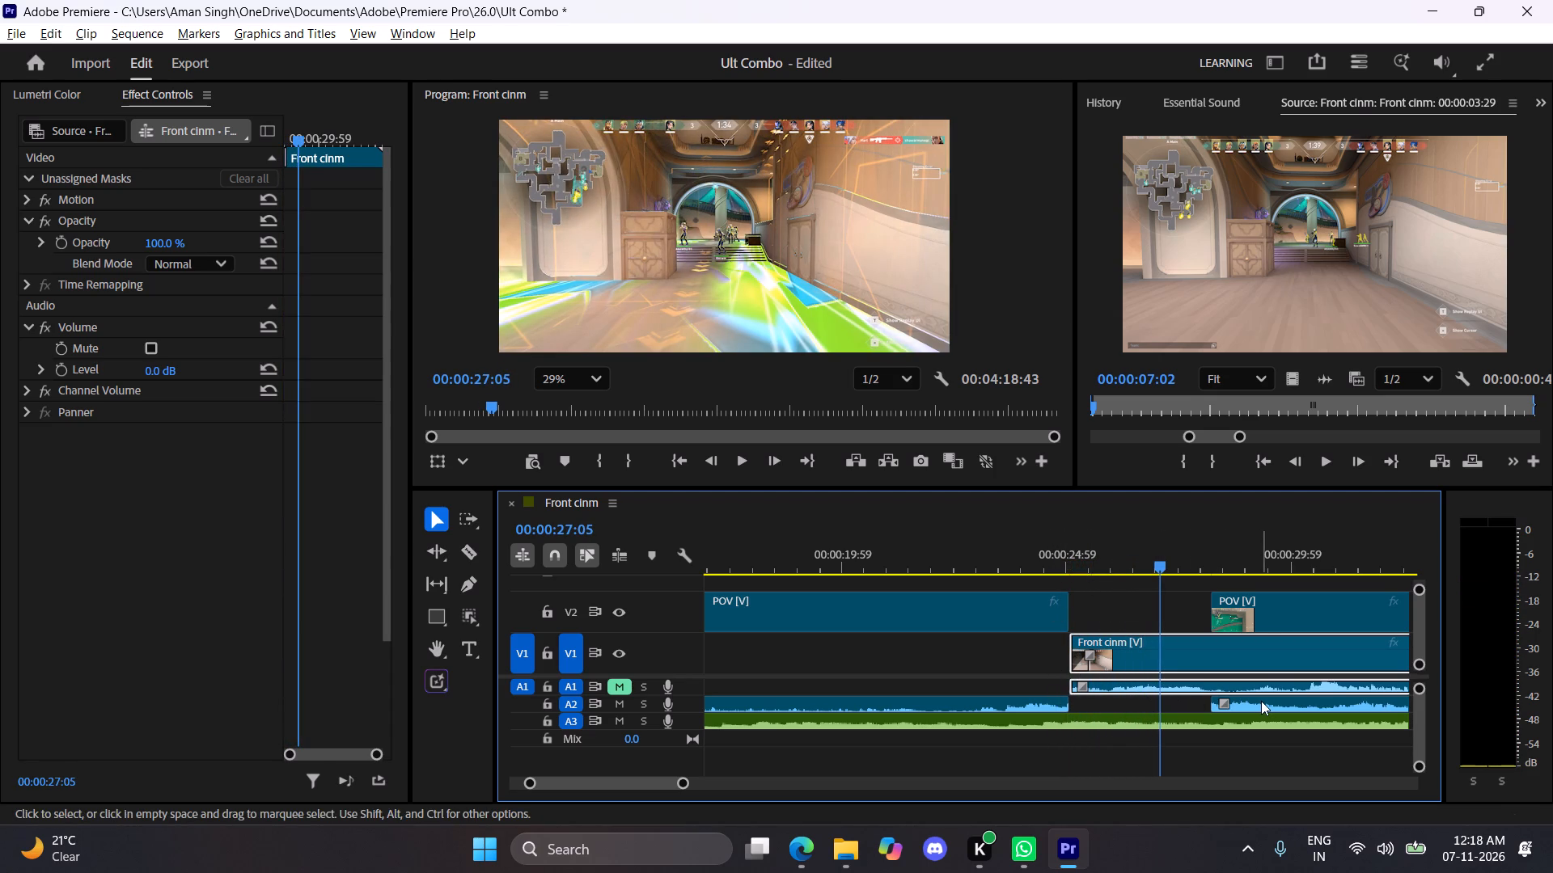
left_click(1247, 597)
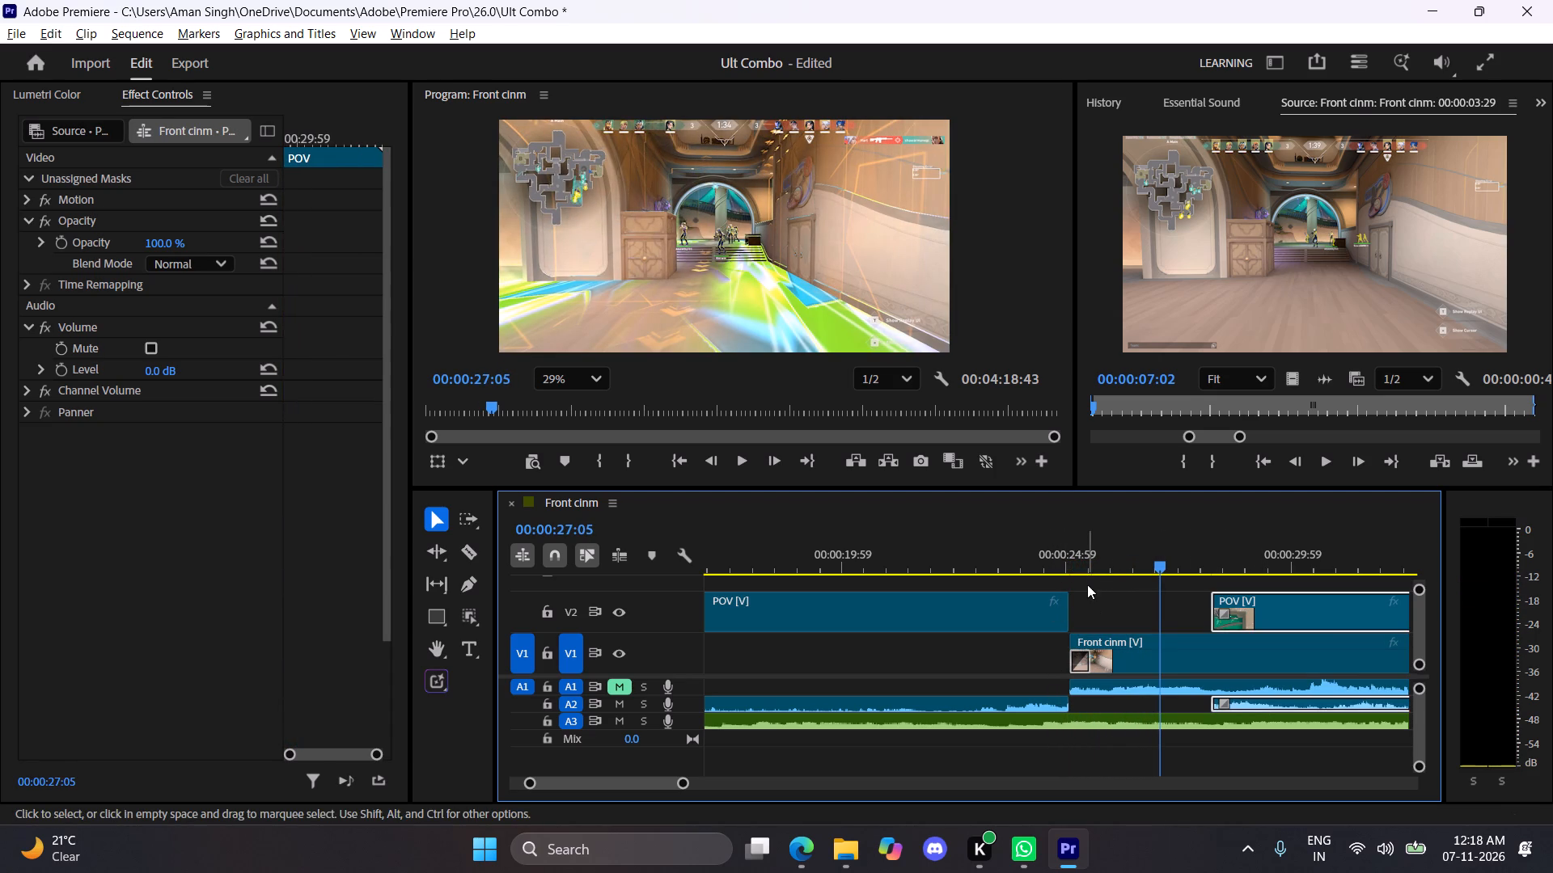
left_click(1087, 567)
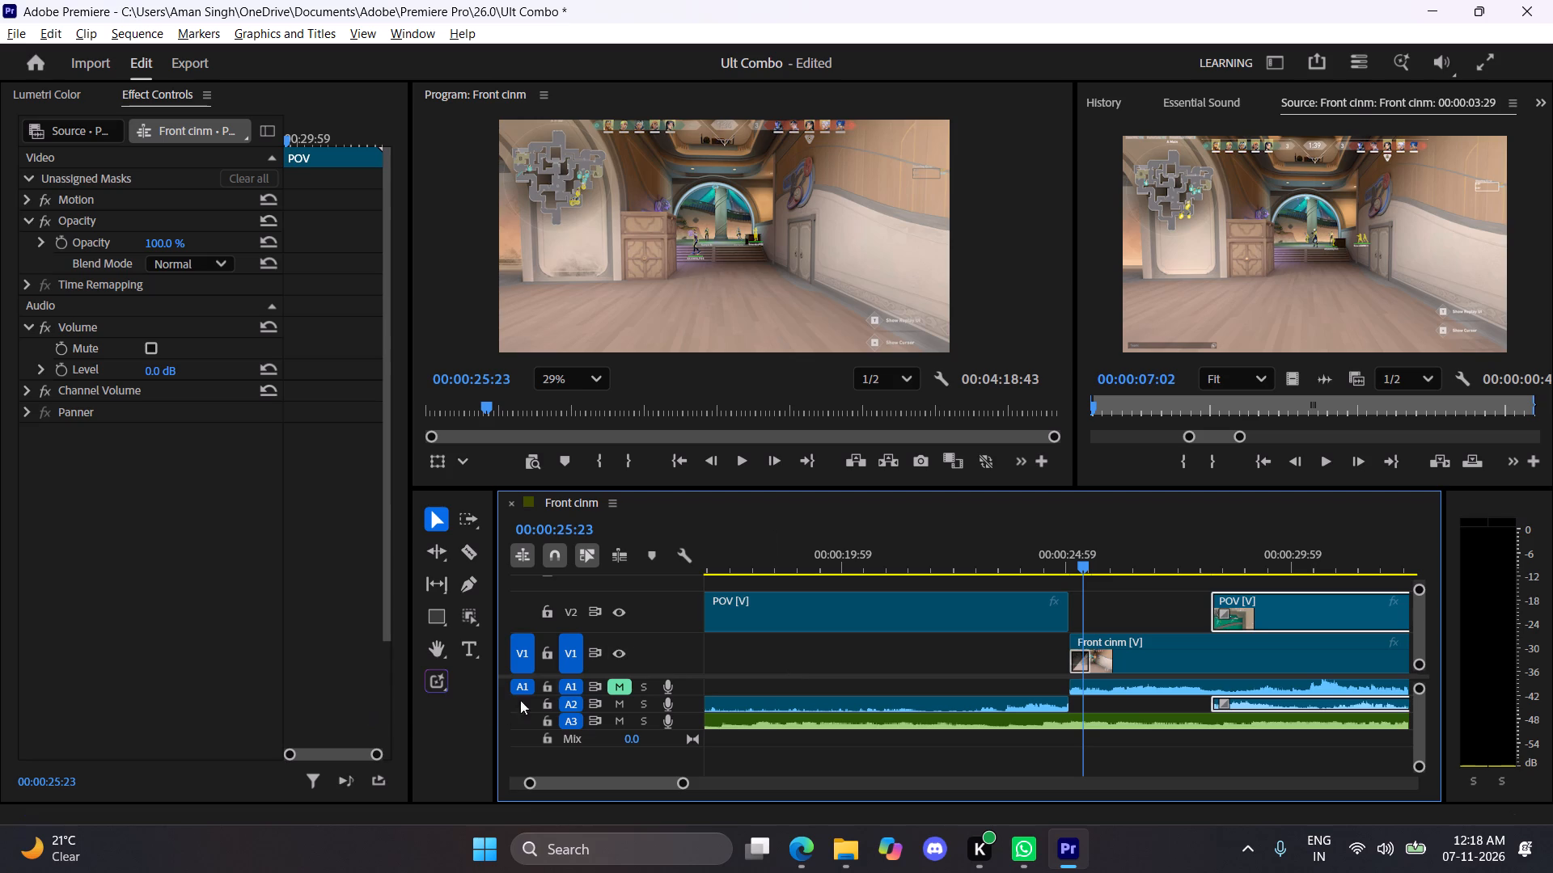
left_click(614, 688)
Play back the transition from POV to Front cinm and on to the second POV segment, pausing to check timing against the music.
left_click_drag(904, 557, 815, 561)
key("space")
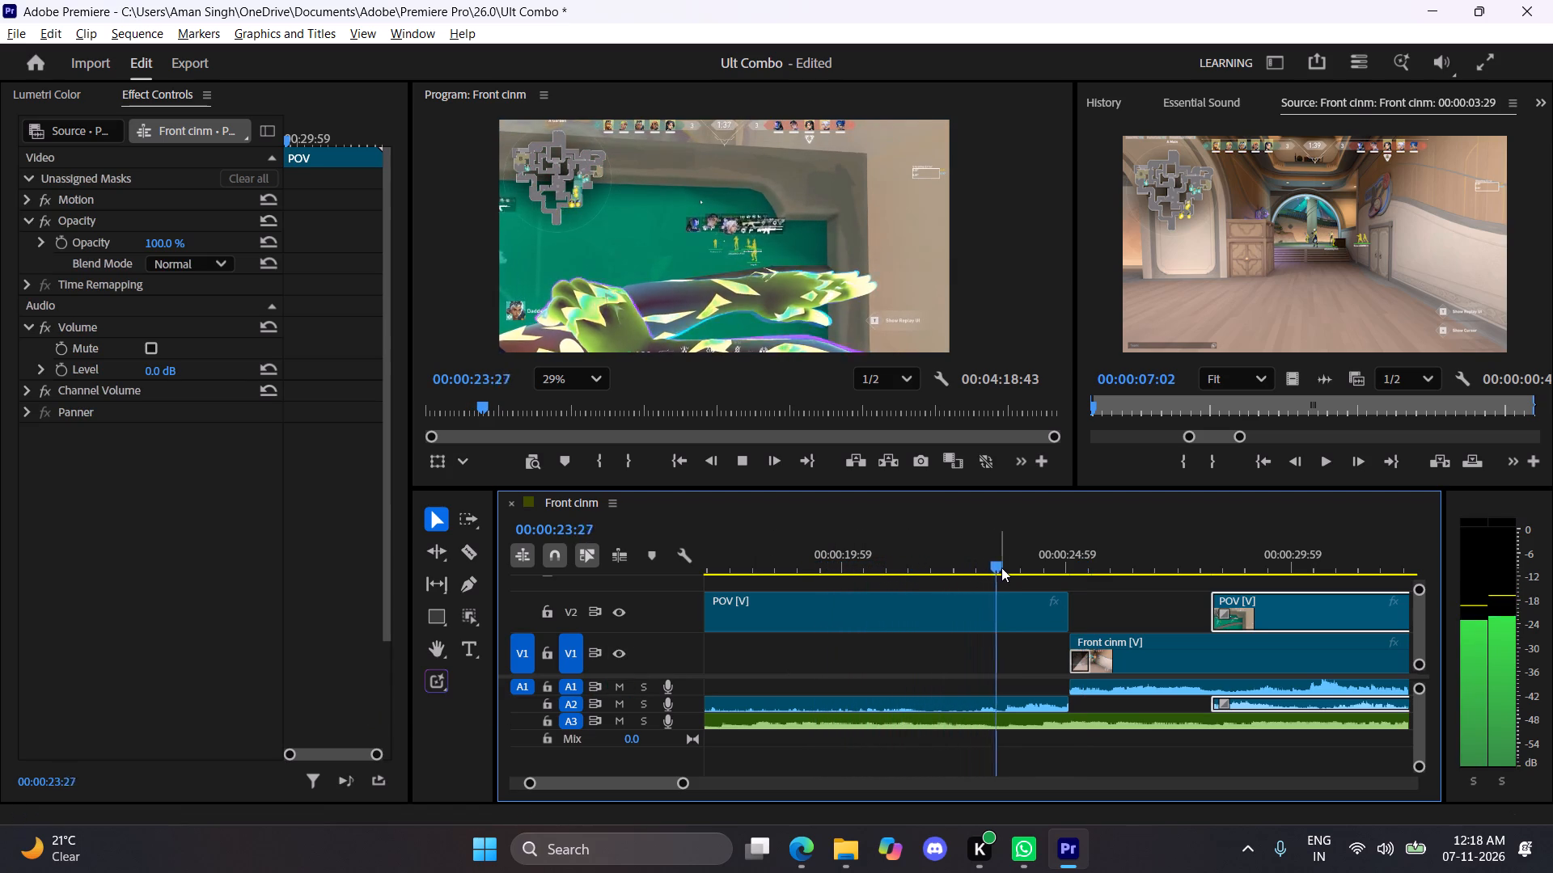
key("space")
key("space")
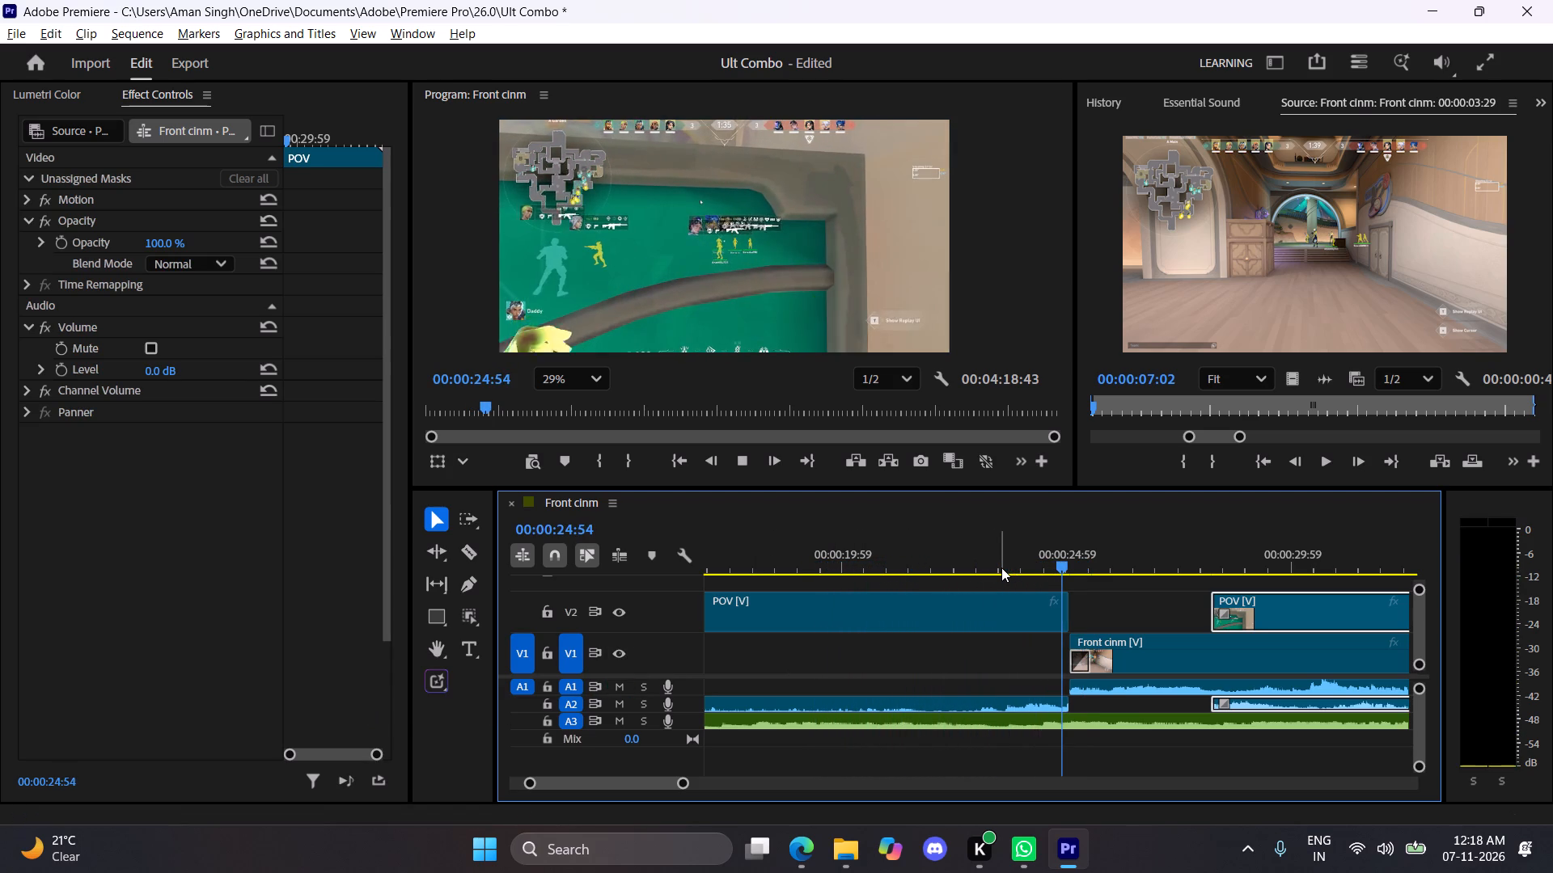
key("space")
key("space")
key("space")
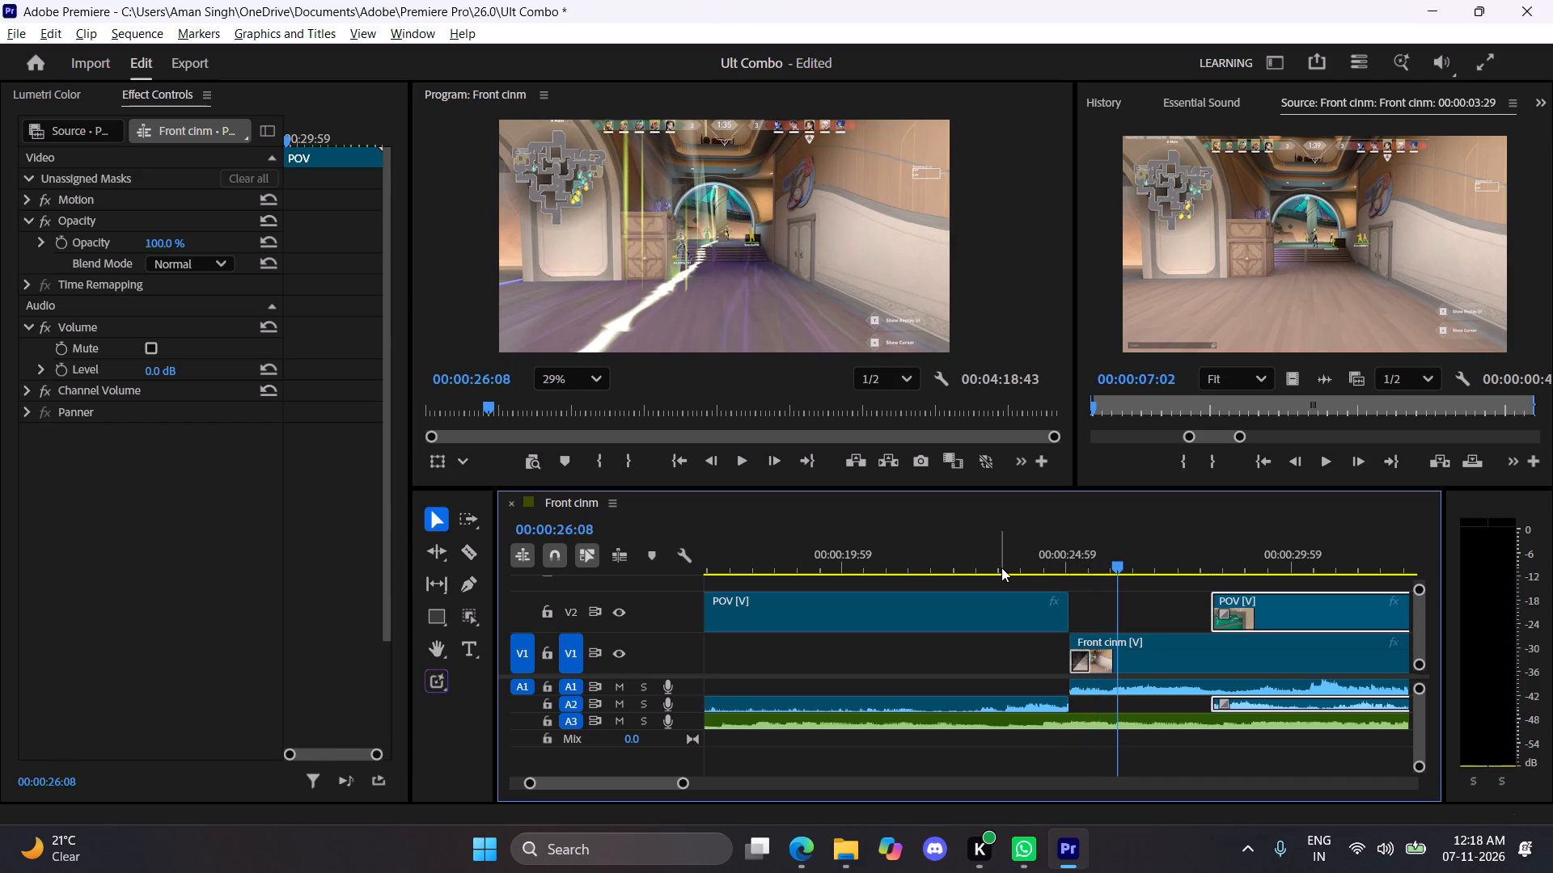
left_click_drag(1115, 561, 1081, 555)
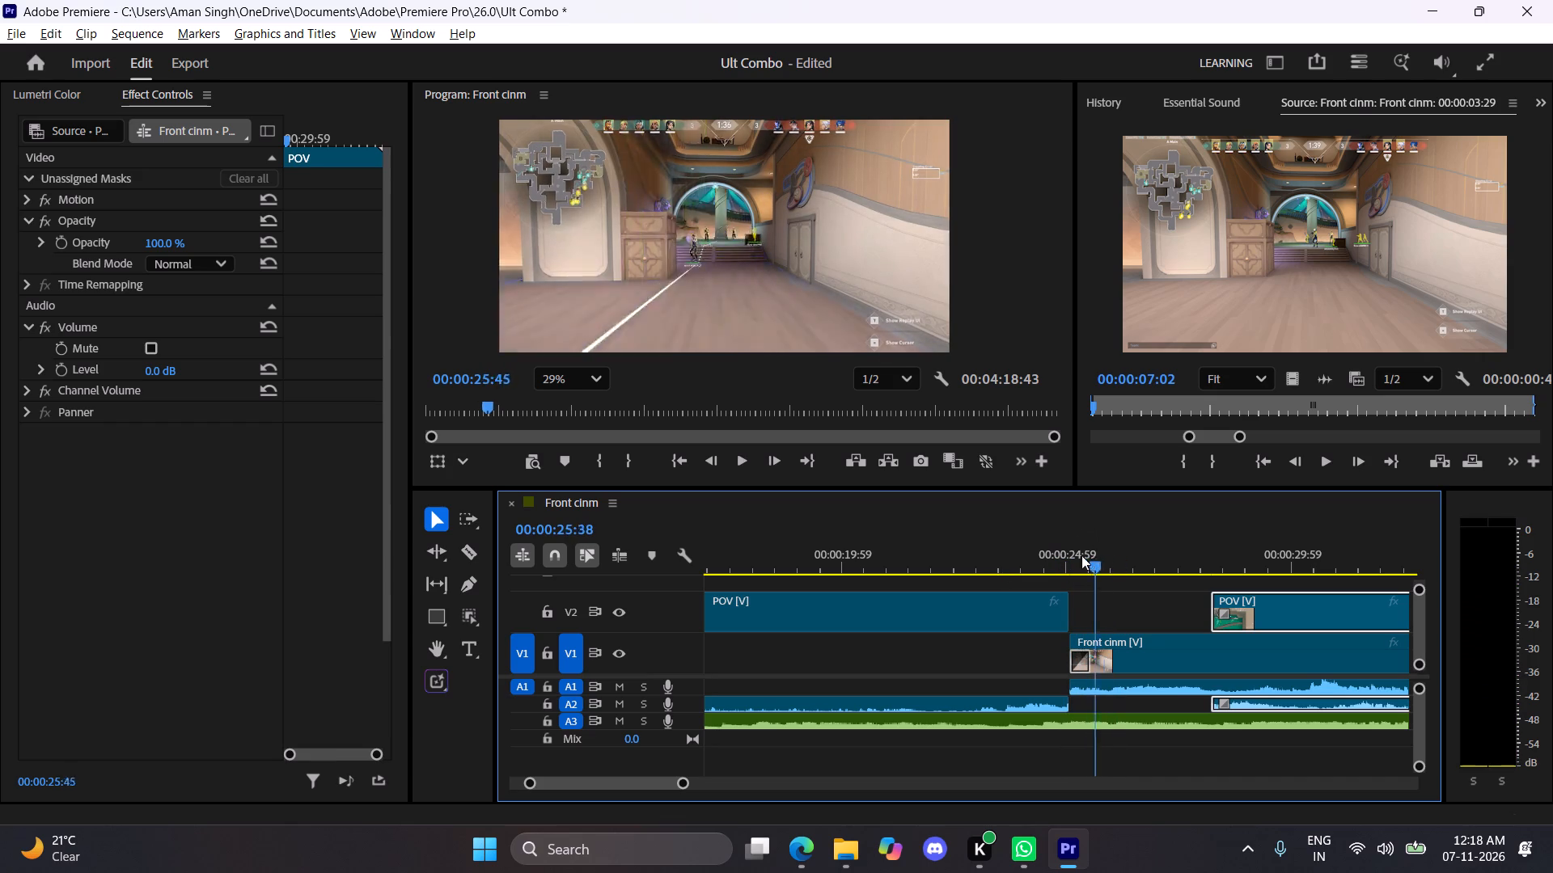
left_click_drag(1081, 555, 982, 545)
key("space")
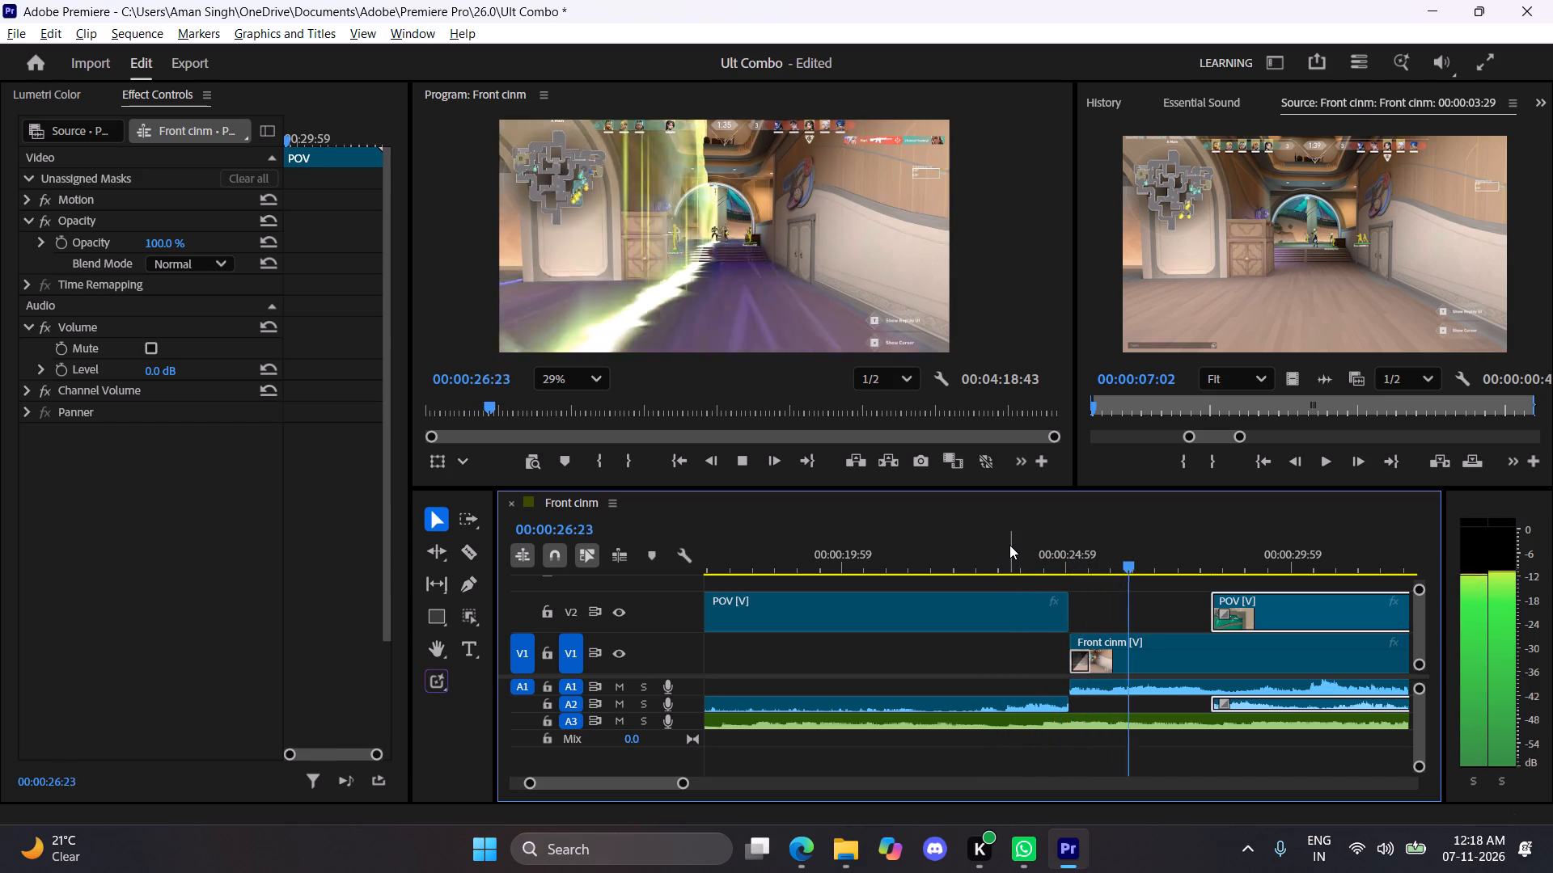
key("space")
key("space")
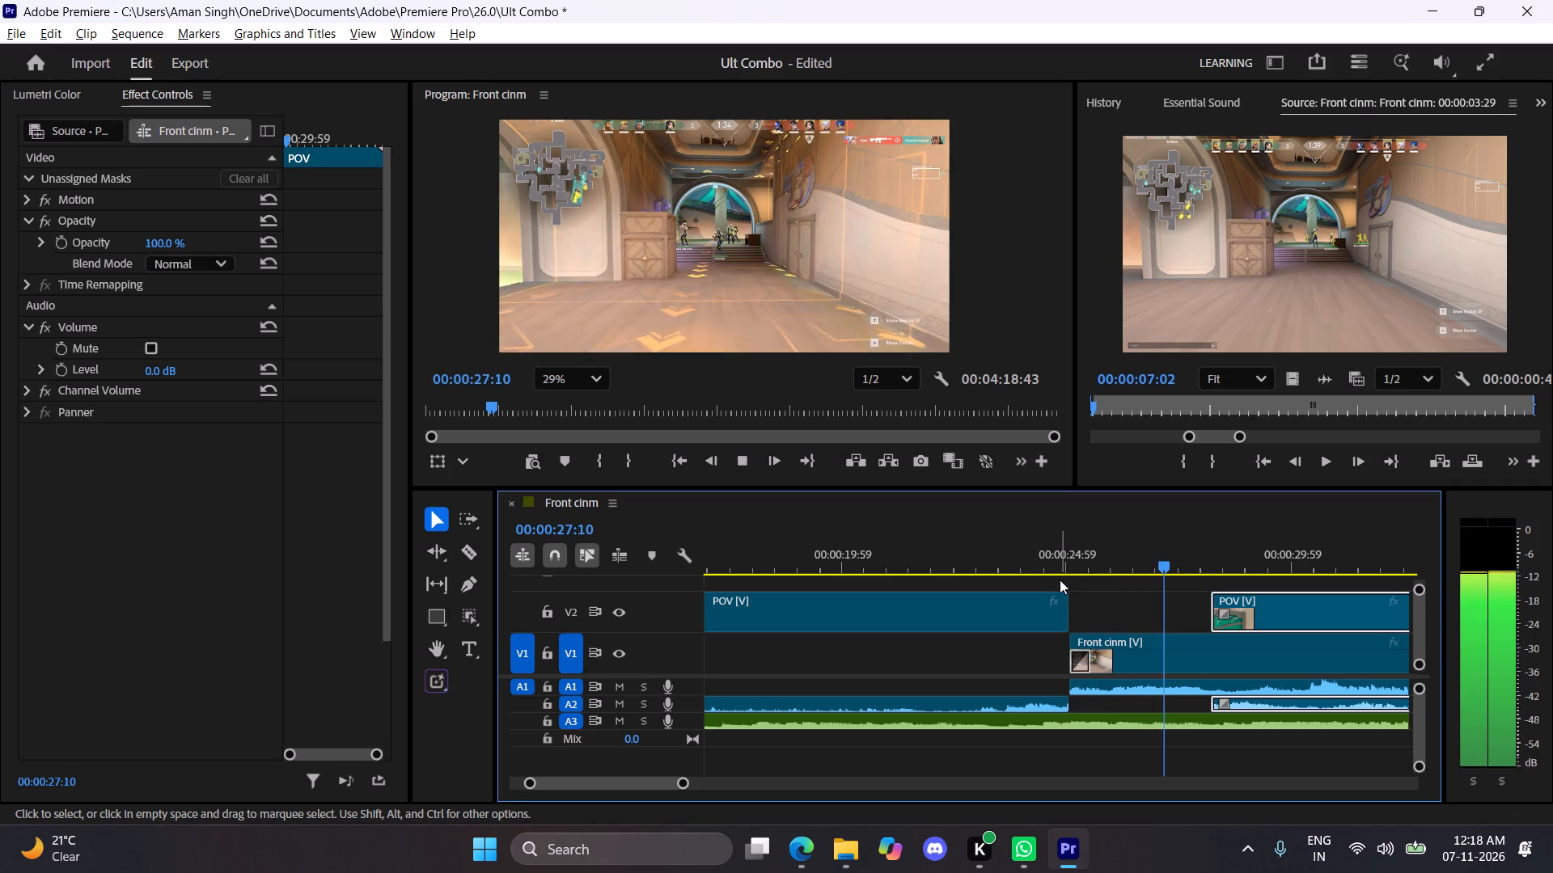
key("space")
key("space")
key("space")
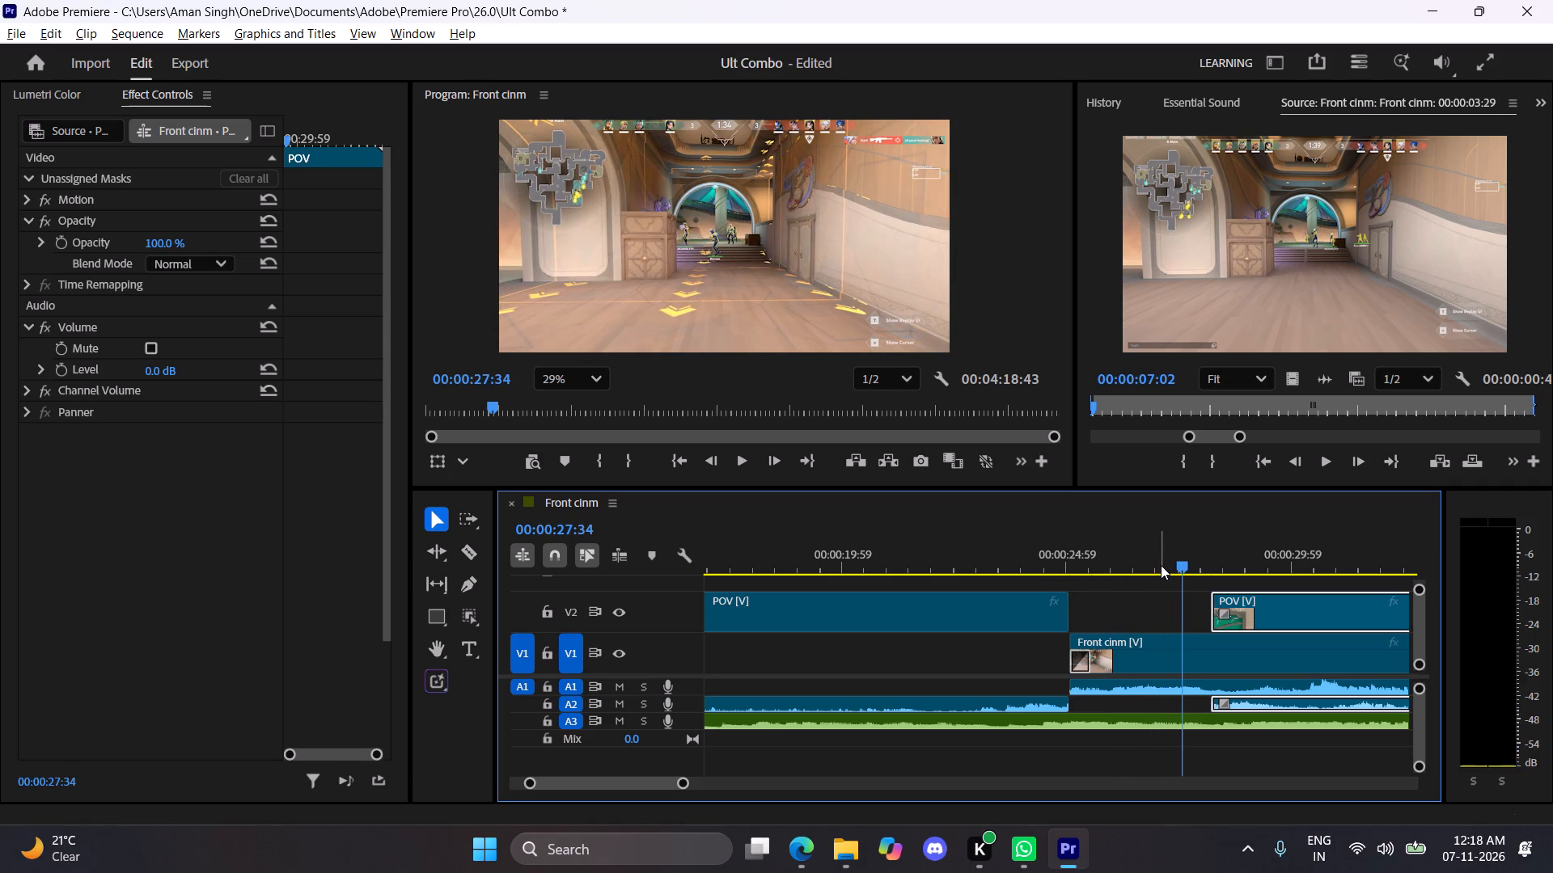
key("space")
key("space")
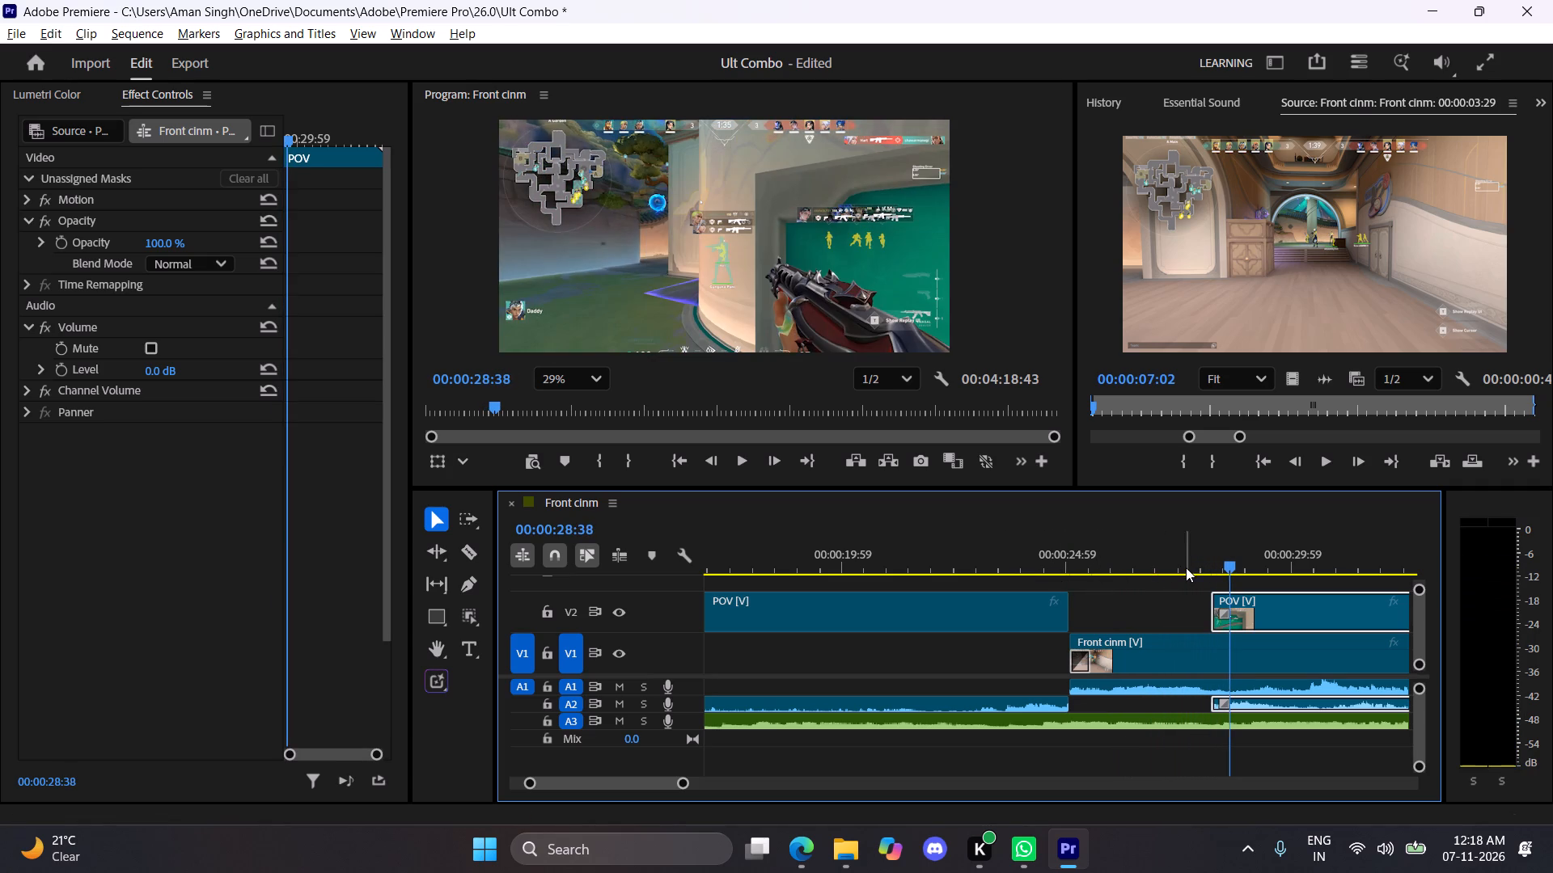
Split the Front cinm clip at about 00:00:28:10 and move its remainder past the POV clip's end, to about 00:00:43.
left_click_drag(1225, 555, 1216, 557)
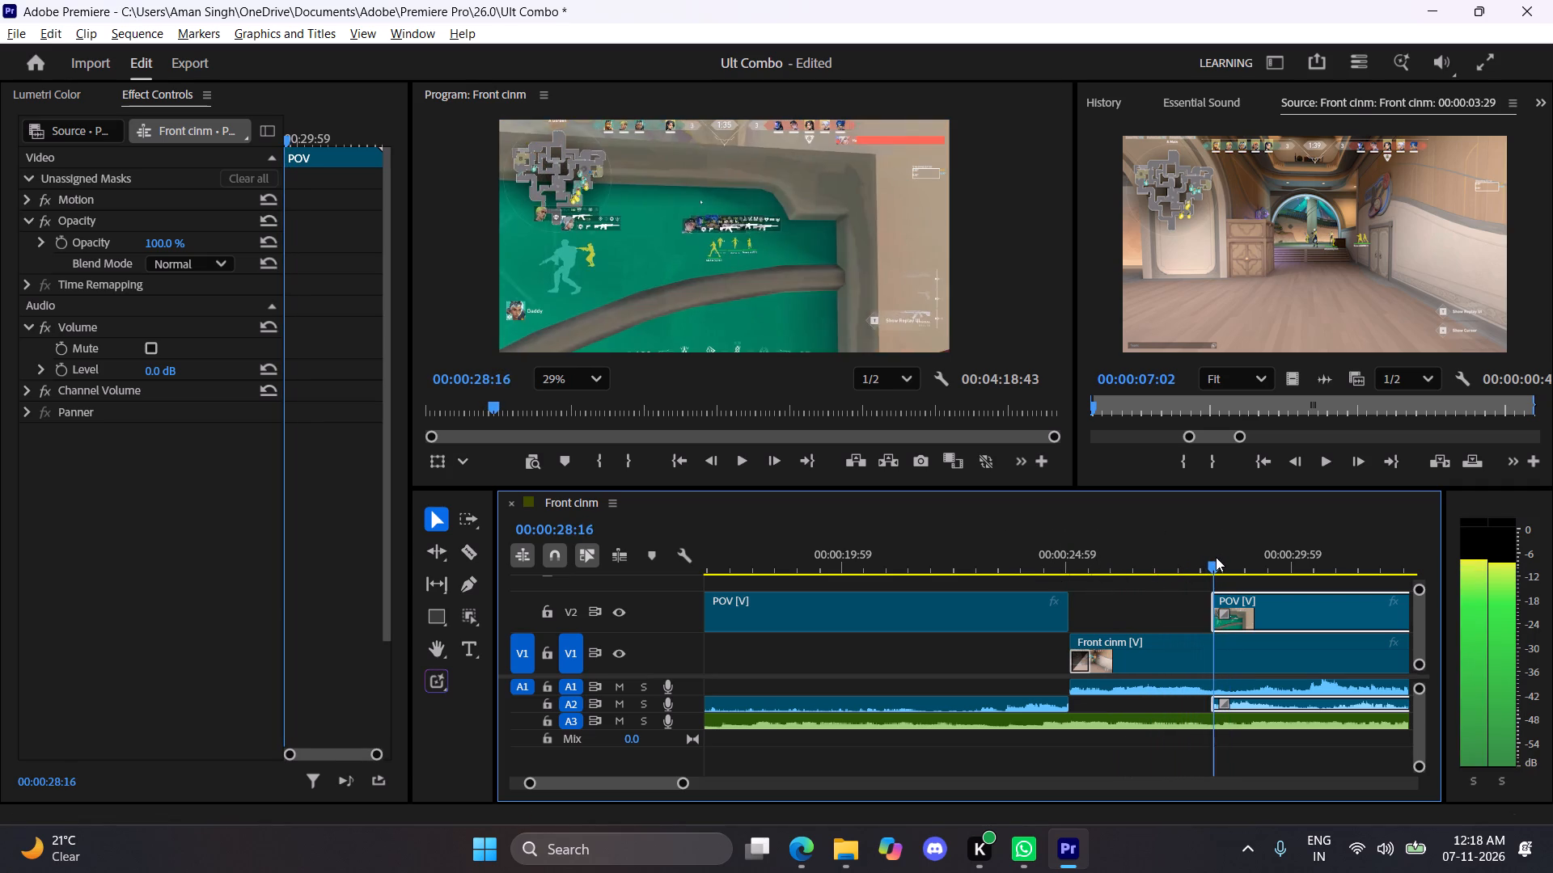
left_click_drag(1216, 557, 1212, 557)
key("c")
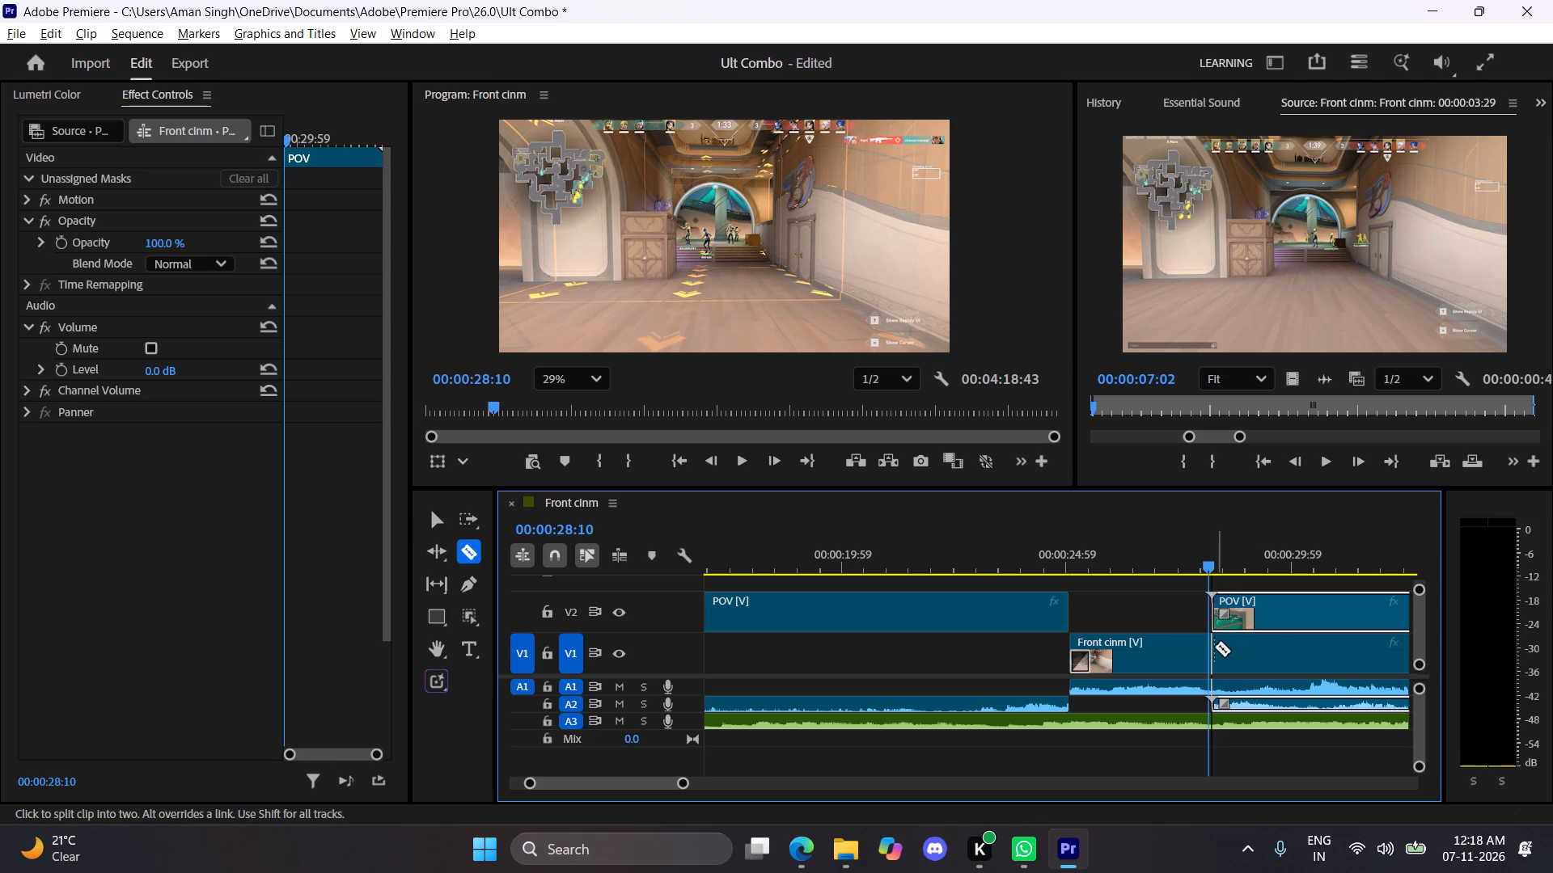
left_click(1209, 643)
key("v")
left_click_drag(1258, 652, 1379, 653)
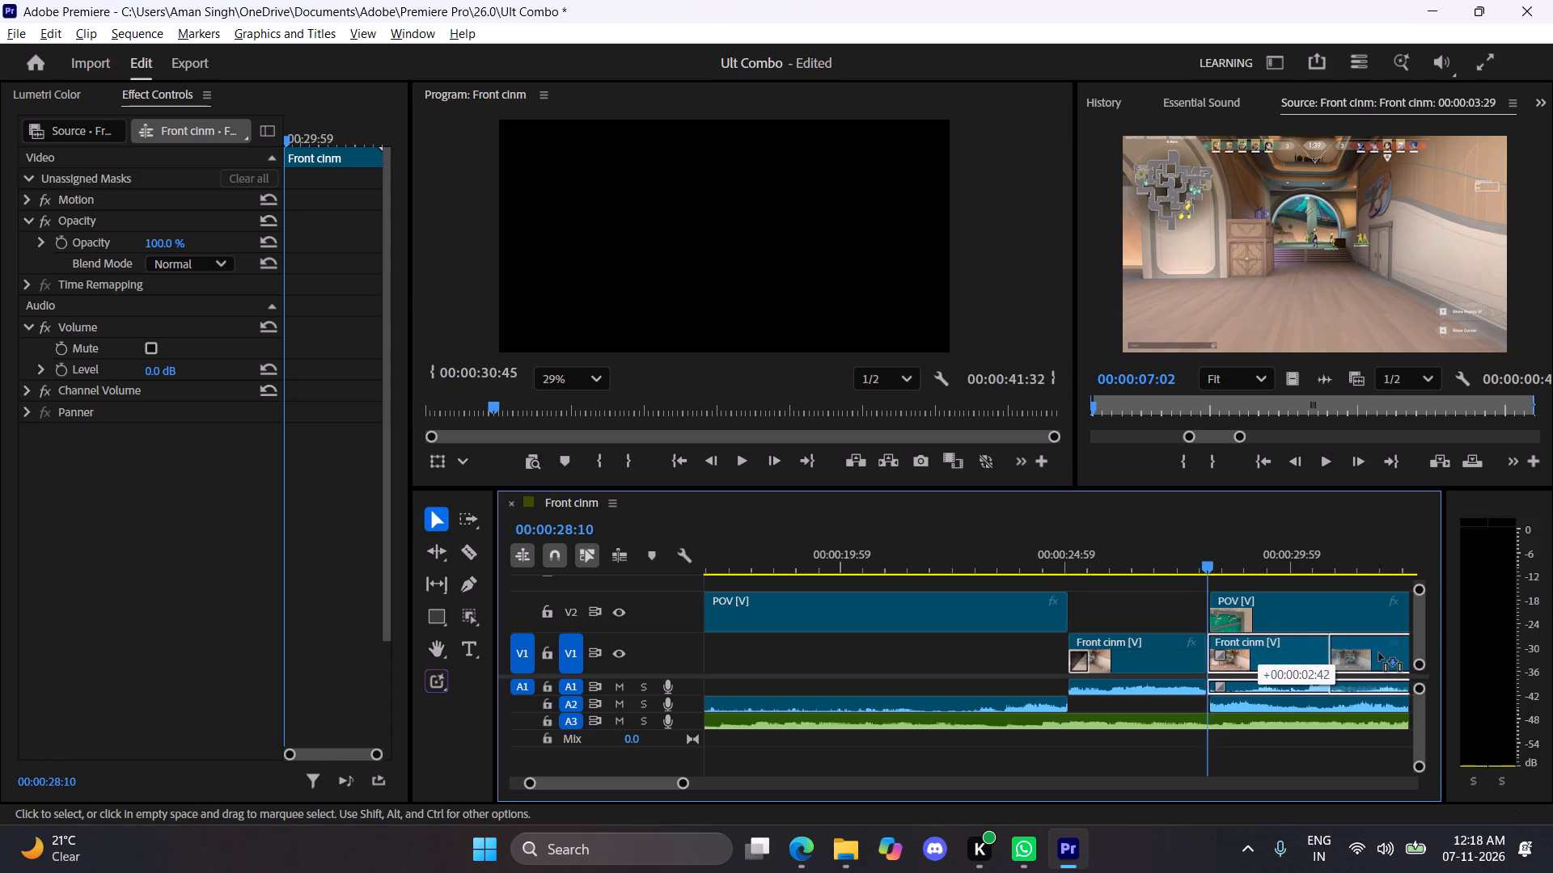
left_click_drag(1379, 653, 1269, 644)
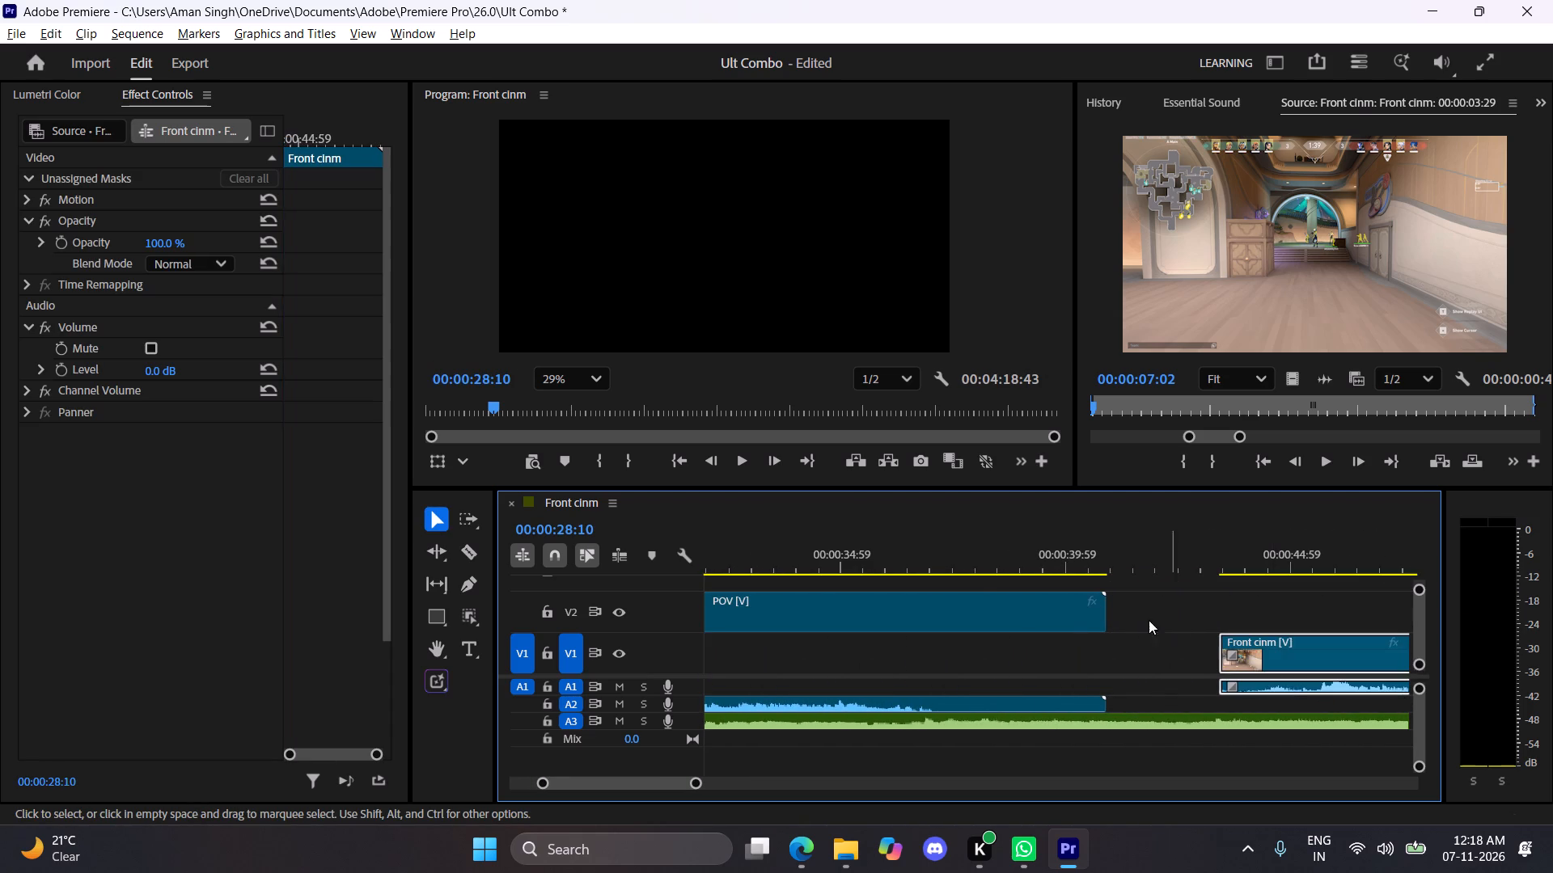
Move the second POV segment later on V2 so it starts at about 00:00:34:47.
left_click_drag(954, 553, 959, 583)
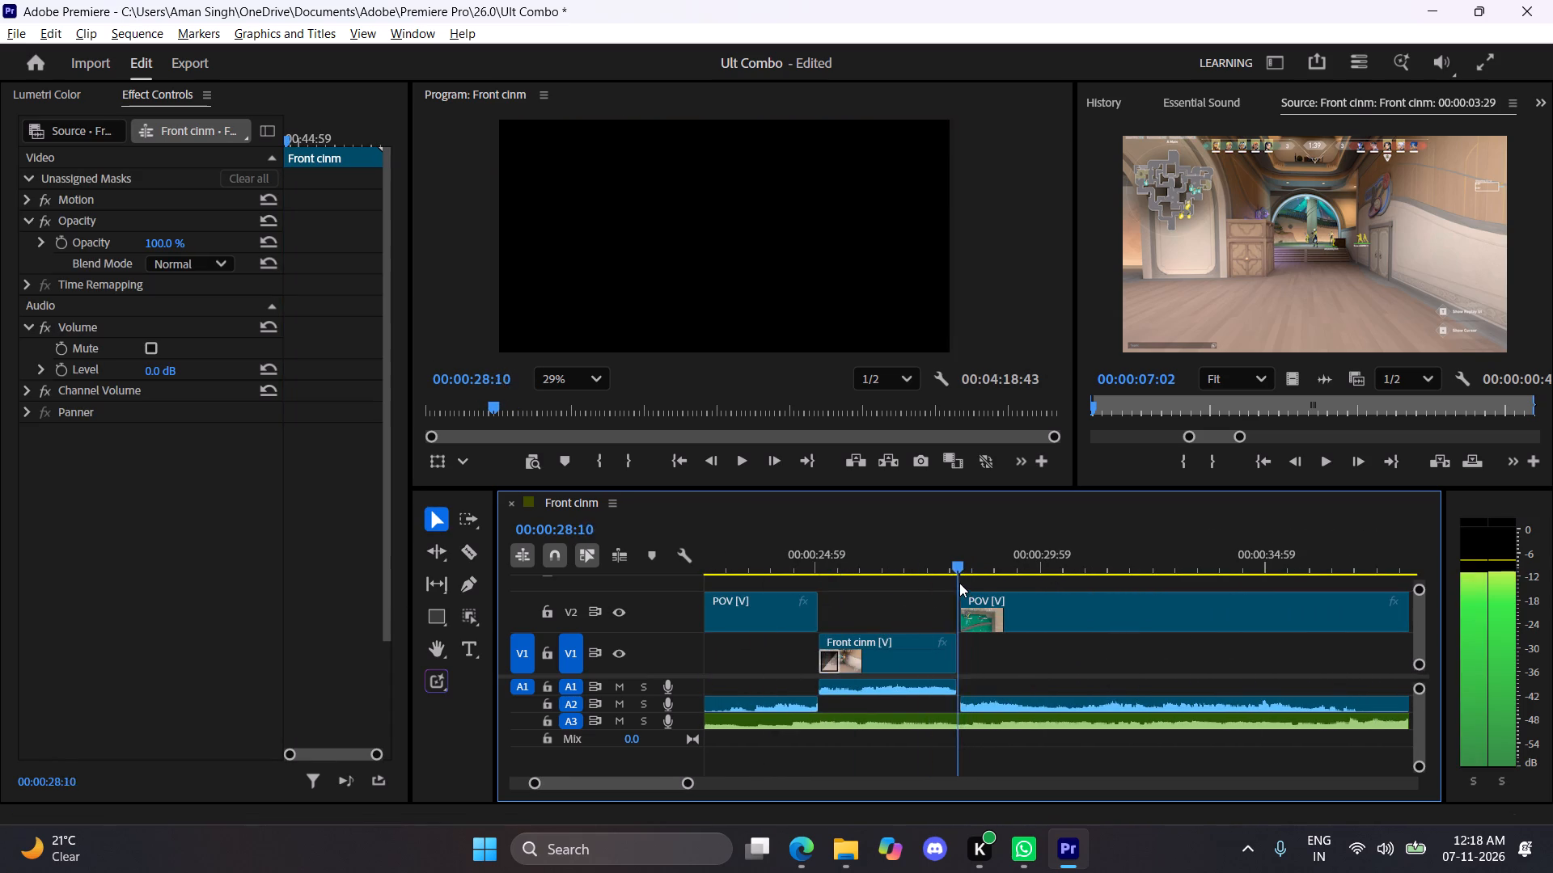
left_click_drag(959, 583, 971, 583)
left_click_drag(1076, 622, 1371, 623)
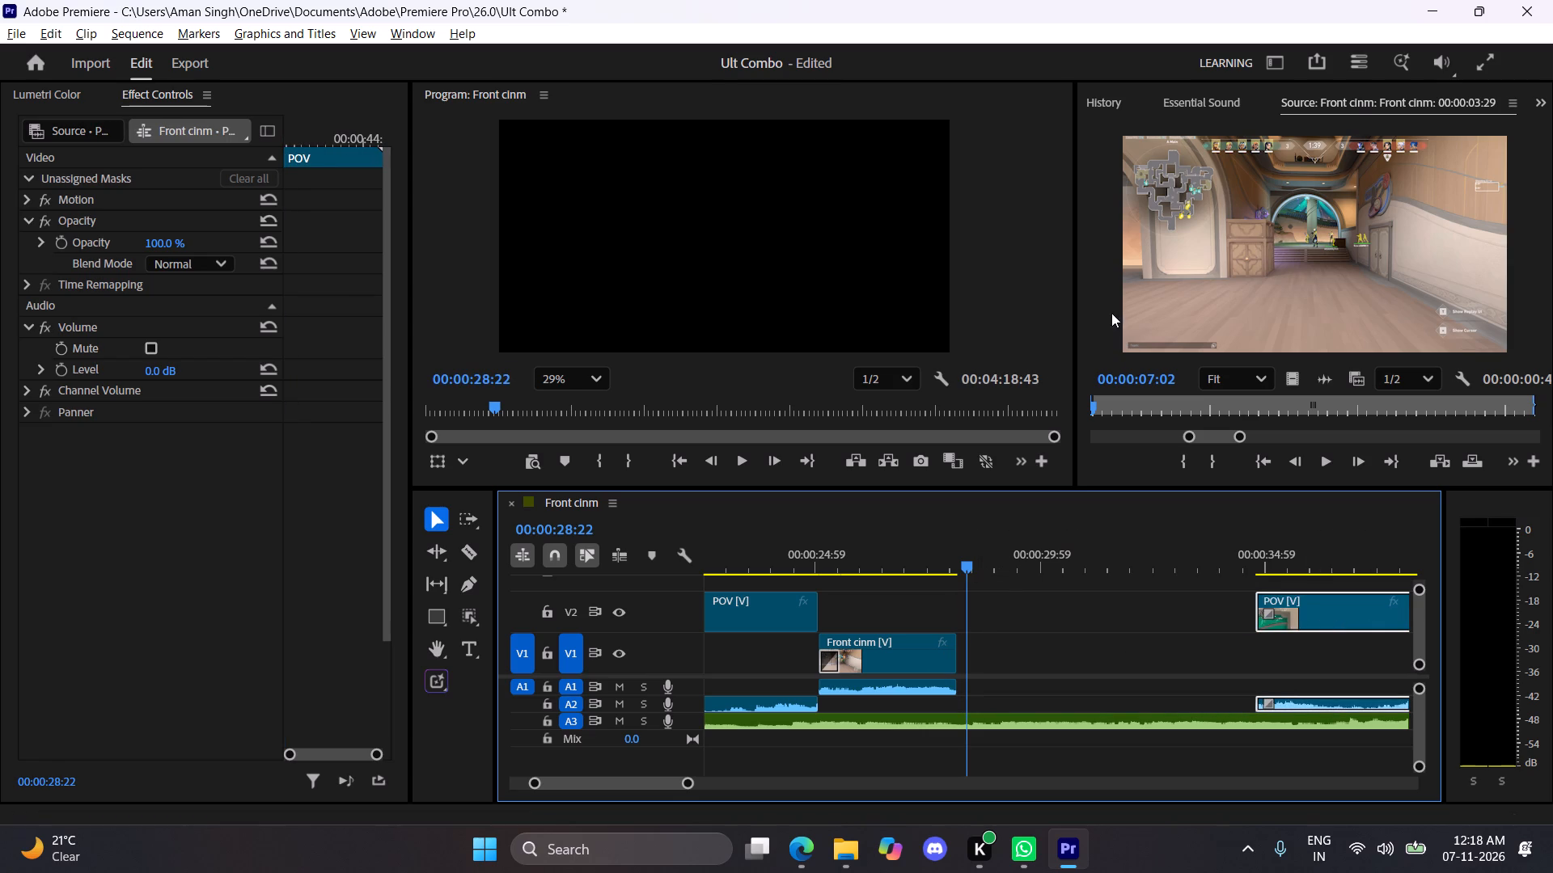
Place the Back cin clip from the Videos bin on V1 directly after the Front cinm segment, at about 00:00:28:10.
scroll(1251, 102, "right", 9)
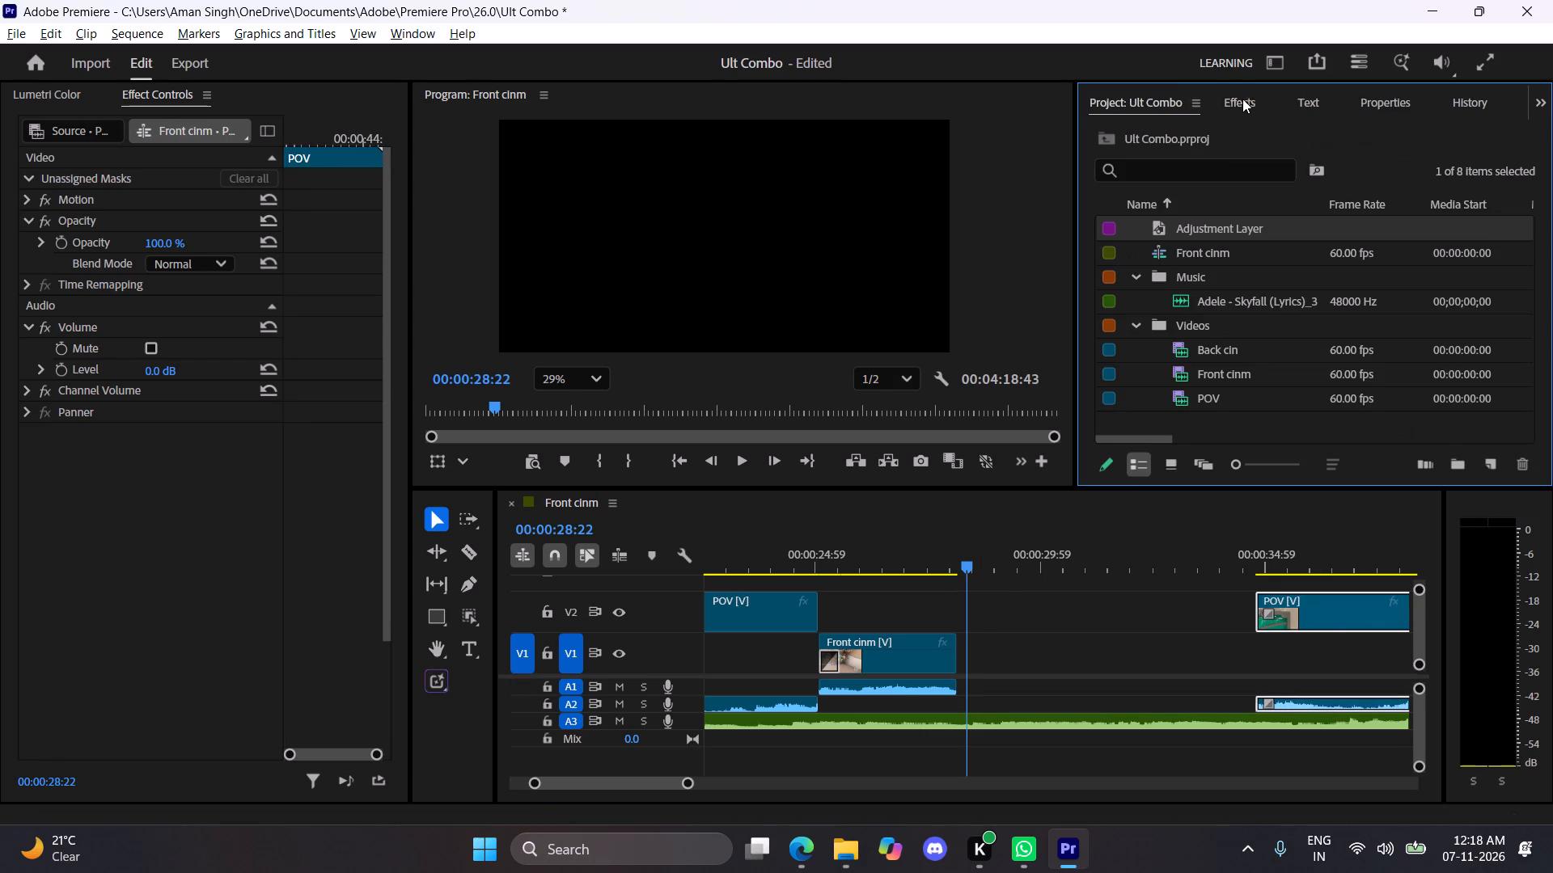
left_click(1132, 278)
left_click(1137, 302)
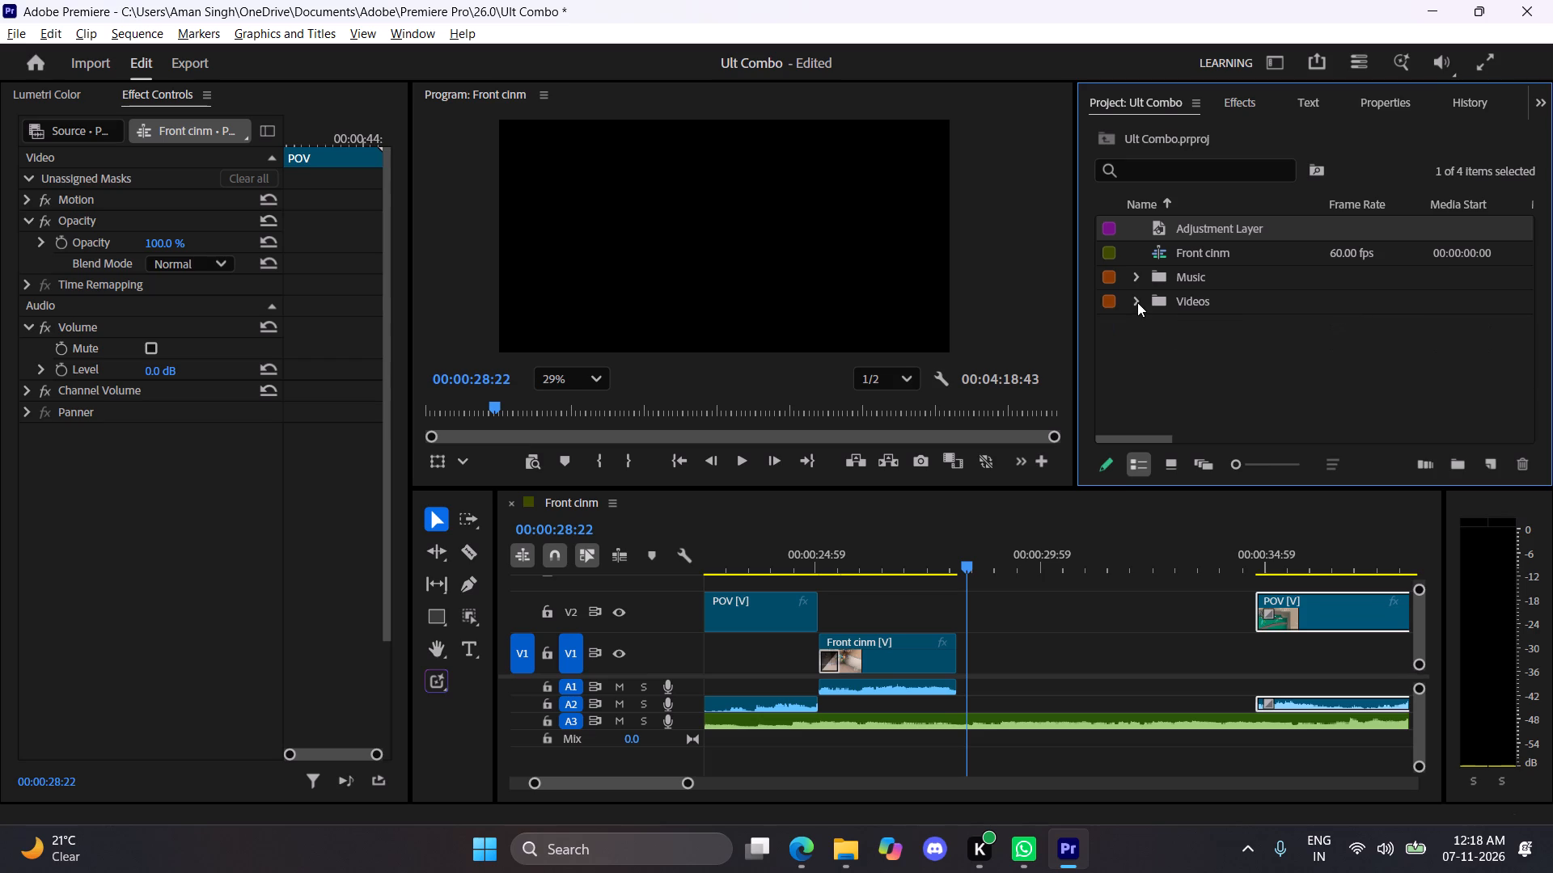
left_click(1142, 305)
left_click(1140, 302)
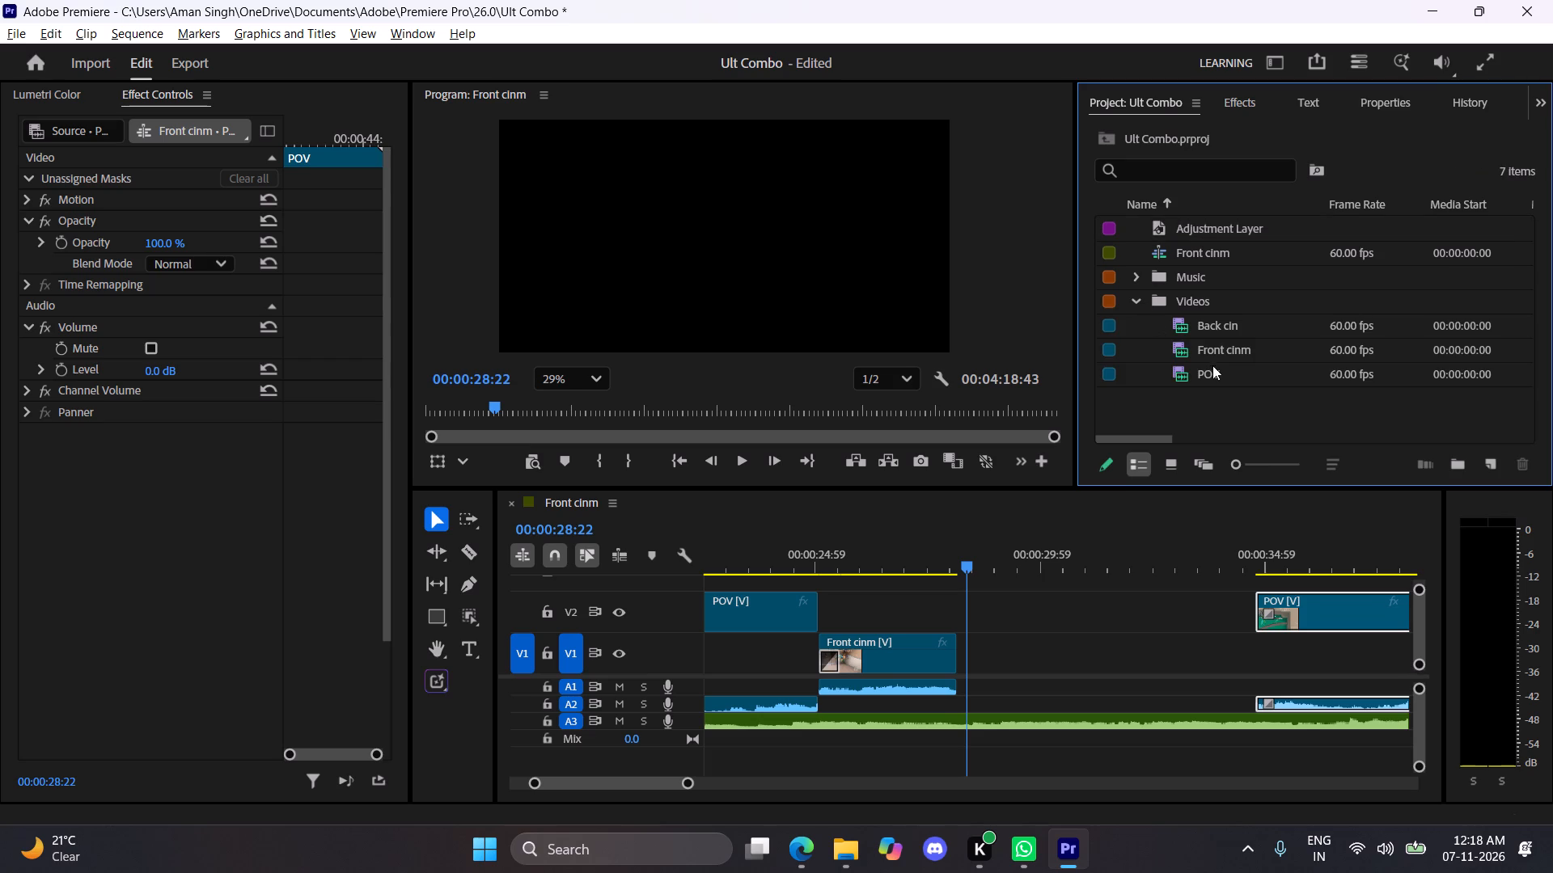
left_click(1223, 326)
left_click_drag(1246, 323, 1109, 536)
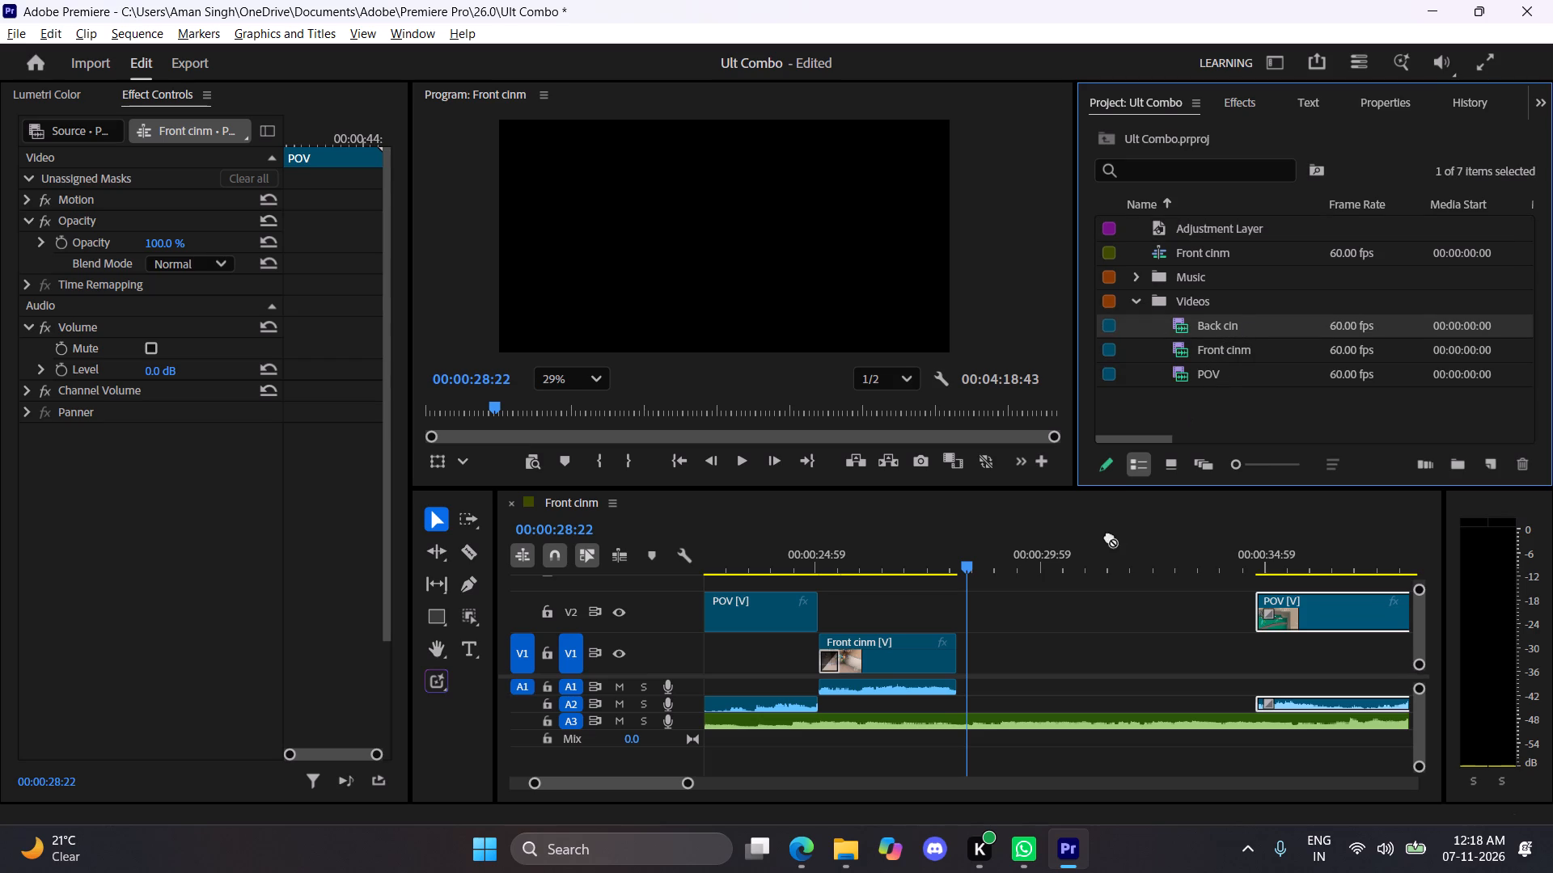
left_click_drag(1109, 536, 963, 644)
Scrub through the Back cin footage to 00:00:35:33 and nudge the second POV segment slightly later, to about 00:00:35:00.
key("space")
left_click_drag(1052, 567, 1170, 576)
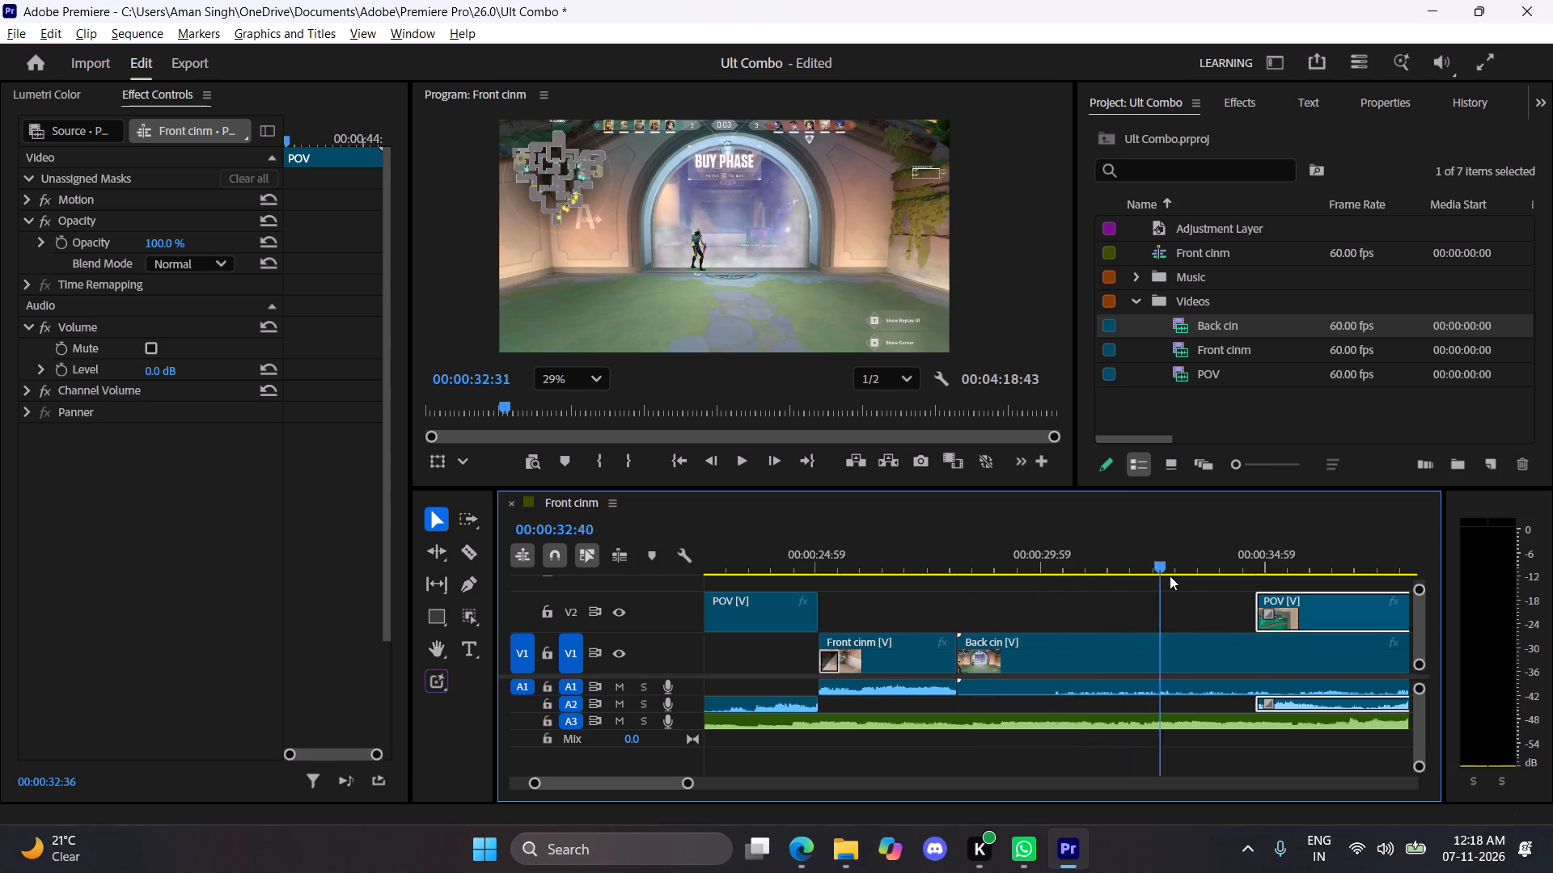
left_click_drag(1170, 576, 1293, 576)
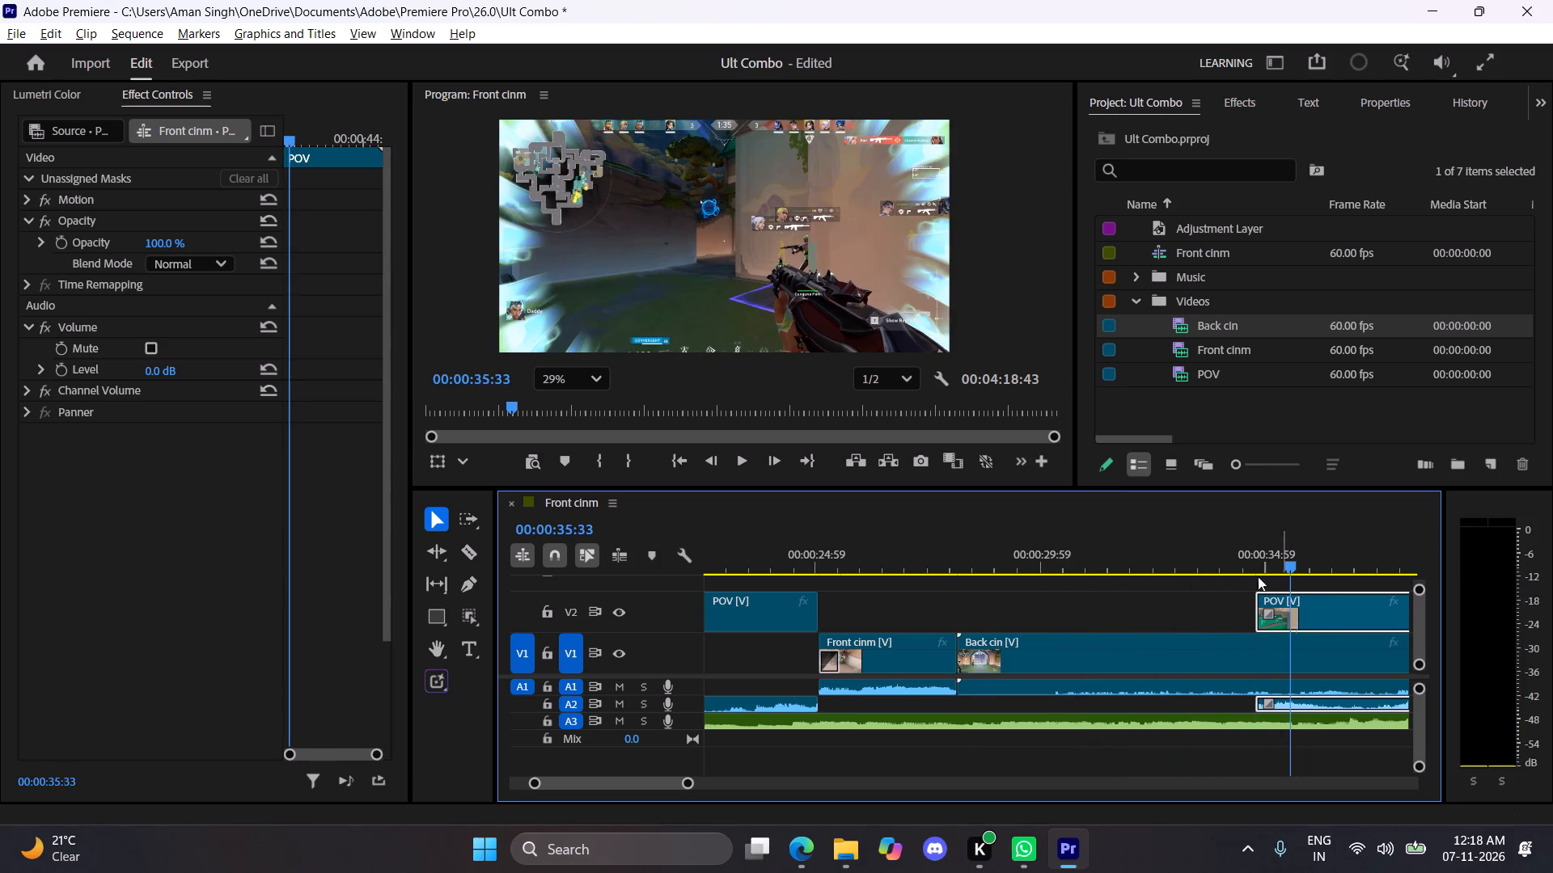
left_click_drag(1374, 605, 1383, 612)
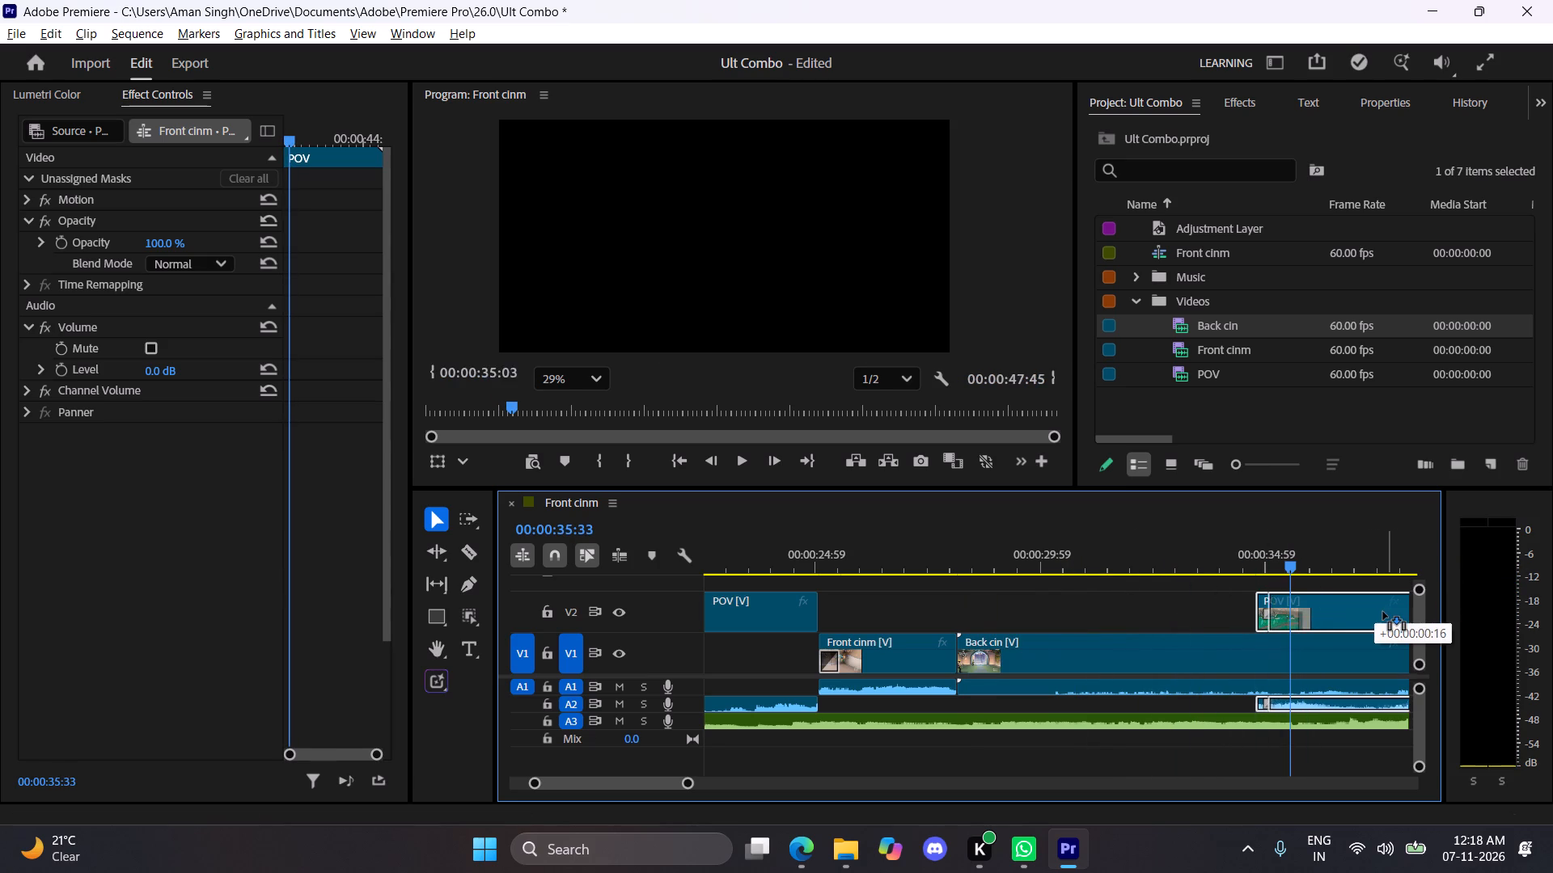
left_click_drag(1383, 612, 1382, 612)
Split the Back cin clip at about 00:00:34:20, delete its first part and close the gap.
key("c")
left_click(1237, 641)
key("v")
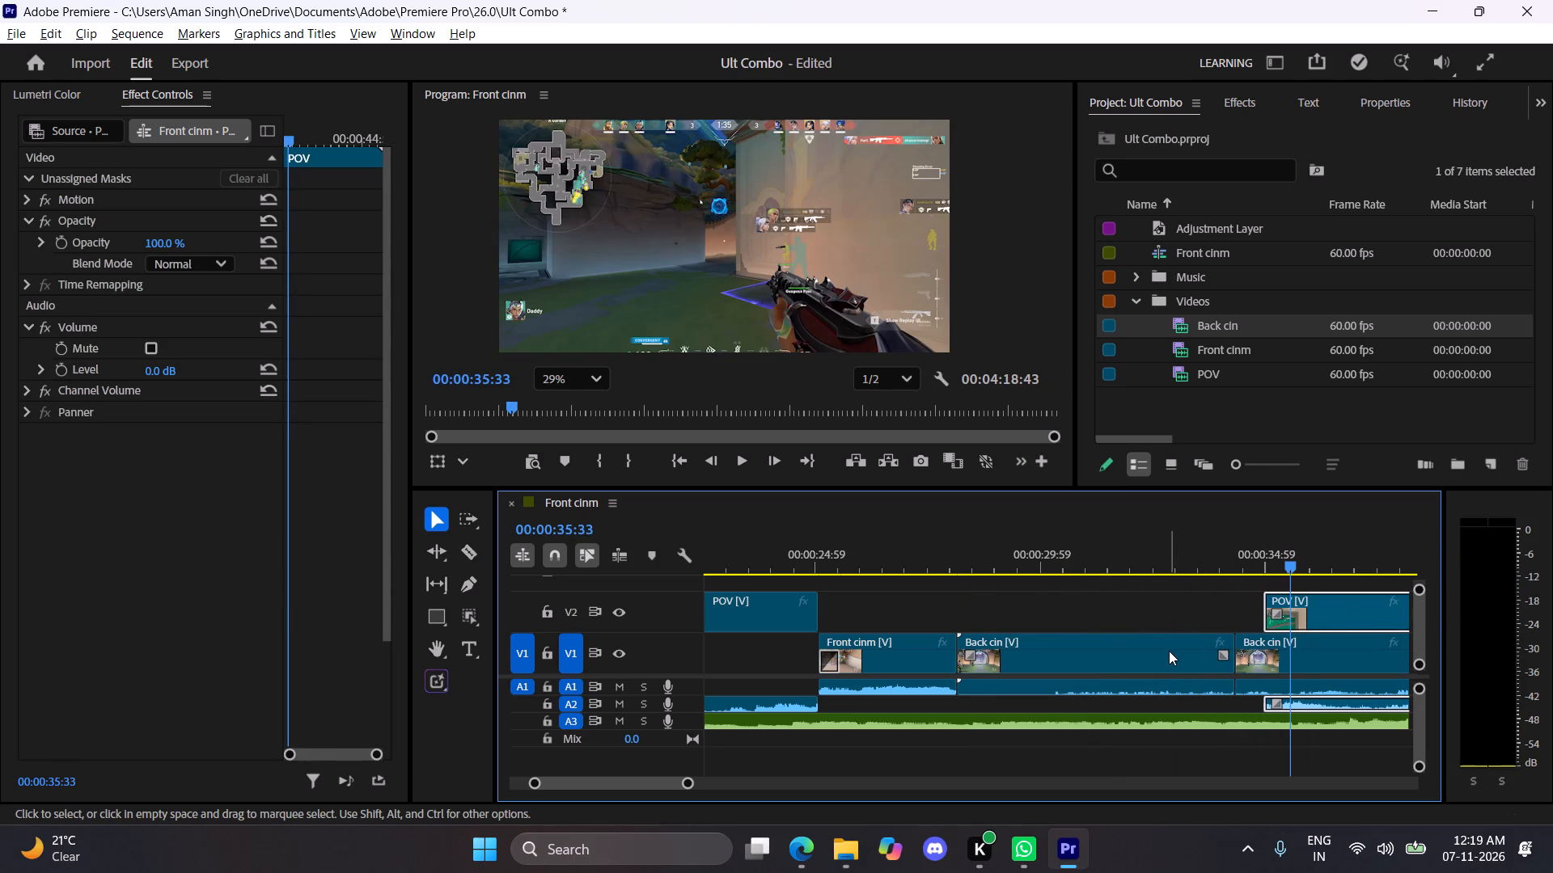
left_click(1169, 651)
key("BackSpace")
left_click(1128, 651)
key("BackSpace")
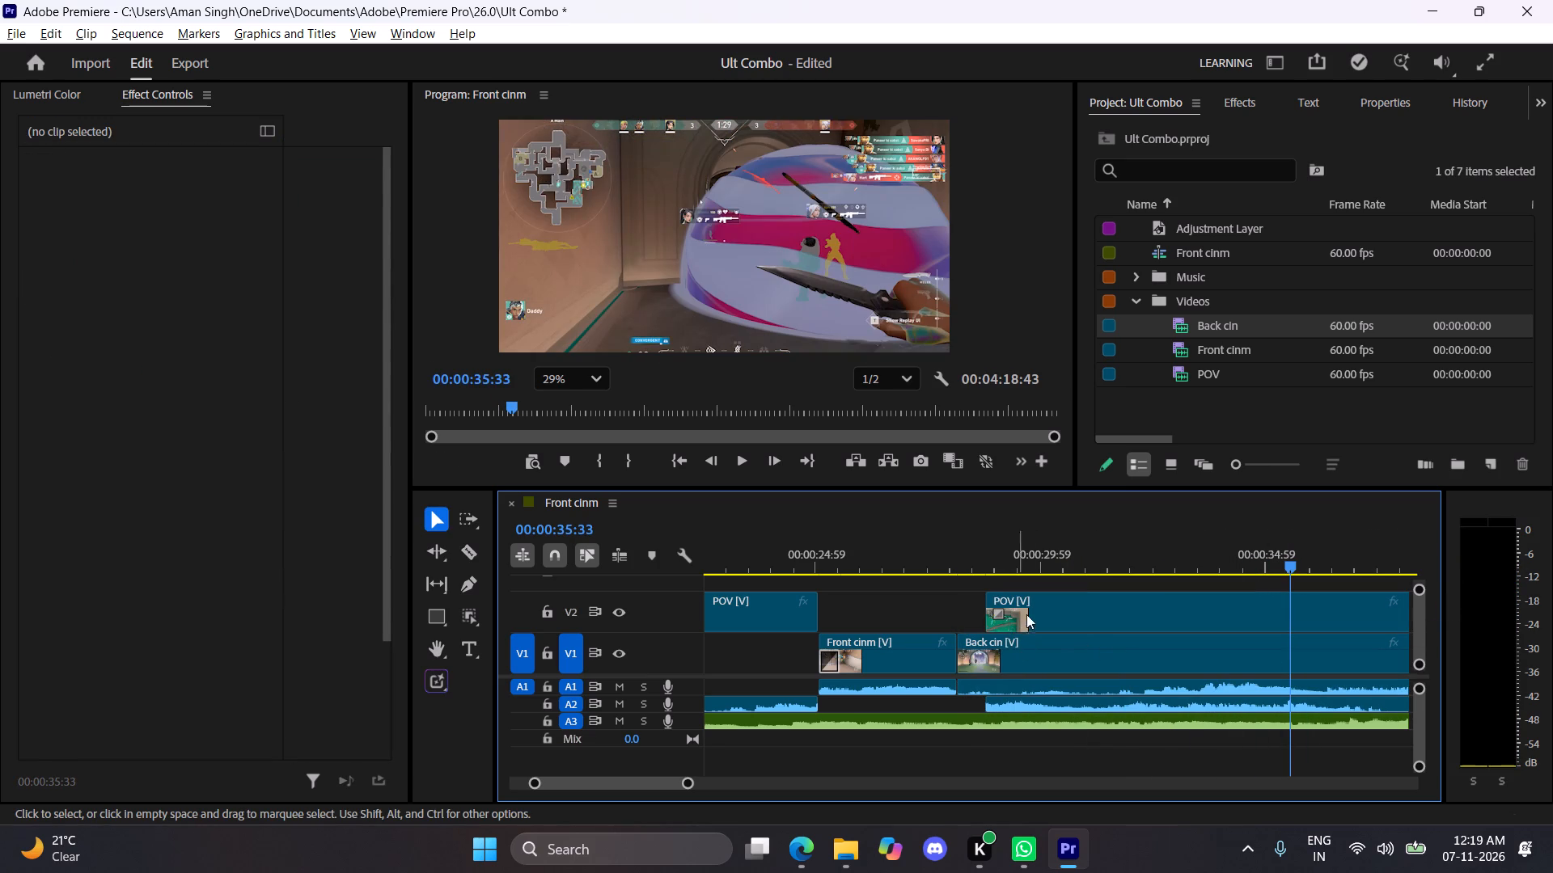
Move the second POV segment on V2 to start at 00:00:35:33.
left_click_drag(1063, 609, 1370, 613)
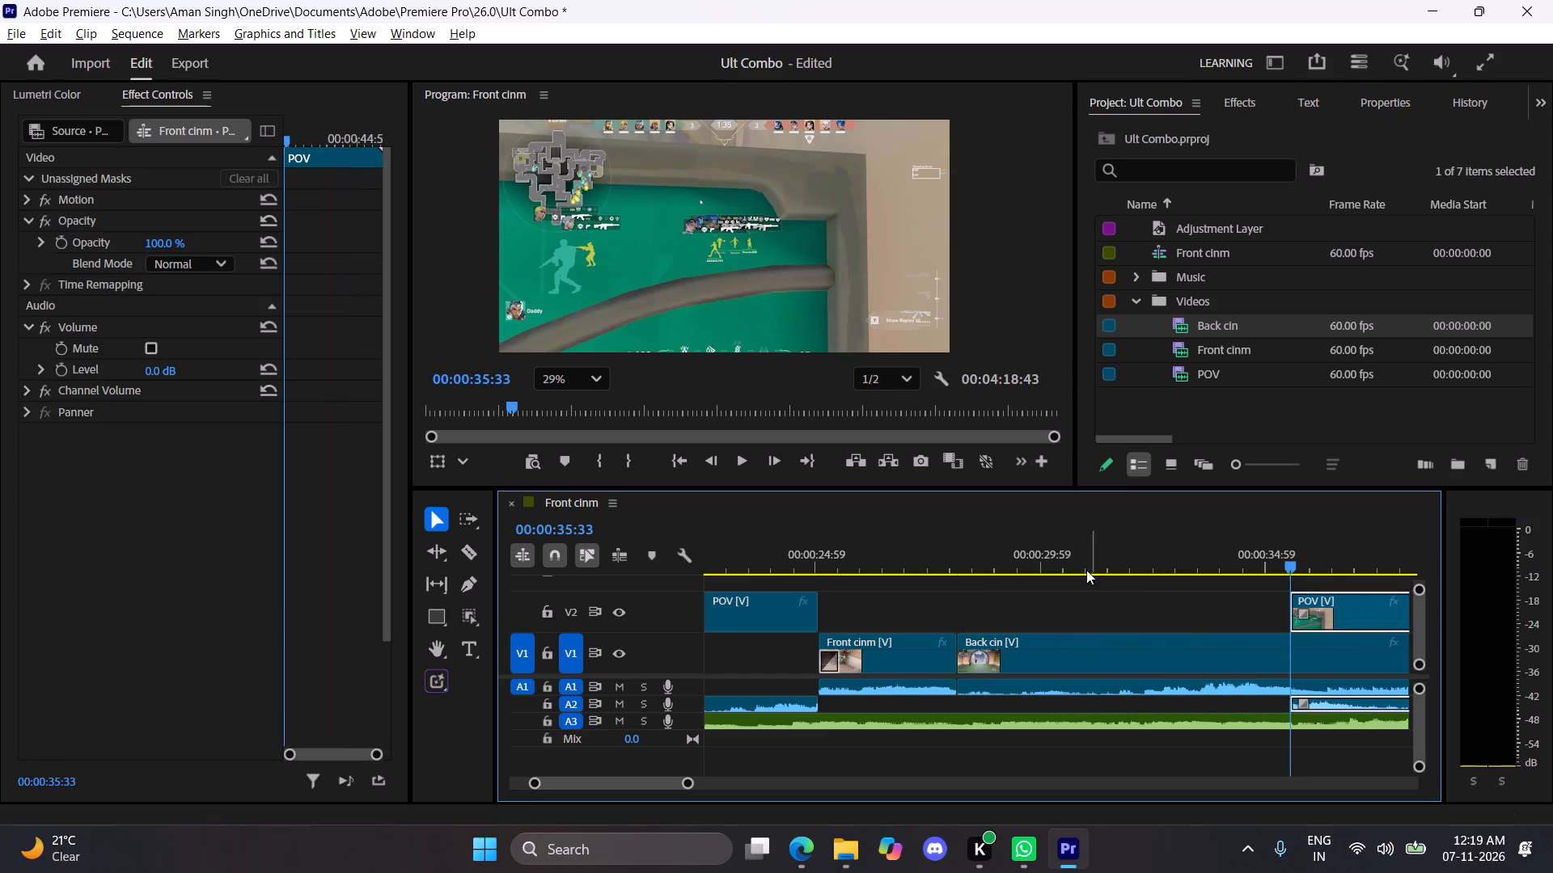
Play the Back cin segment and its cut into the second POV segment at 00:00:35:33 to check the timing against the music.
left_click_drag(1005, 560, 976, 559)
key("space")
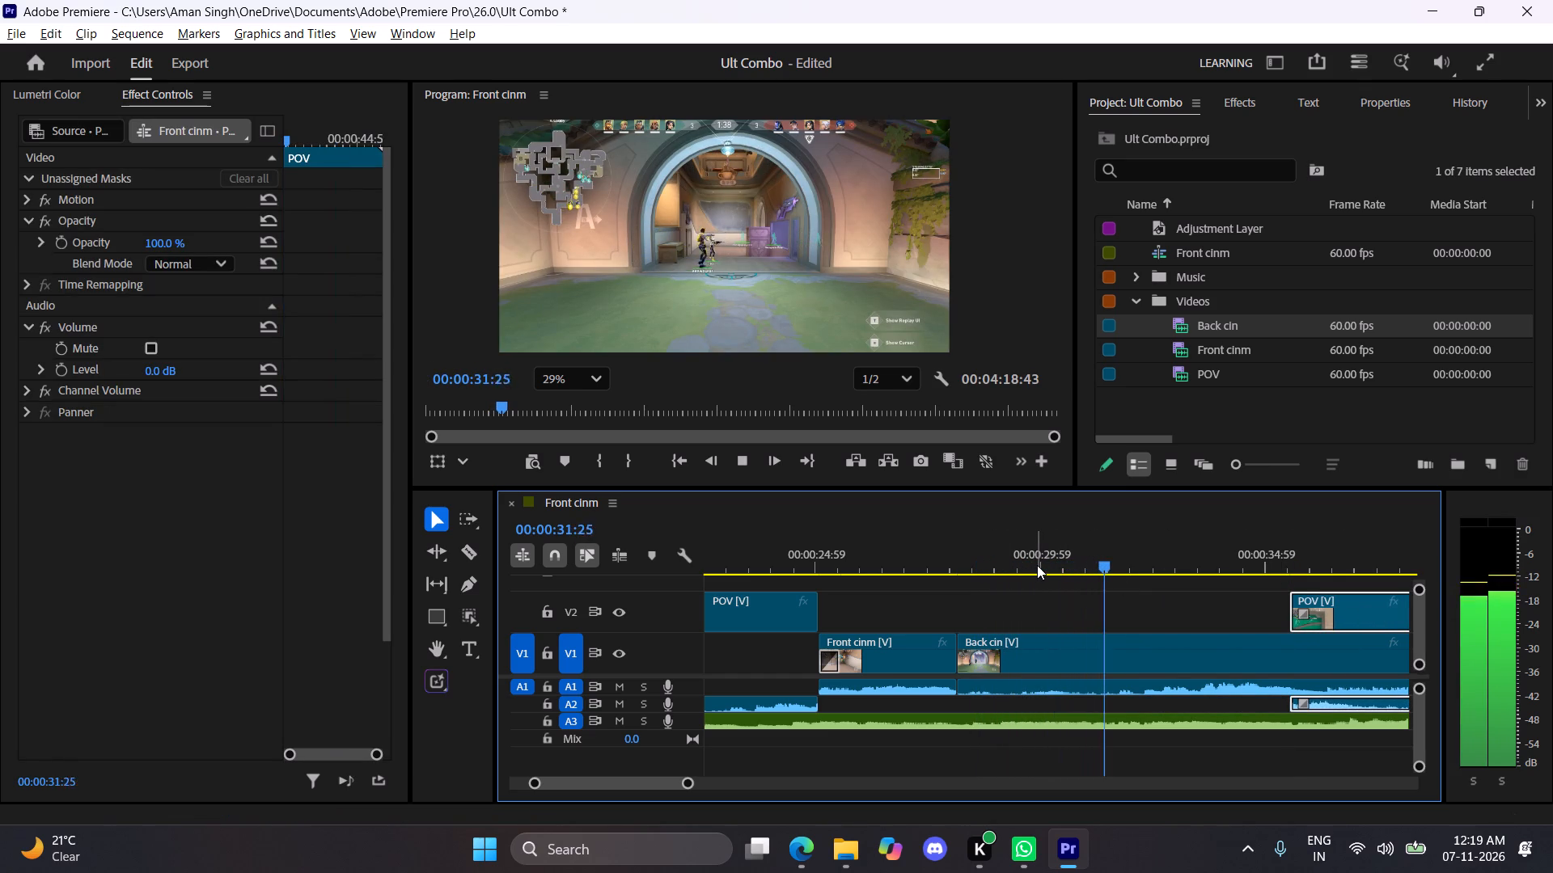
key("space")
key("space")
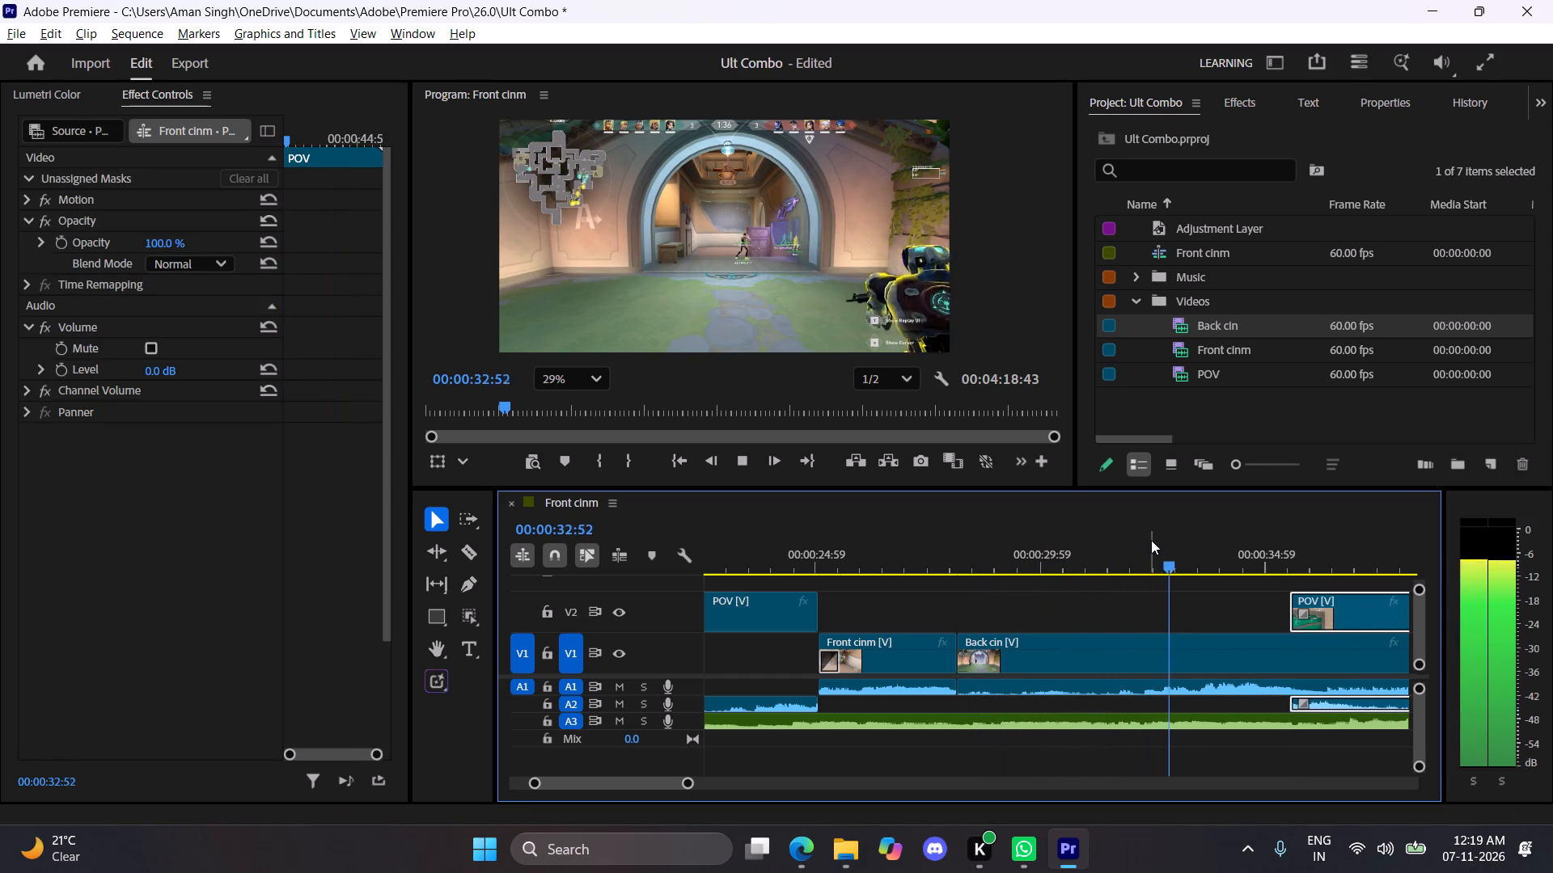
key("space")
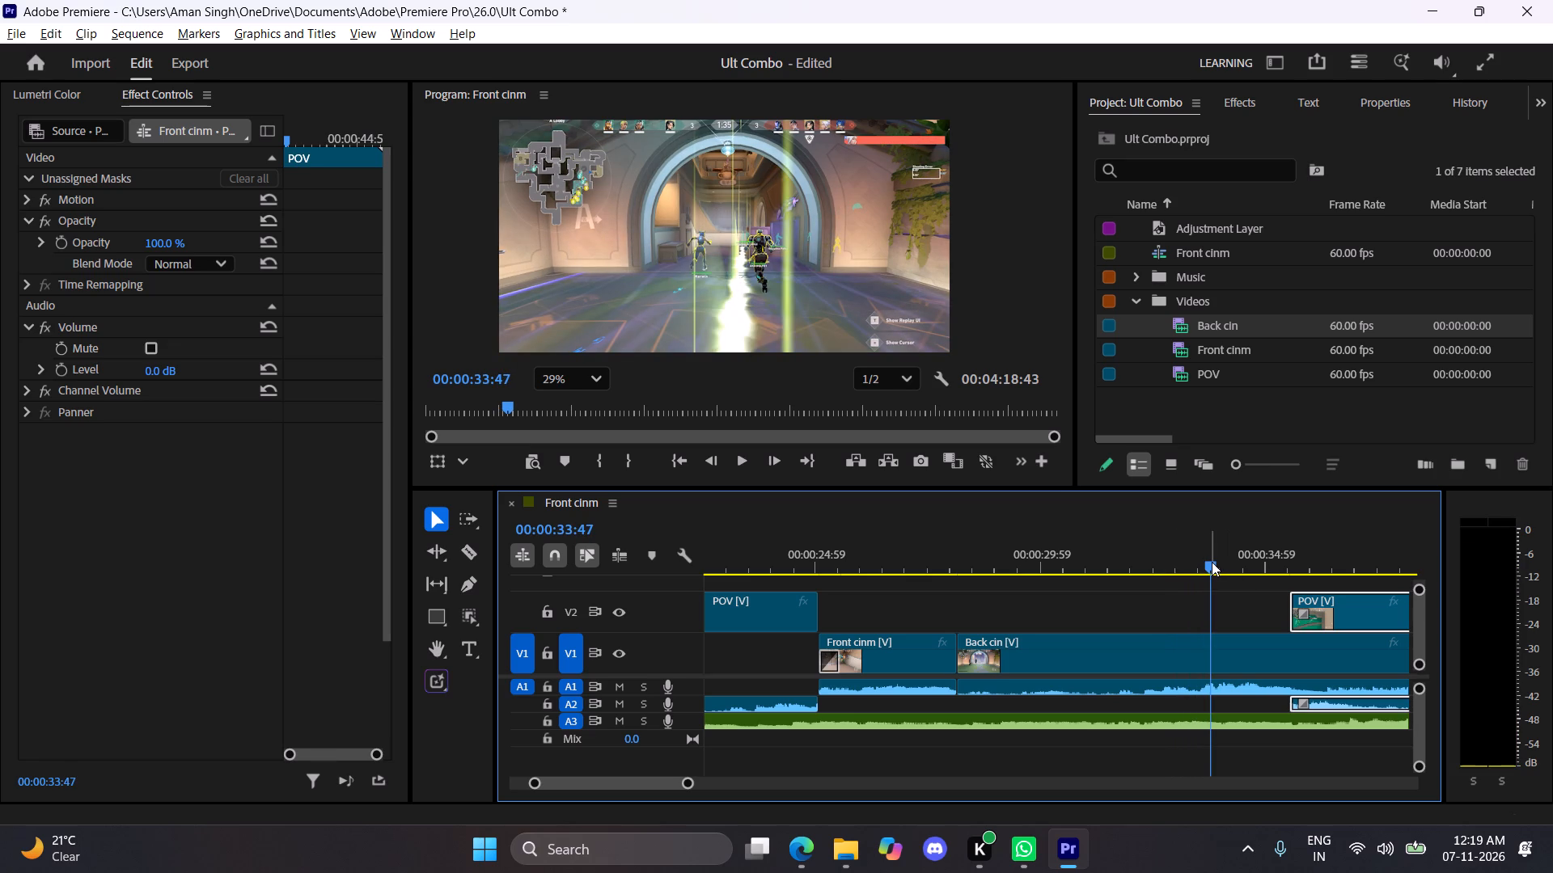
left_click(1211, 562)
key("space")
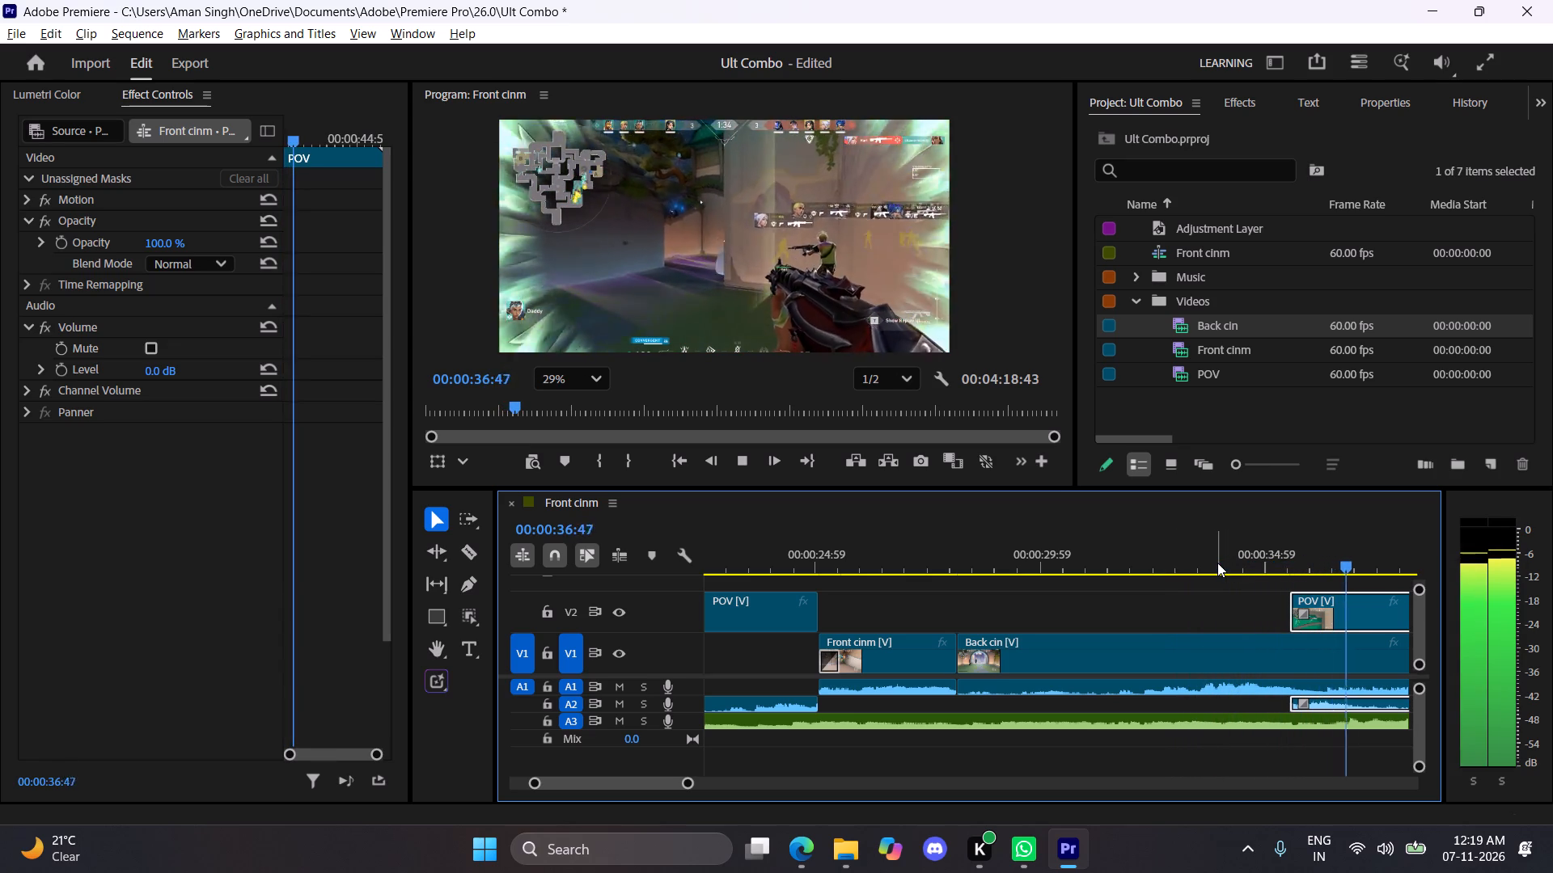
key("space")
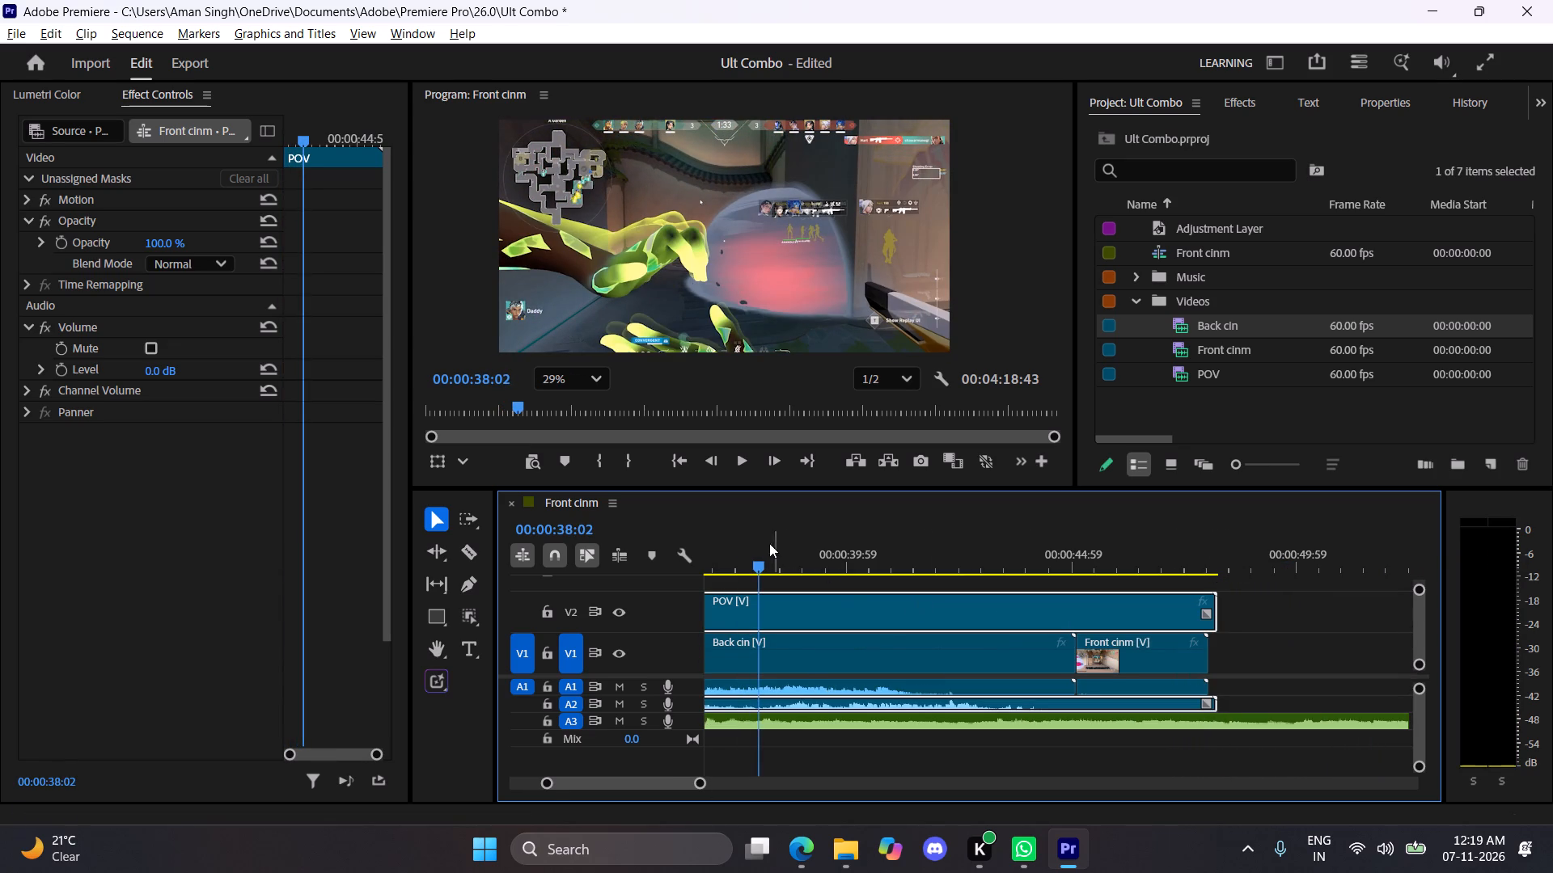
left_click_drag(757, 559, 861, 575)
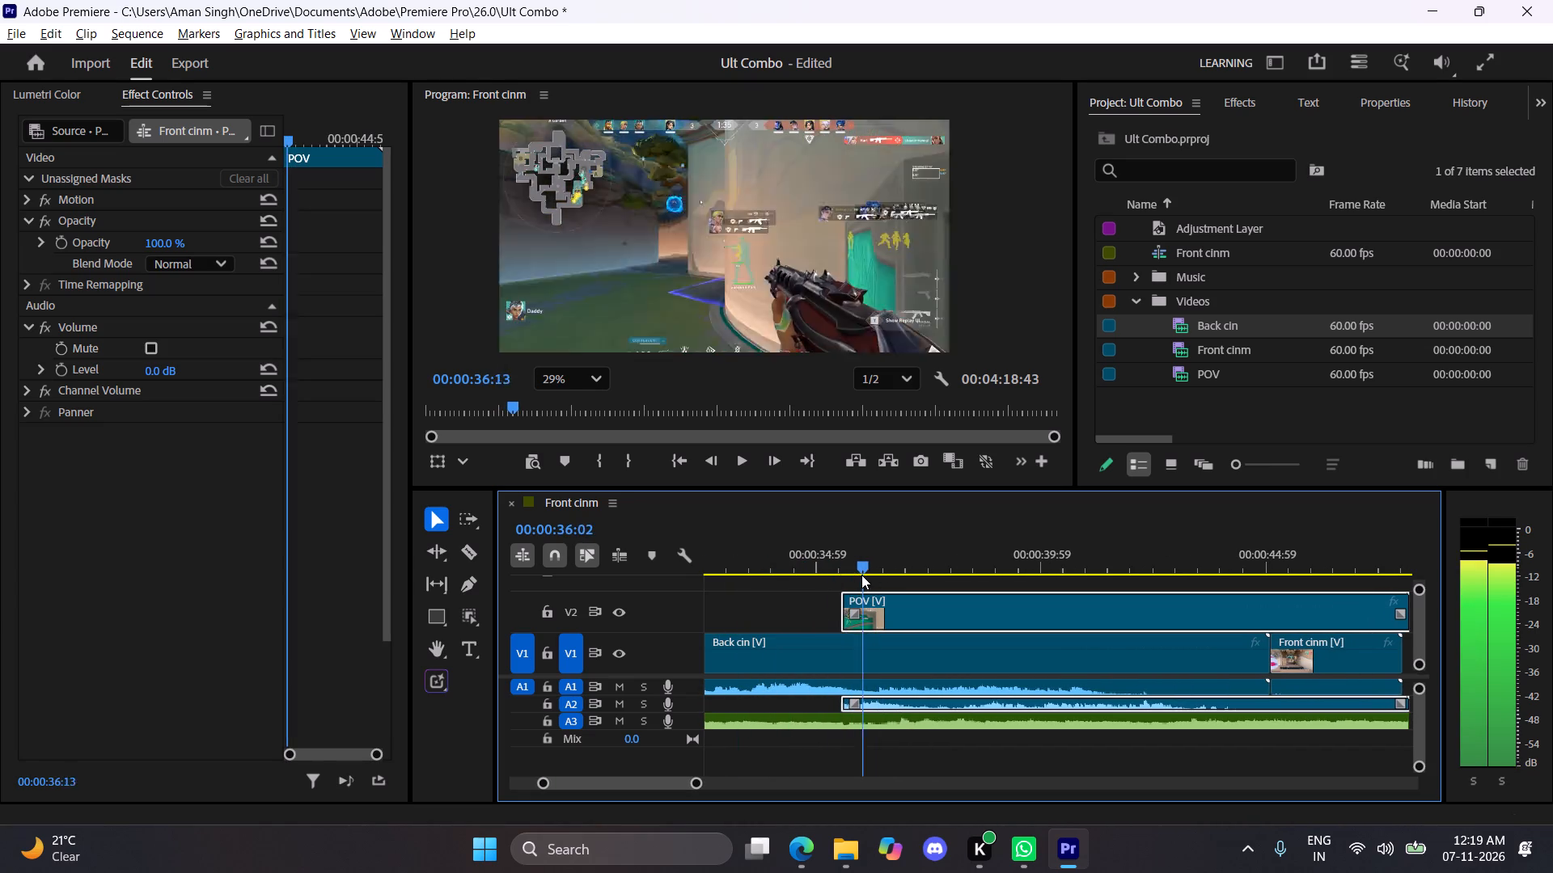
left_click_drag(861, 575, 854, 572)
key("space")
key("space")
key("space")
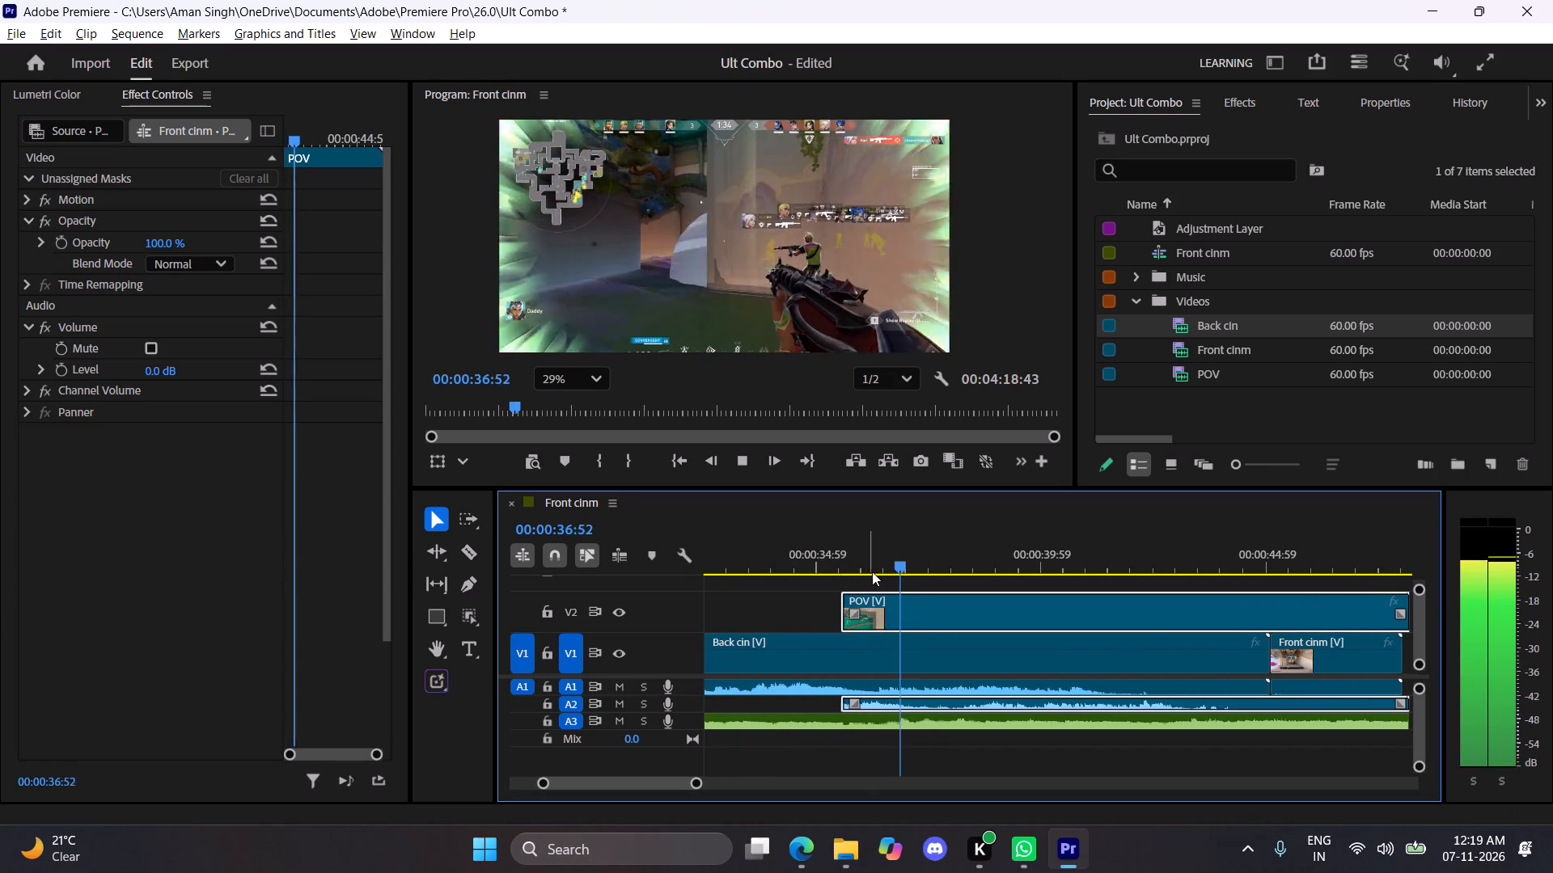
key("space")
left_click_drag(870, 564, 828, 559)
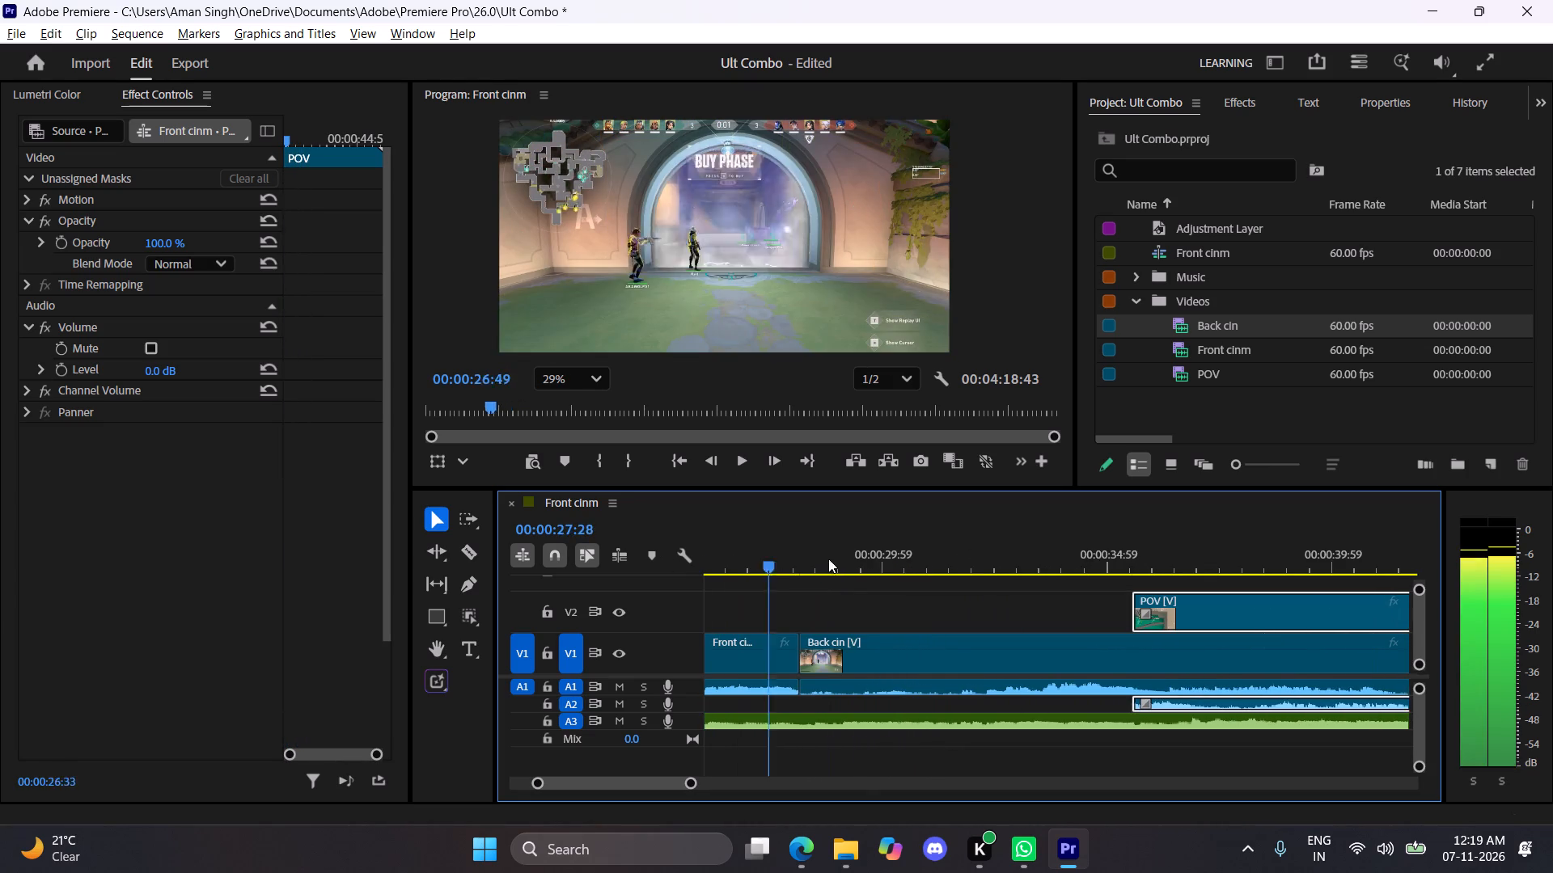
left_click_drag(828, 559, 952, 566)
key("space")
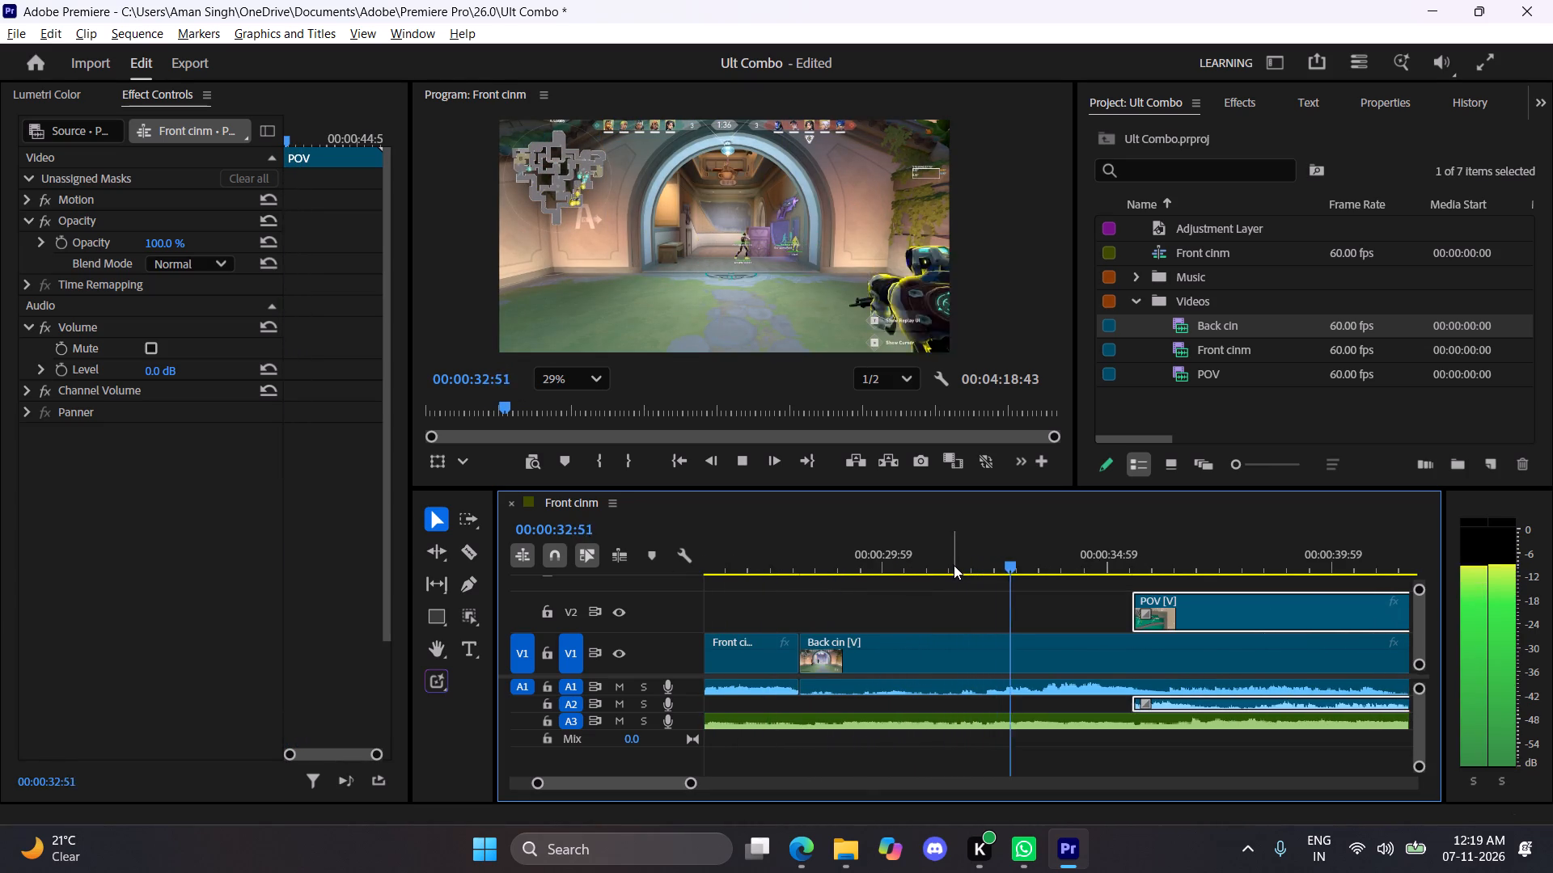
Listen to the music from the start of the Back cin segment to about 00:00:31:59, pausing repeatedly to locate the beat.
left_click_drag(954, 565, 803, 552)
key("space")
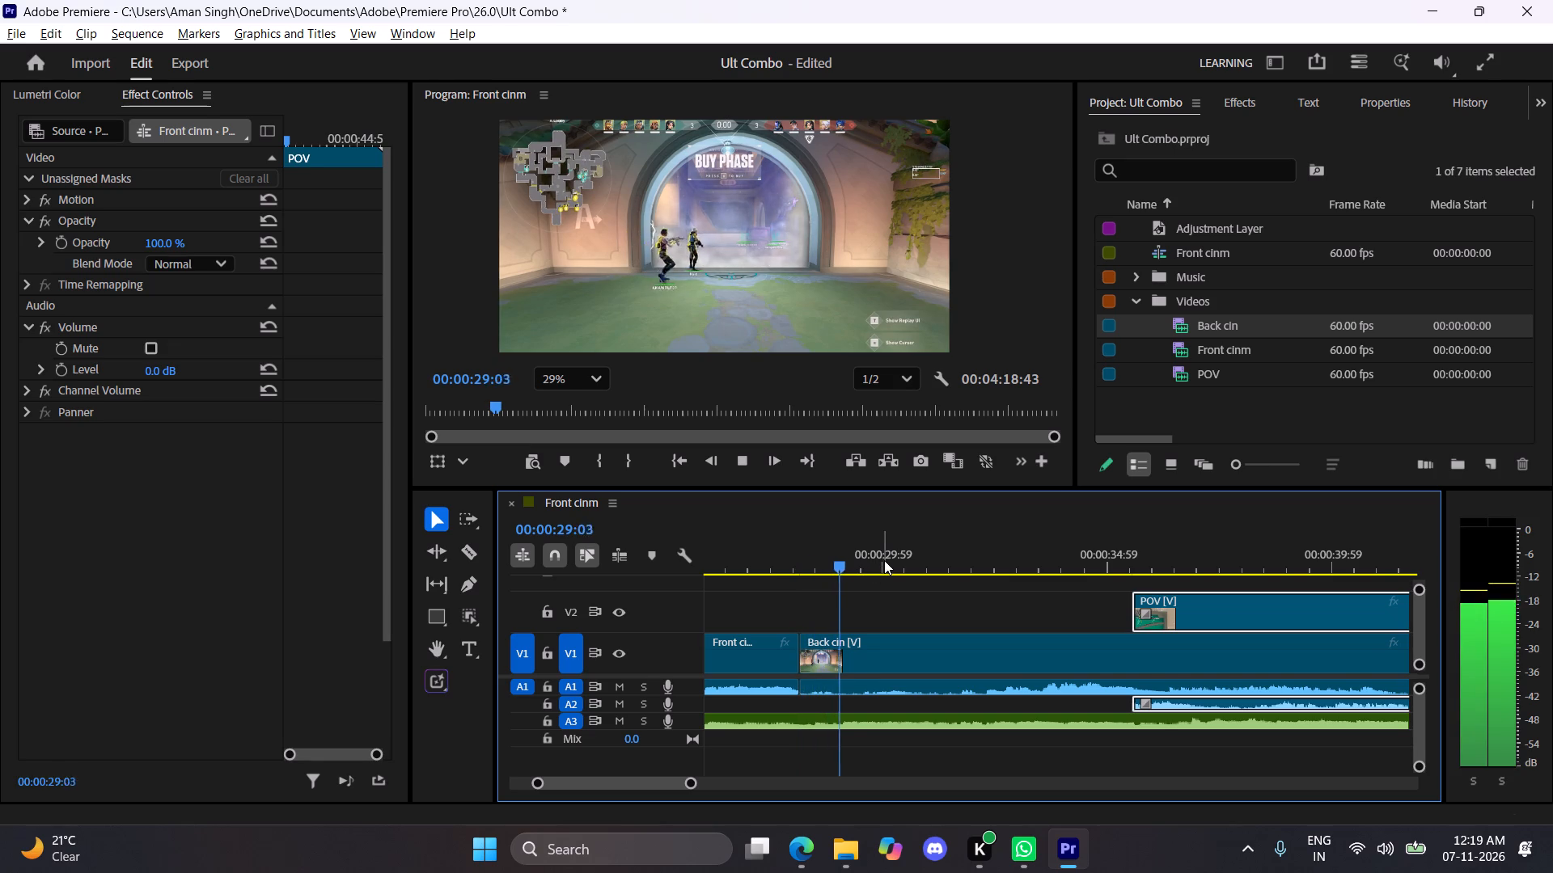
key("space")
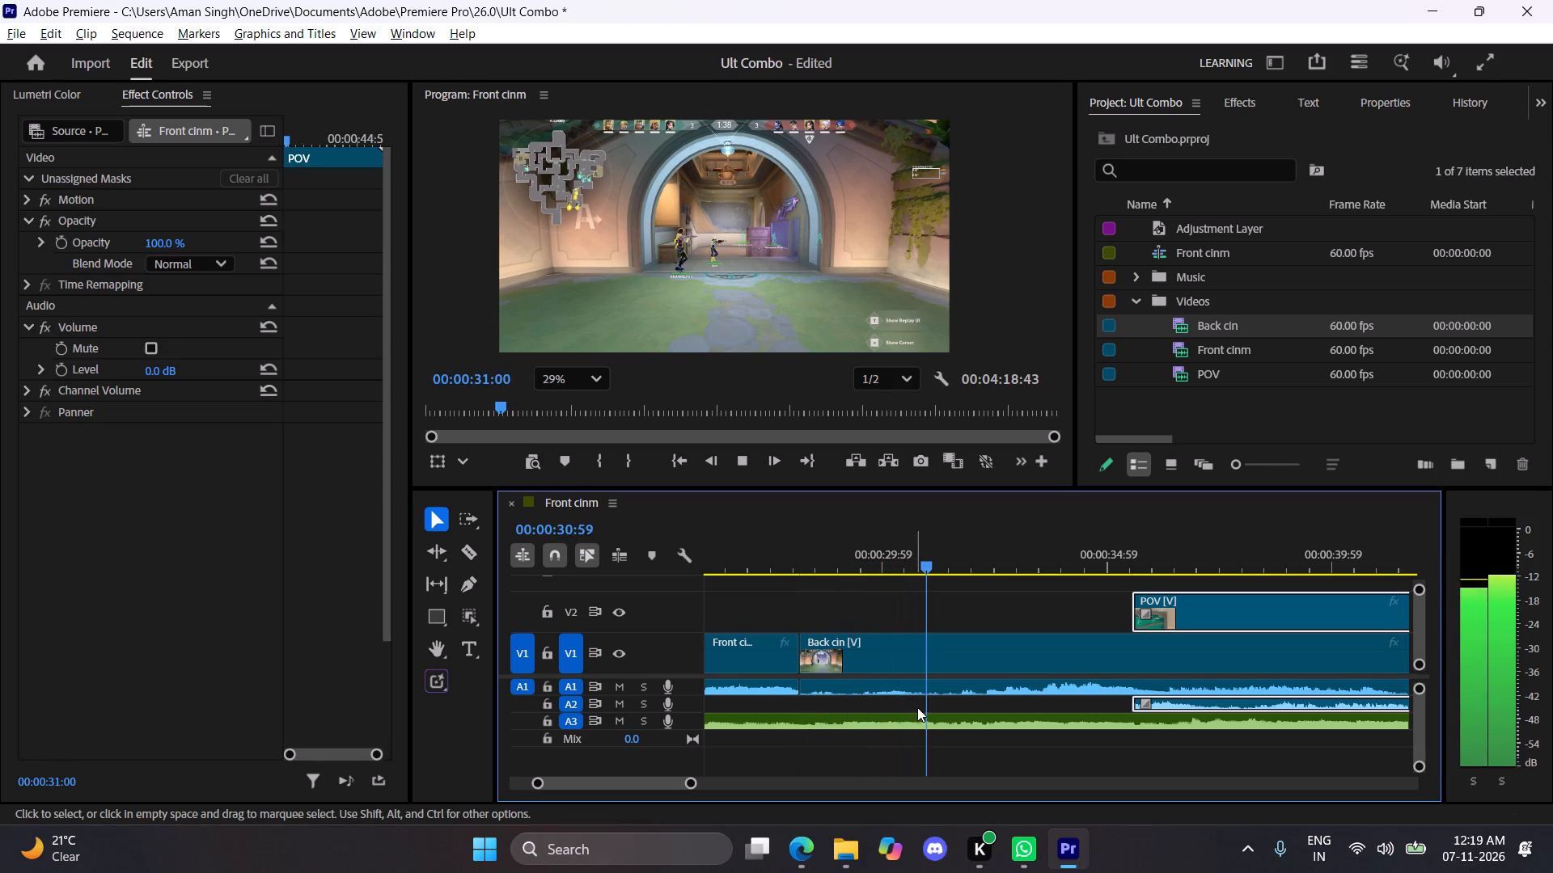
key("space")
key("space")
key("space")
key("space")
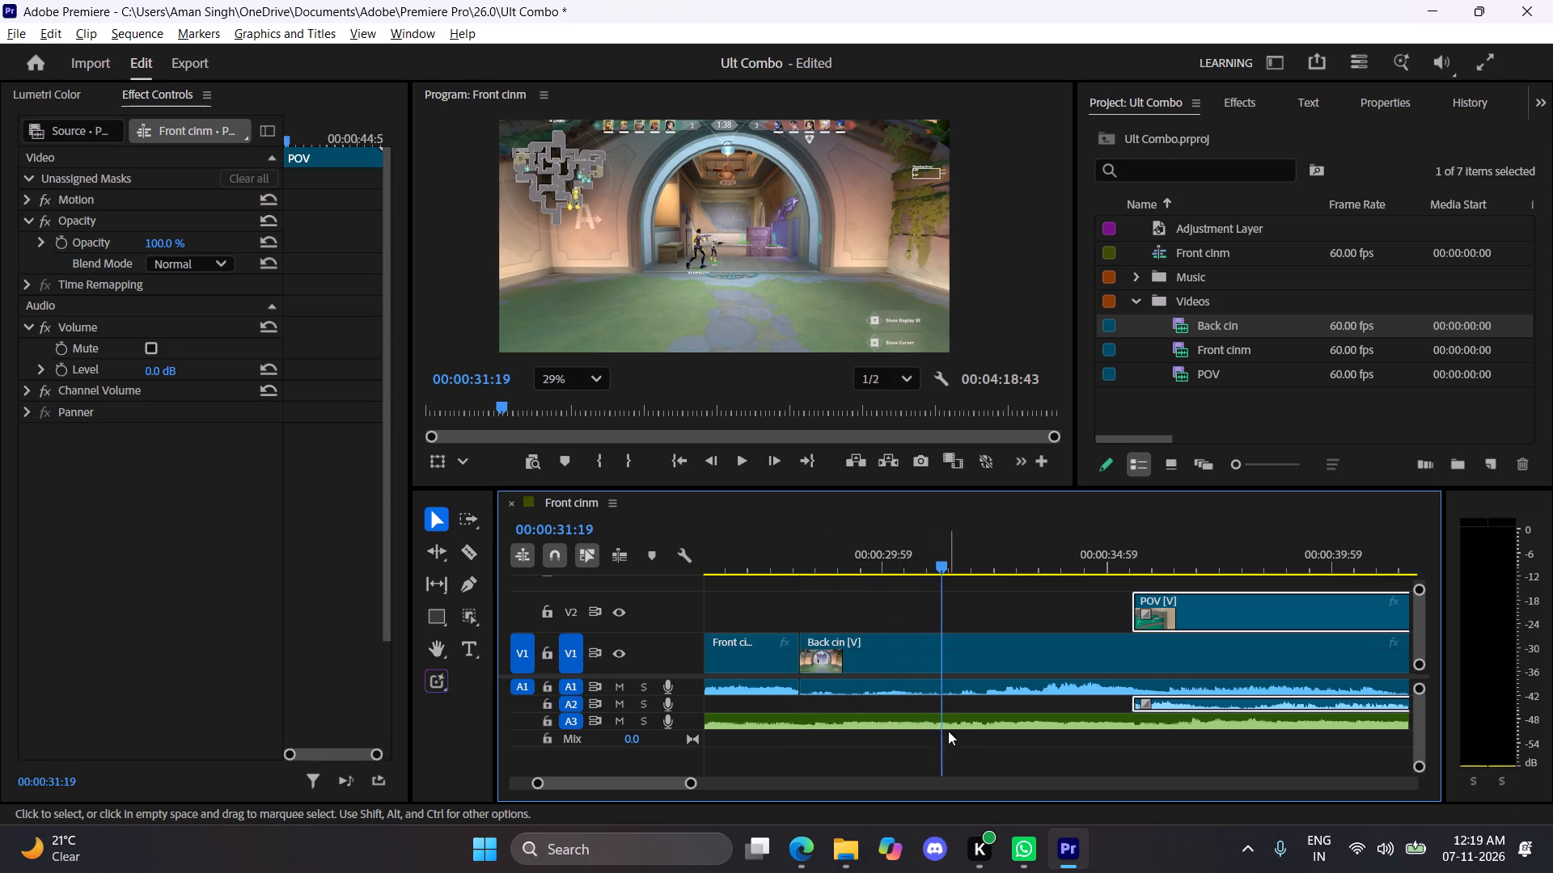
key("space")
key("space")
key("space")
key("space")
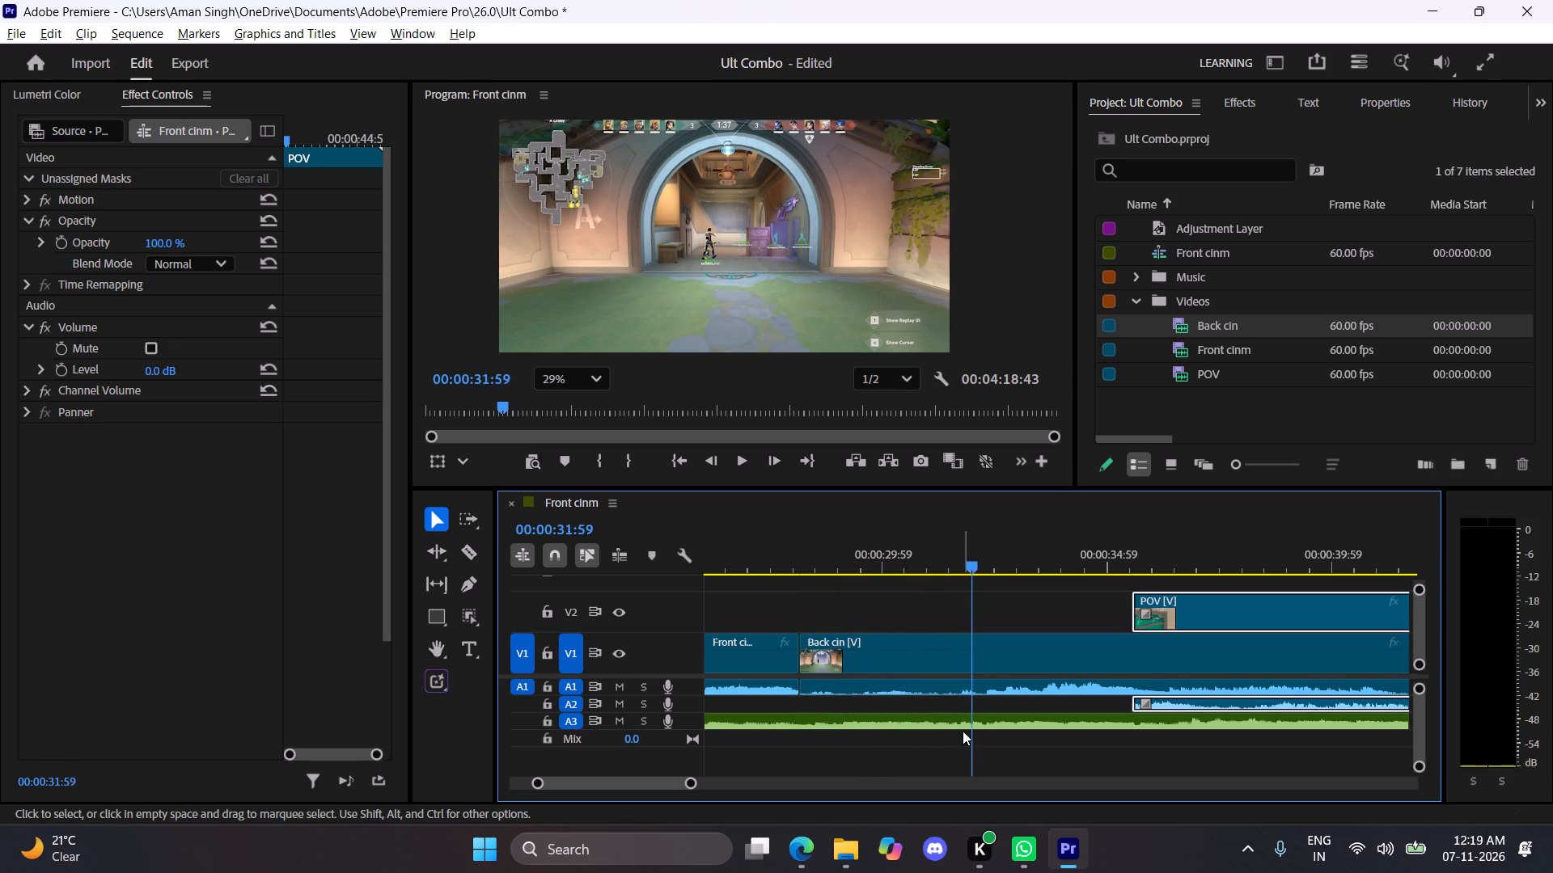
Split the music clip on A3 at 00:00:31:47, beneath the Back cin segment.
key("Left")
key("Left")
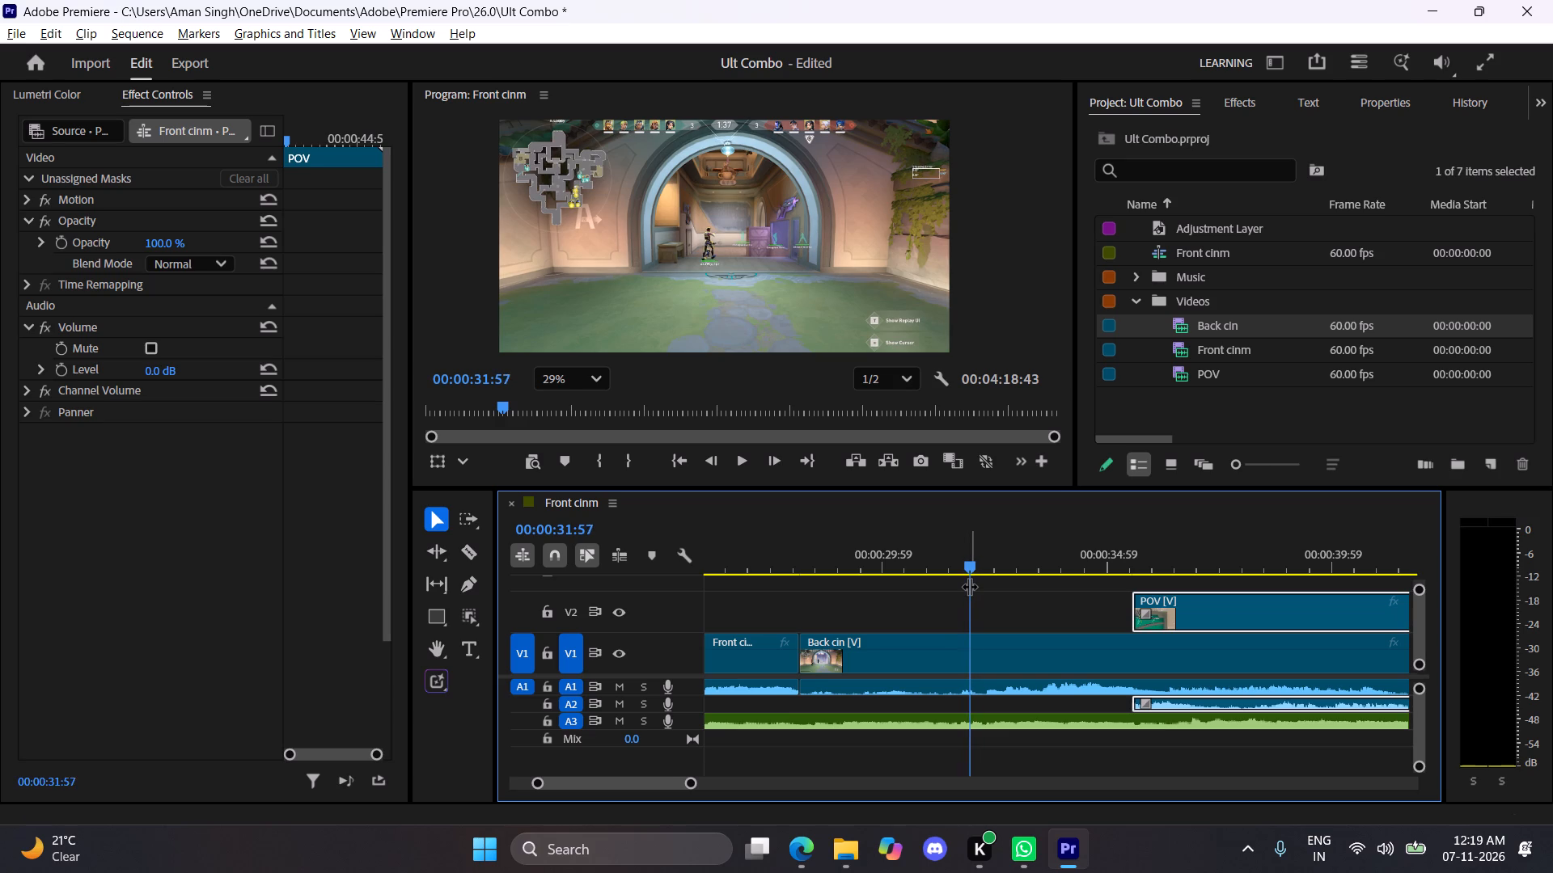
key("Left")
key("Left")
key("Left")
key("Left")
key("Left")
key("Left")
key("Left")
key("Left")
key("Left")
key("Left")
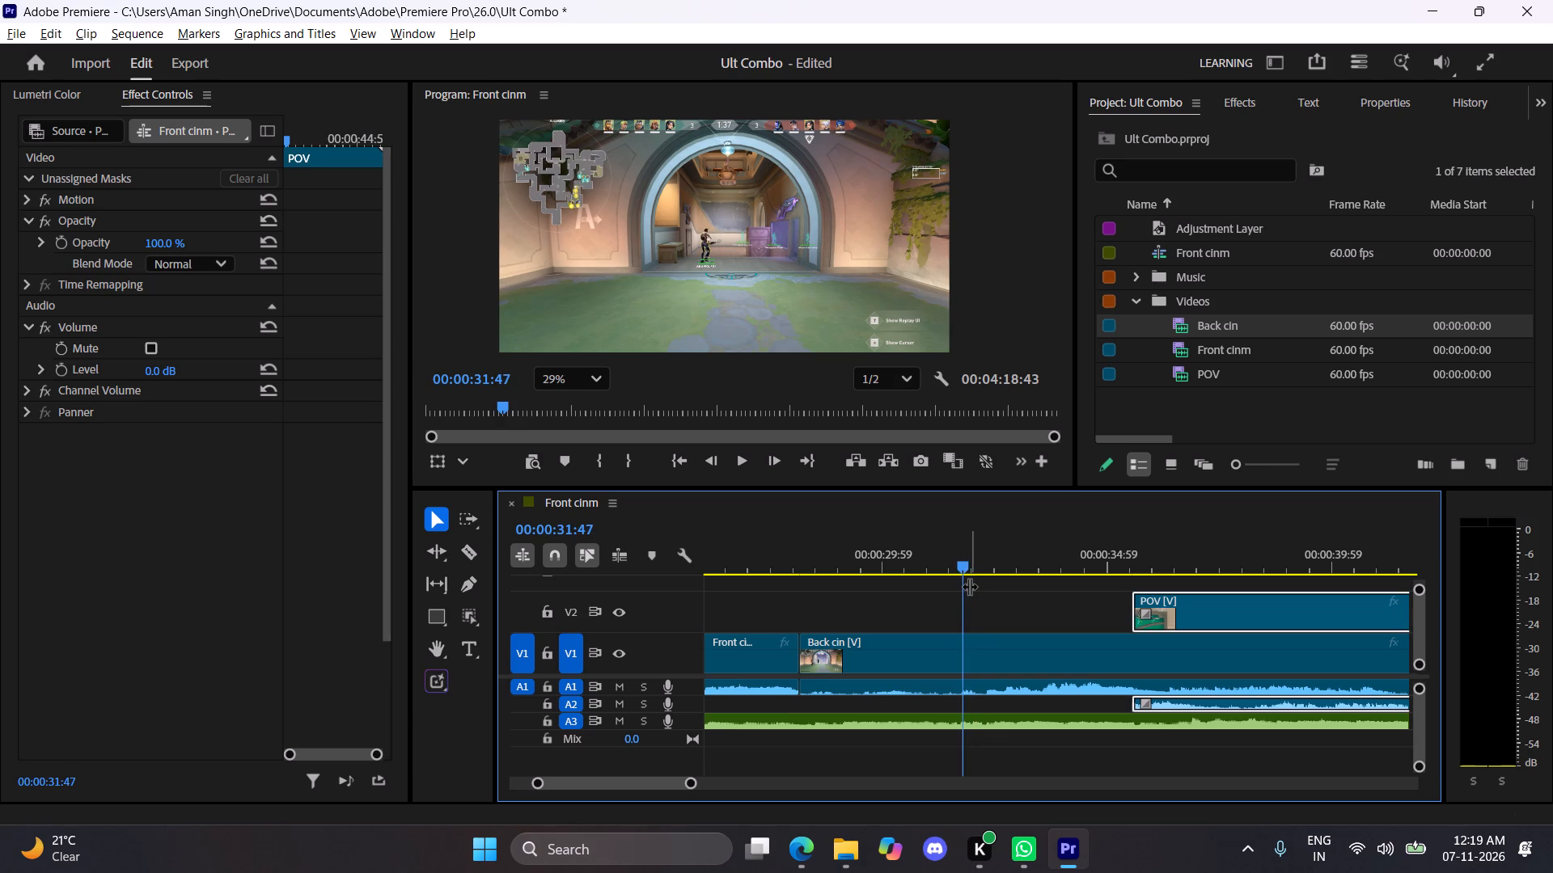
key("space")
key("space")
left_click_drag(973, 562, 950, 565)
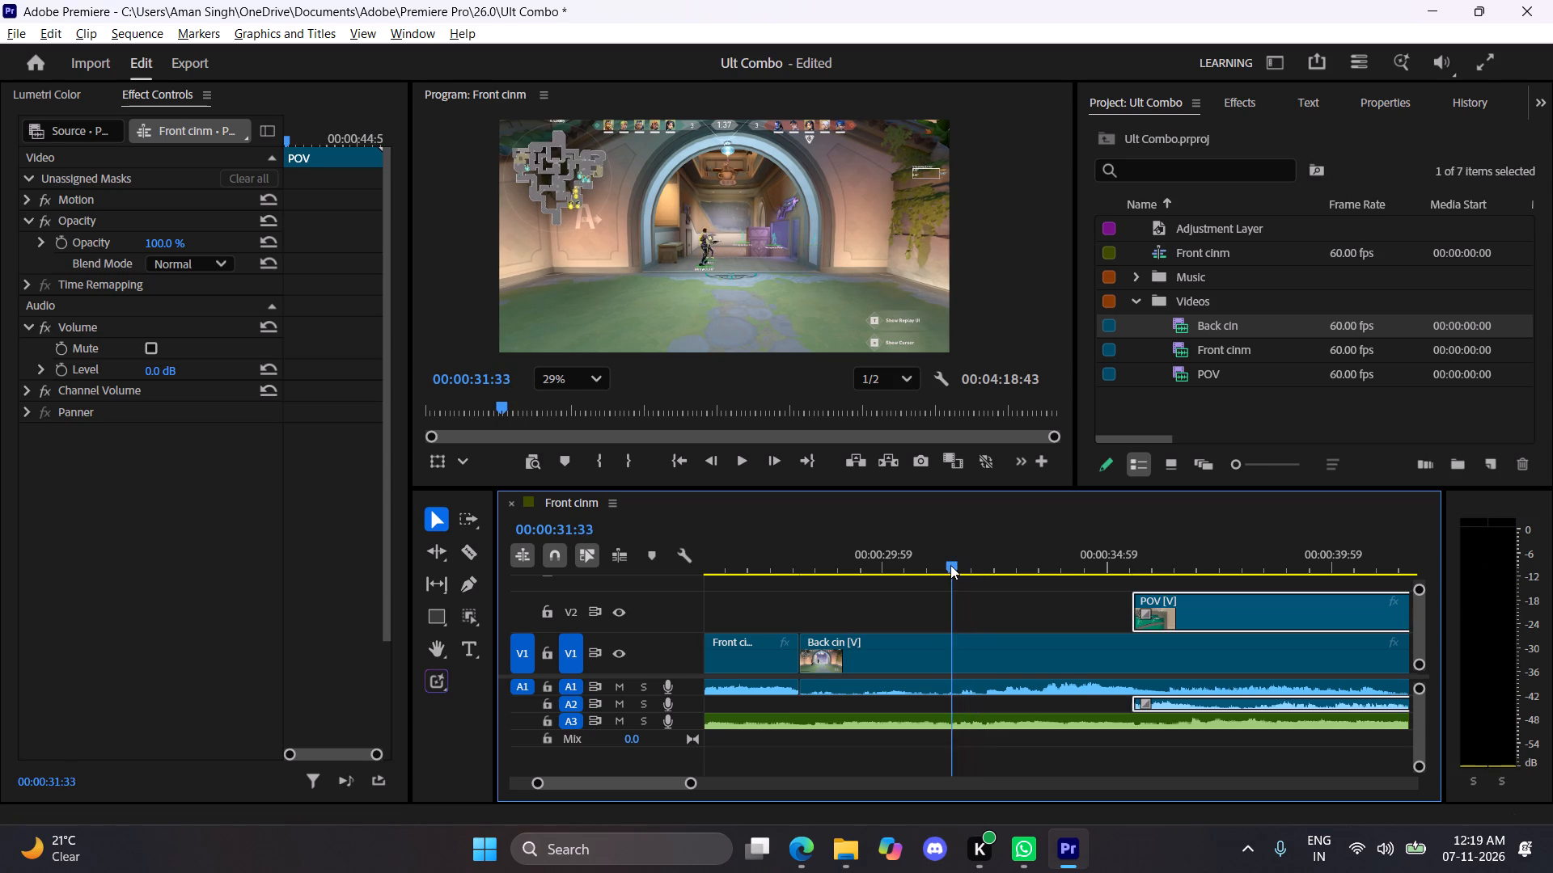
left_click_drag(950, 565, 950, 564)
key("space")
key("space")
left_click(964, 566)
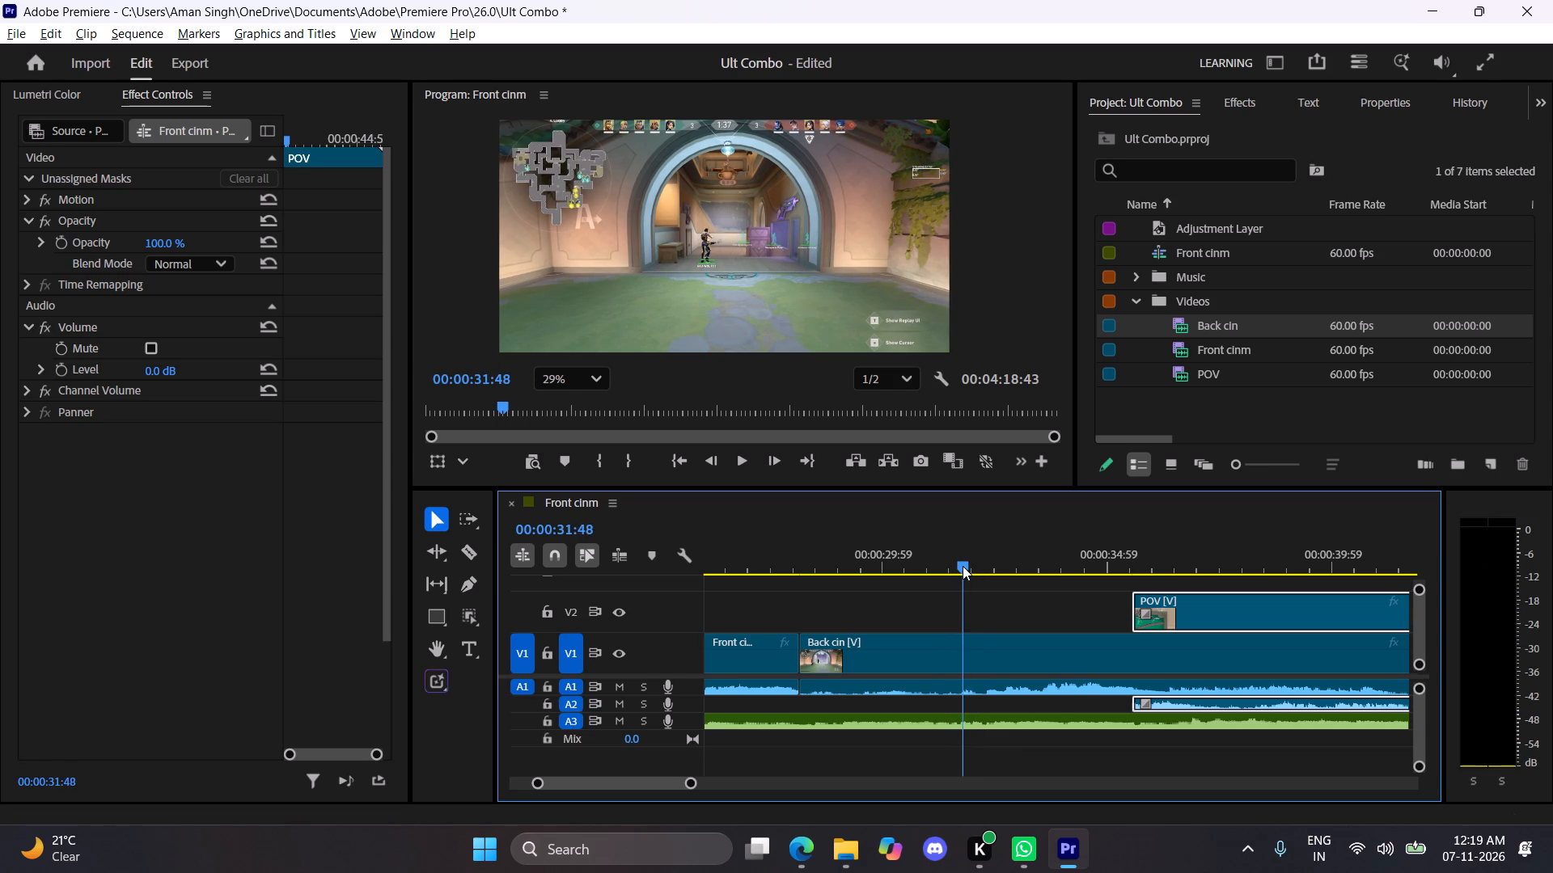
key("c")
left_click(965, 724)
key("v")
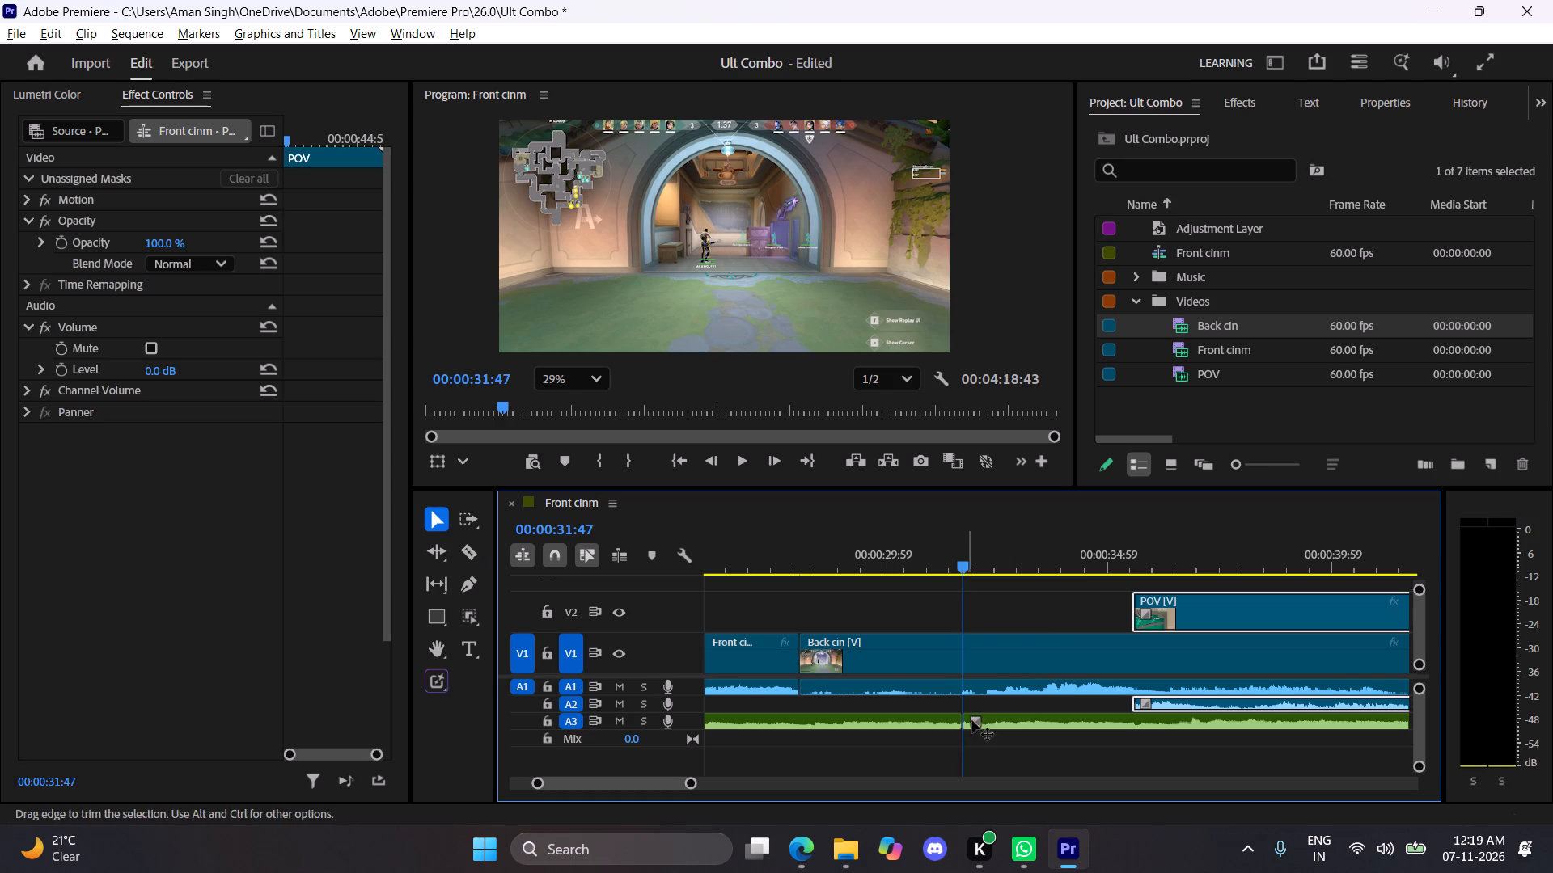
Mute audio tracks A1 and A2 and listen to the music track alone.
key("space")
key("space")
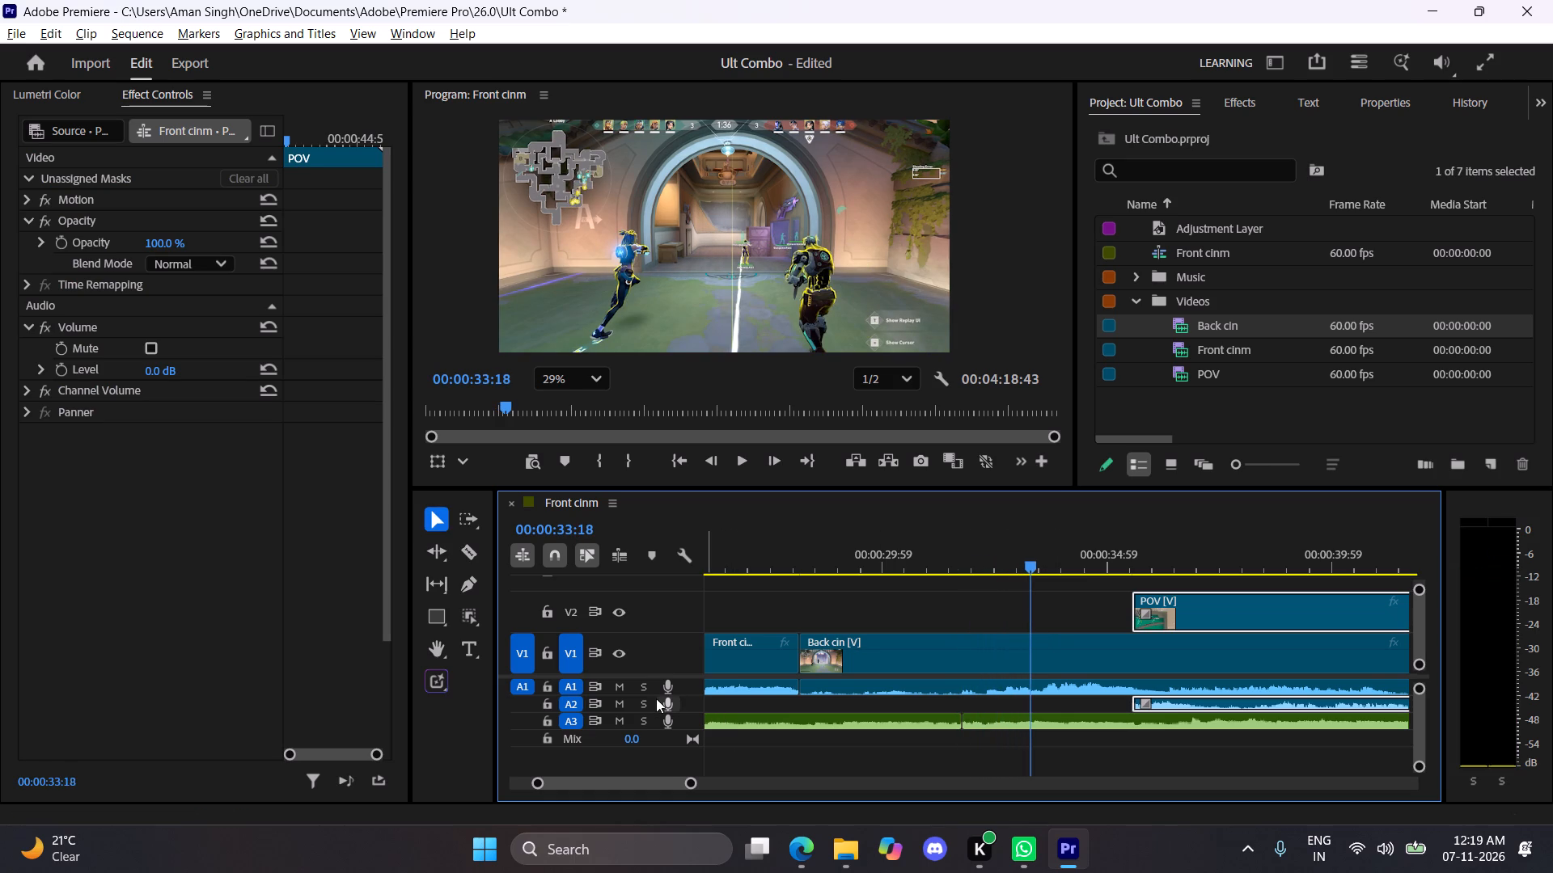
left_click(621, 701)
left_click(620, 682)
key("space")
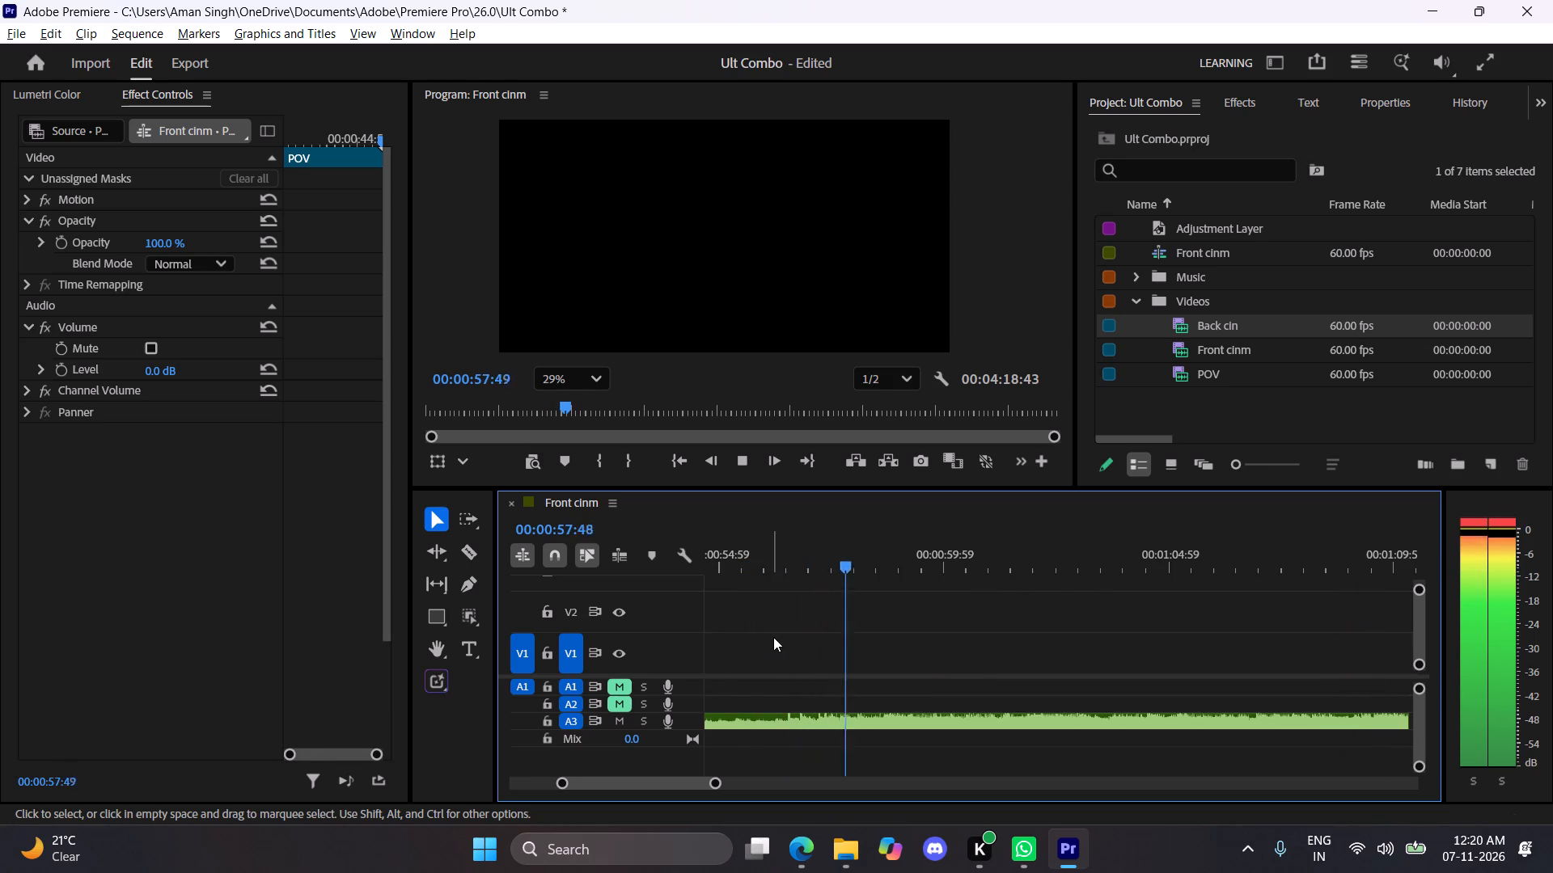
key("space")
Split the music on A3 again at 00:00:32:15 and delete the short piece between the two cuts.
left_click_drag(861, 562, 677, 575)
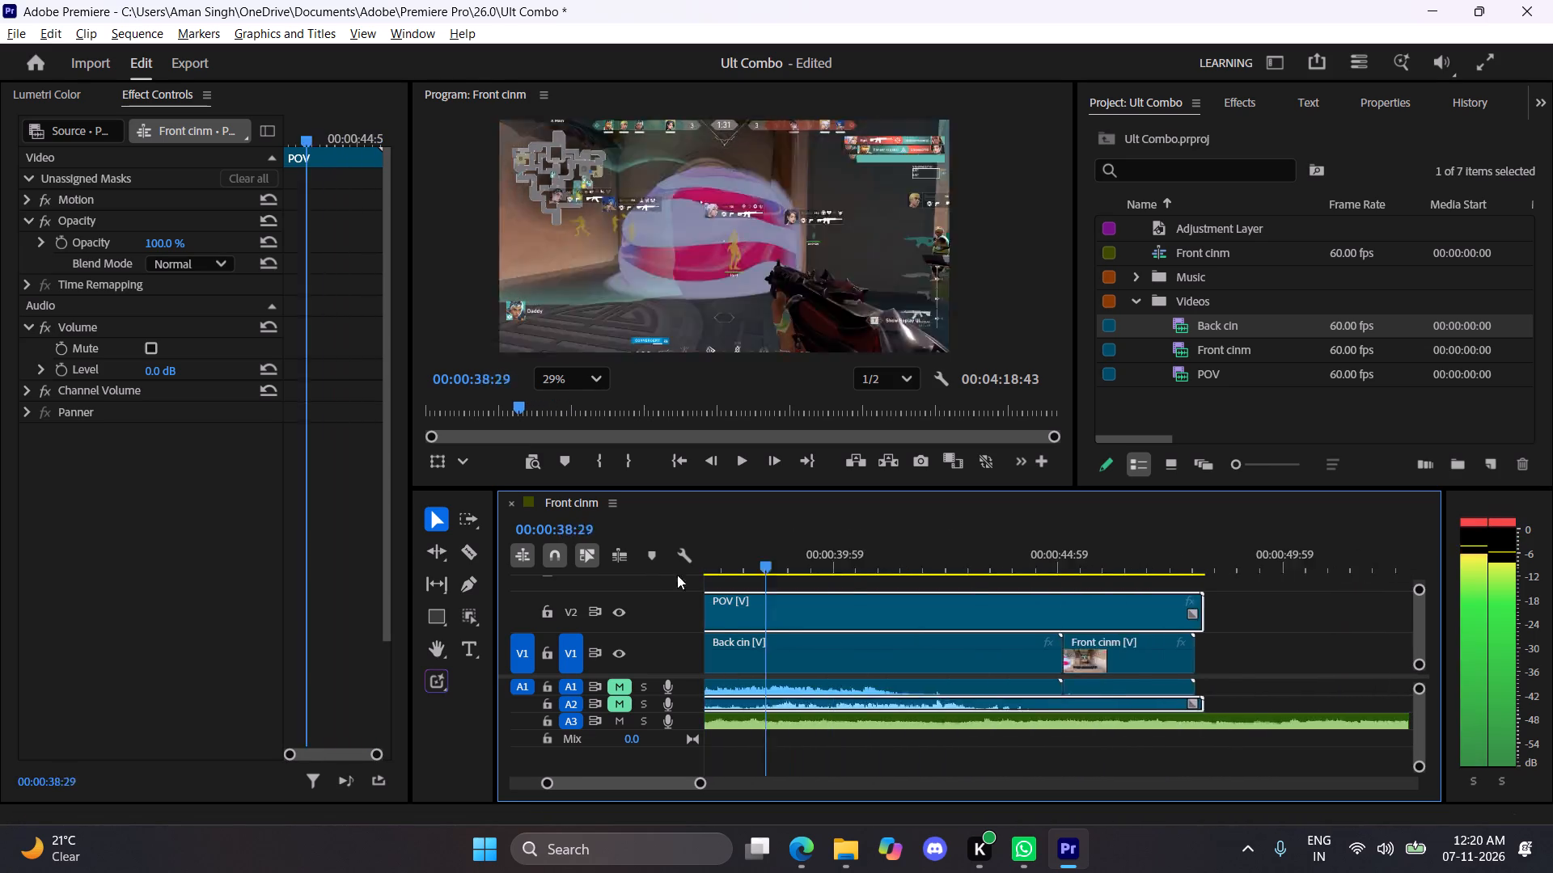
left_click_drag(677, 575, 1038, 608)
key("space")
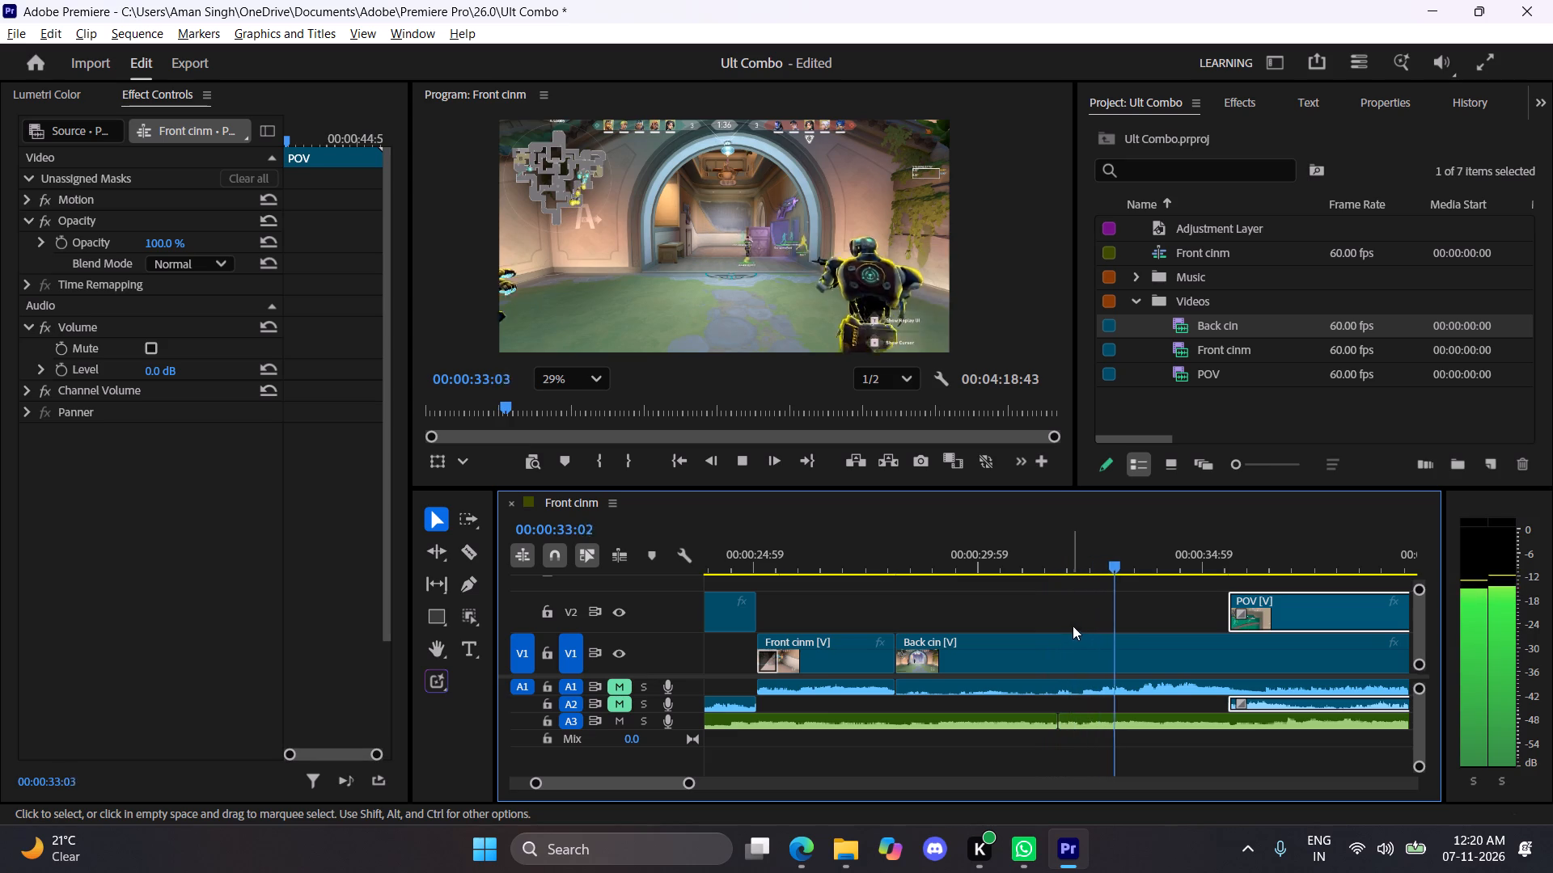
key("space")
left_click_drag(1132, 566, 1080, 567)
key("space")
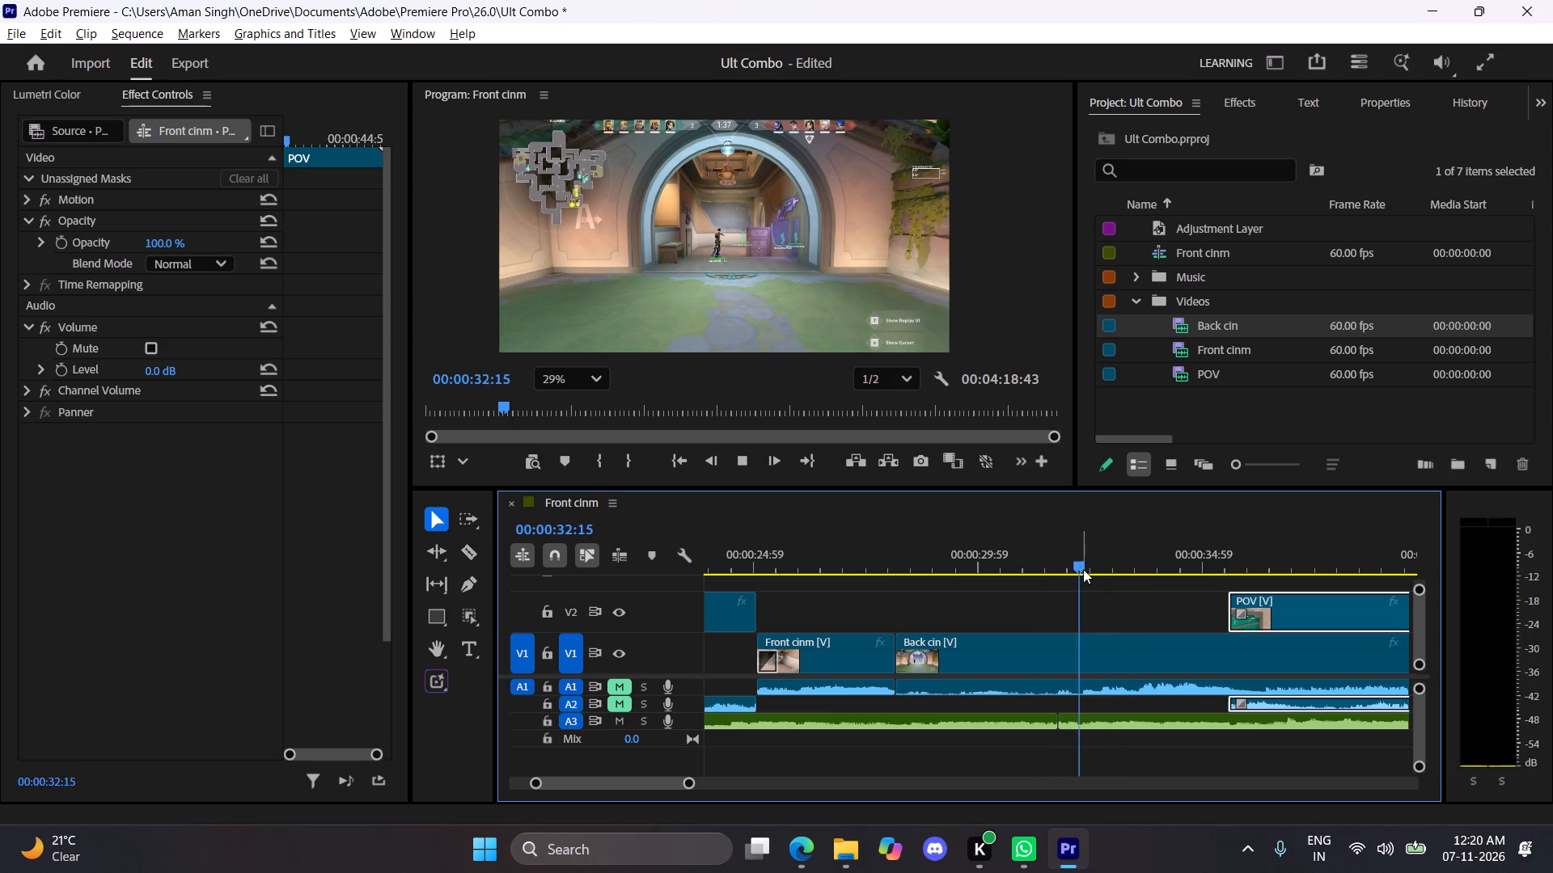
key("space")
left_click_drag(1108, 562, 1077, 558)
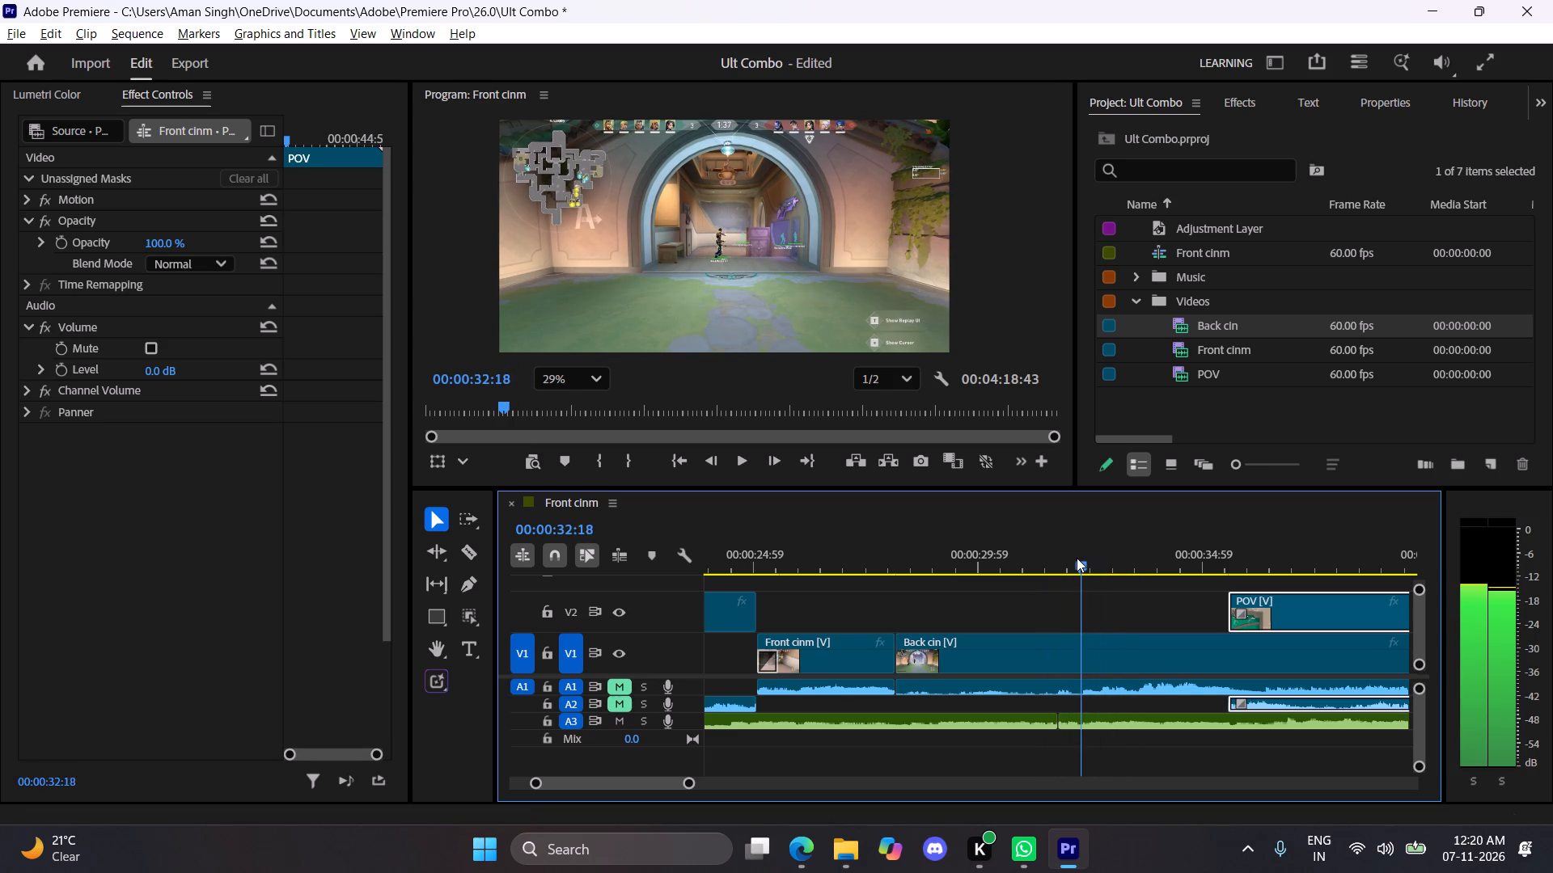
left_click_drag(1077, 558, 1079, 558)
key("space")
left_click(1084, 557)
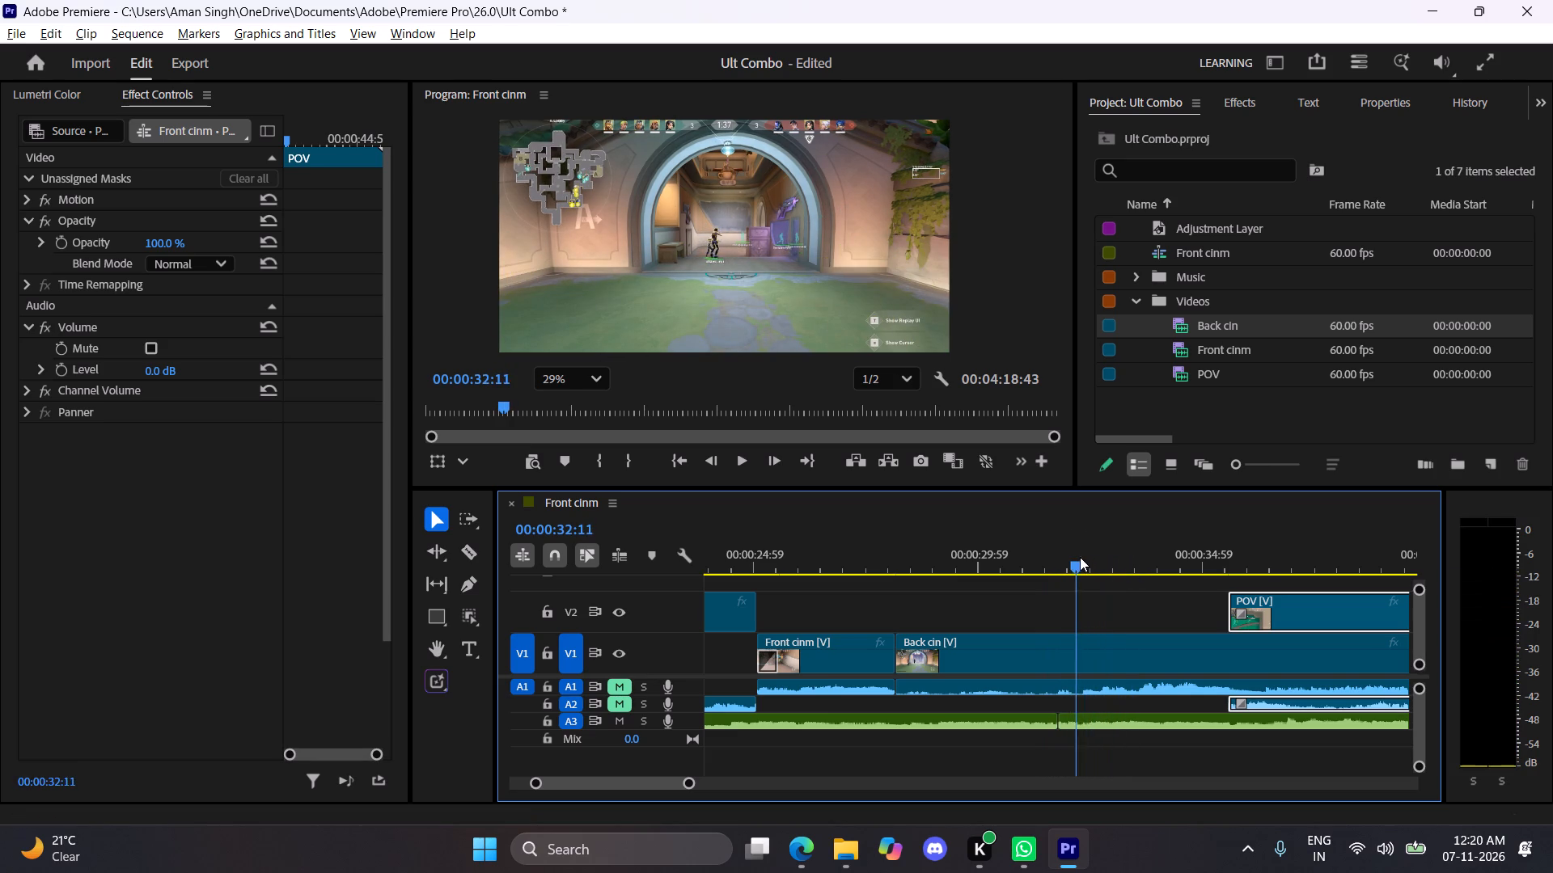
key("c")
left_click(1083, 716)
key("v")
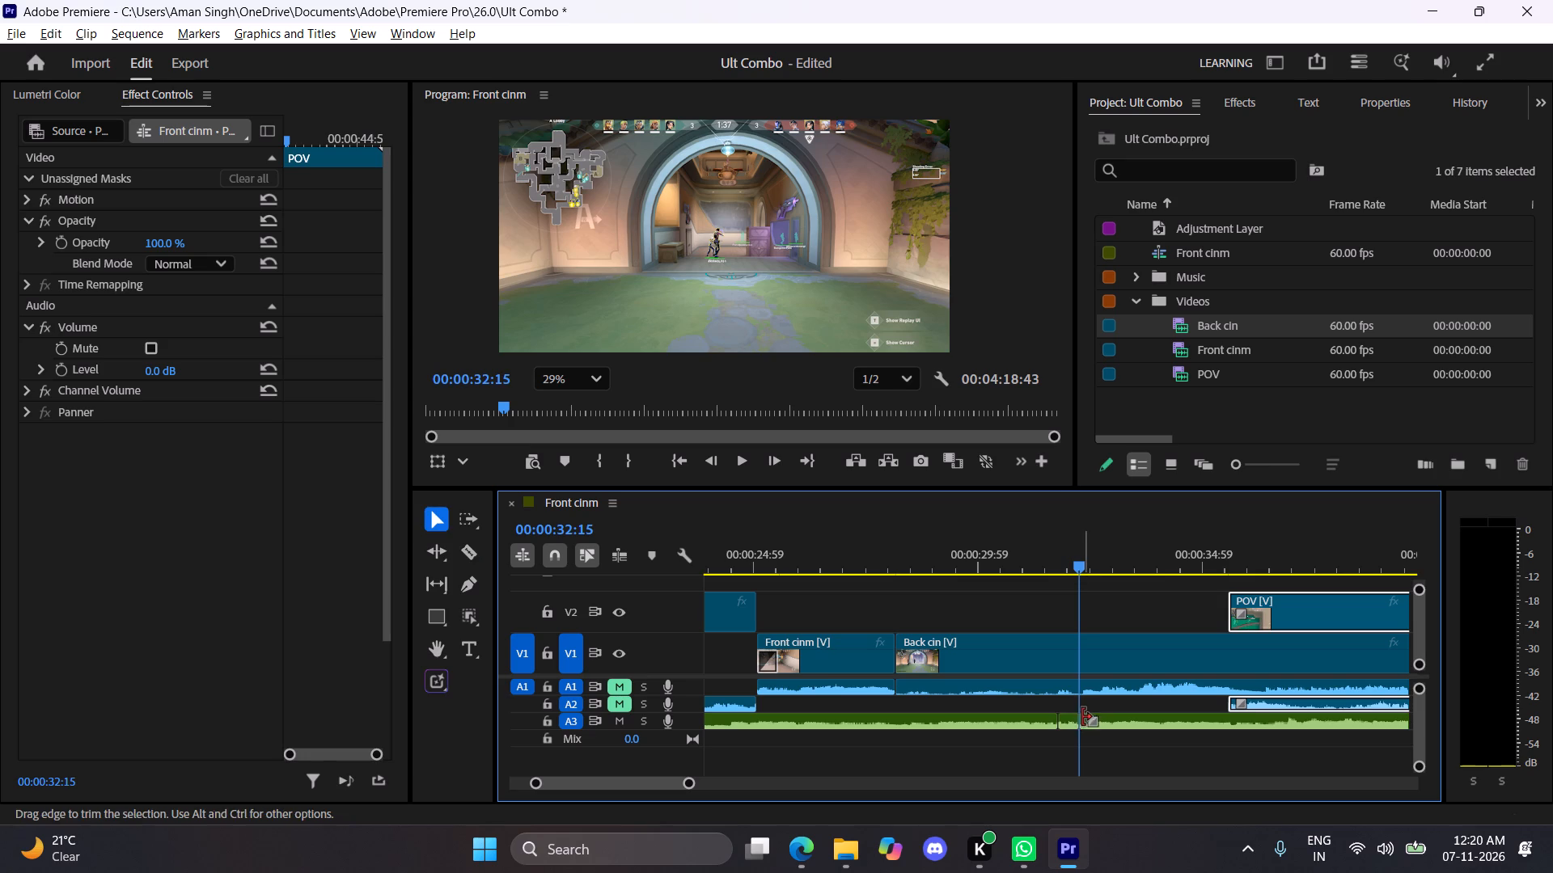
left_click(1066, 723)
key("BackSpace")
Play the opening of the sequence and find the music position at the start of the first POV segment, about 00:00:06:41.
left_click_drag(1039, 563, 616, 576)
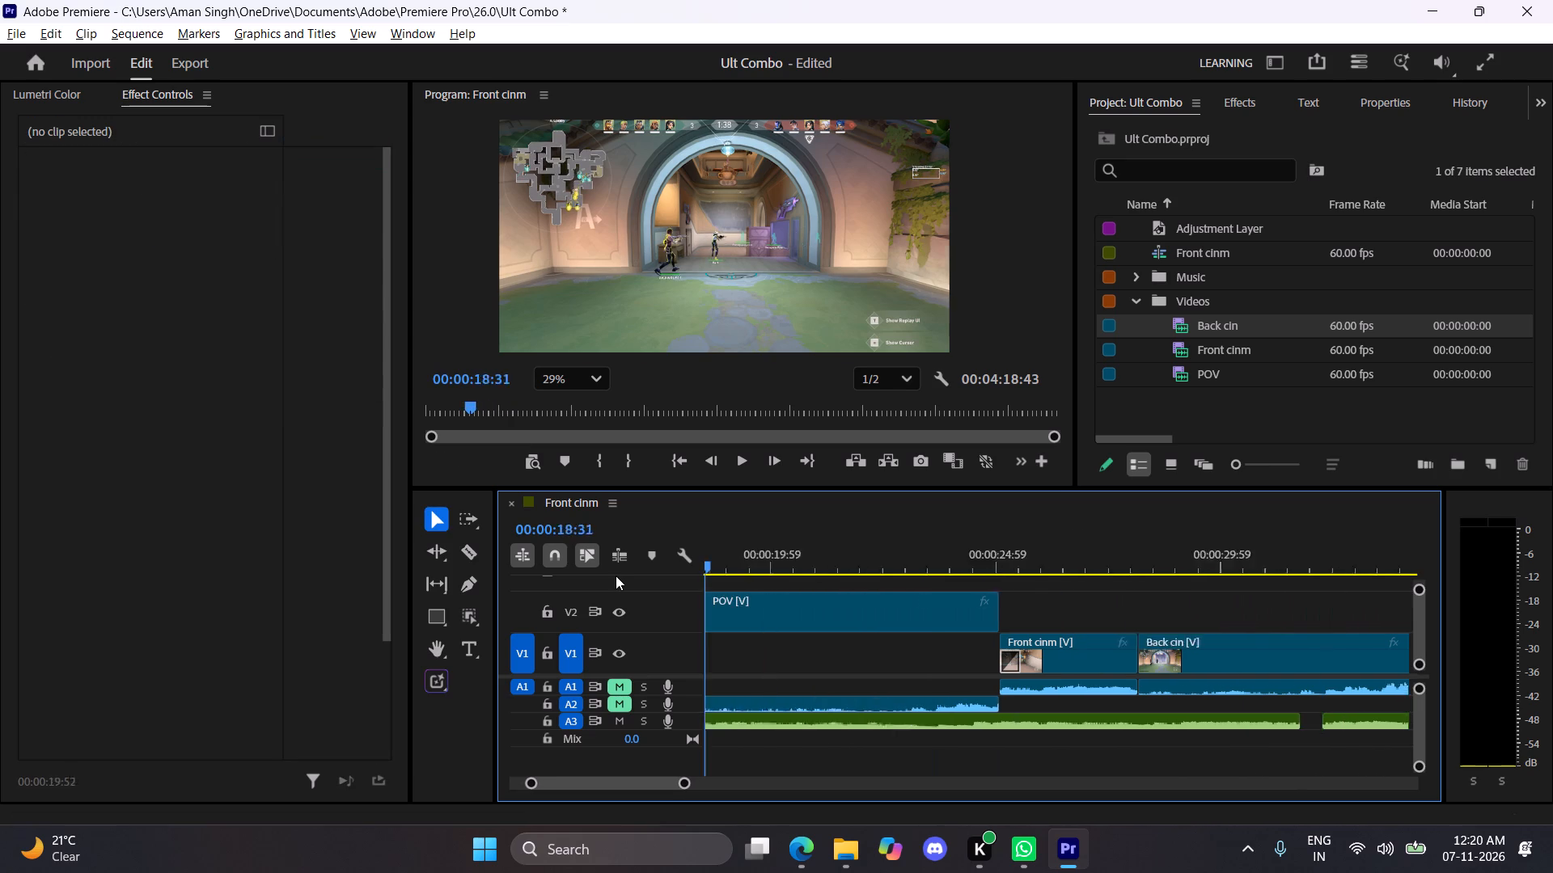
left_click_drag(616, 576, 866, 584)
key("space")
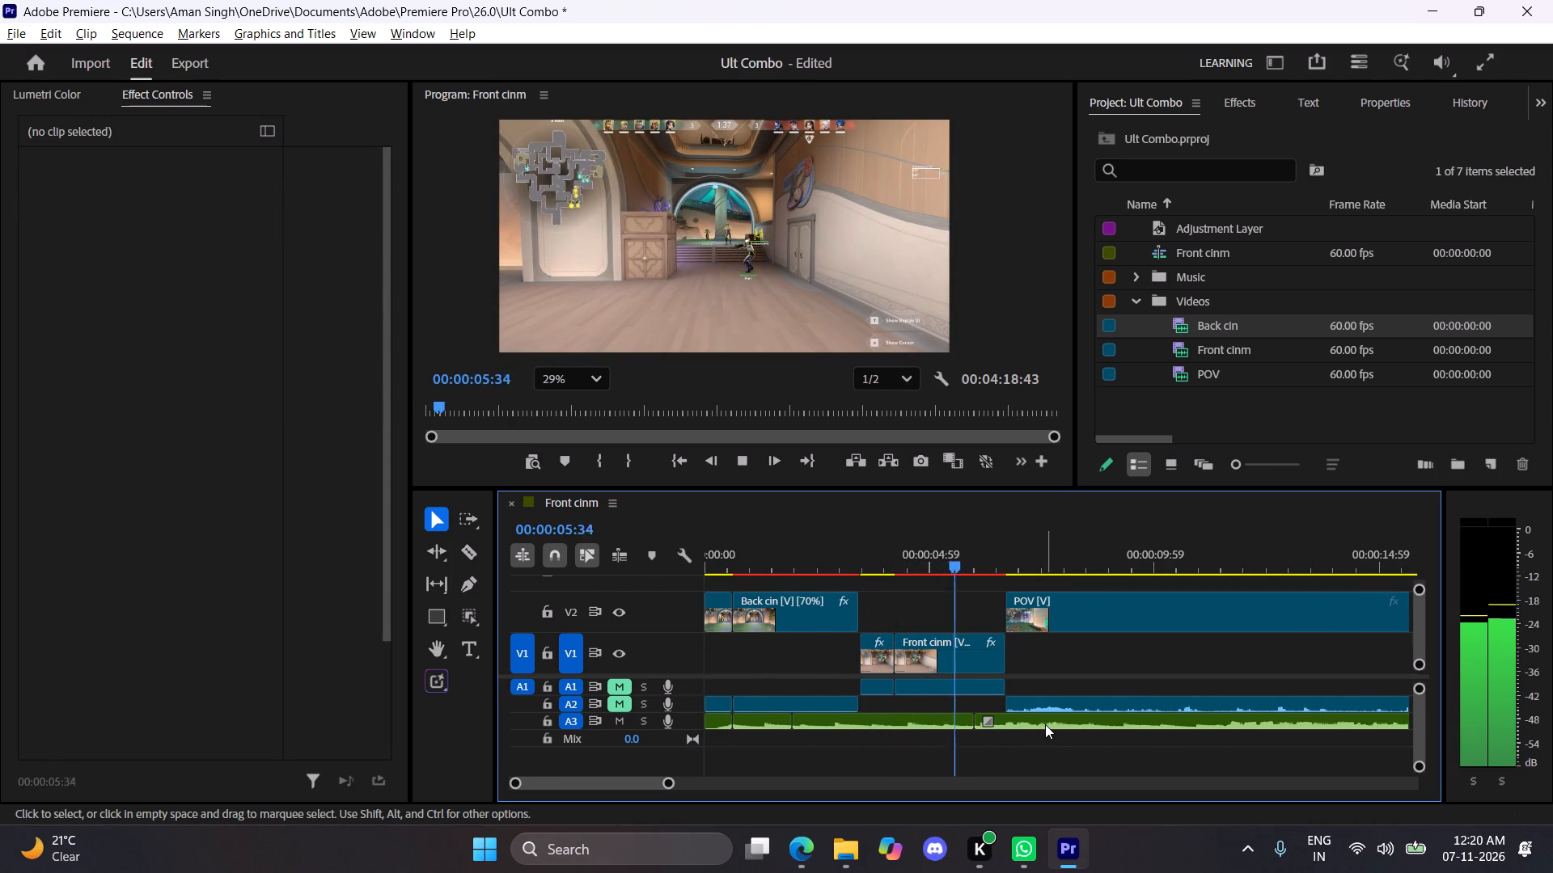
key("space")
key("space")
key("space")
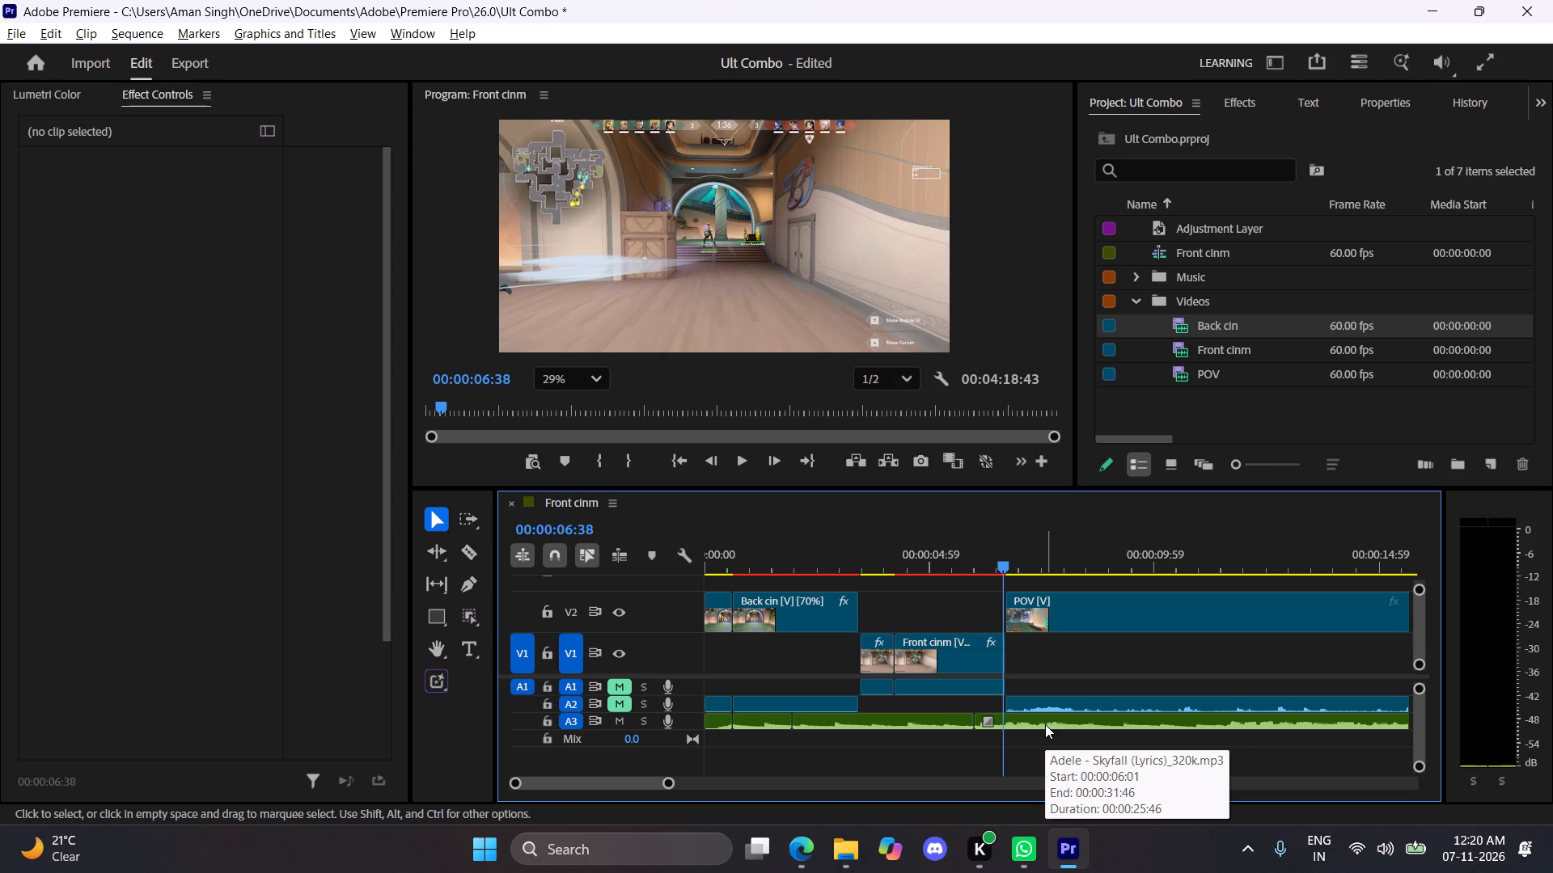
key("space")
key("space")
left_click_drag(1036, 563, 1020, 566)
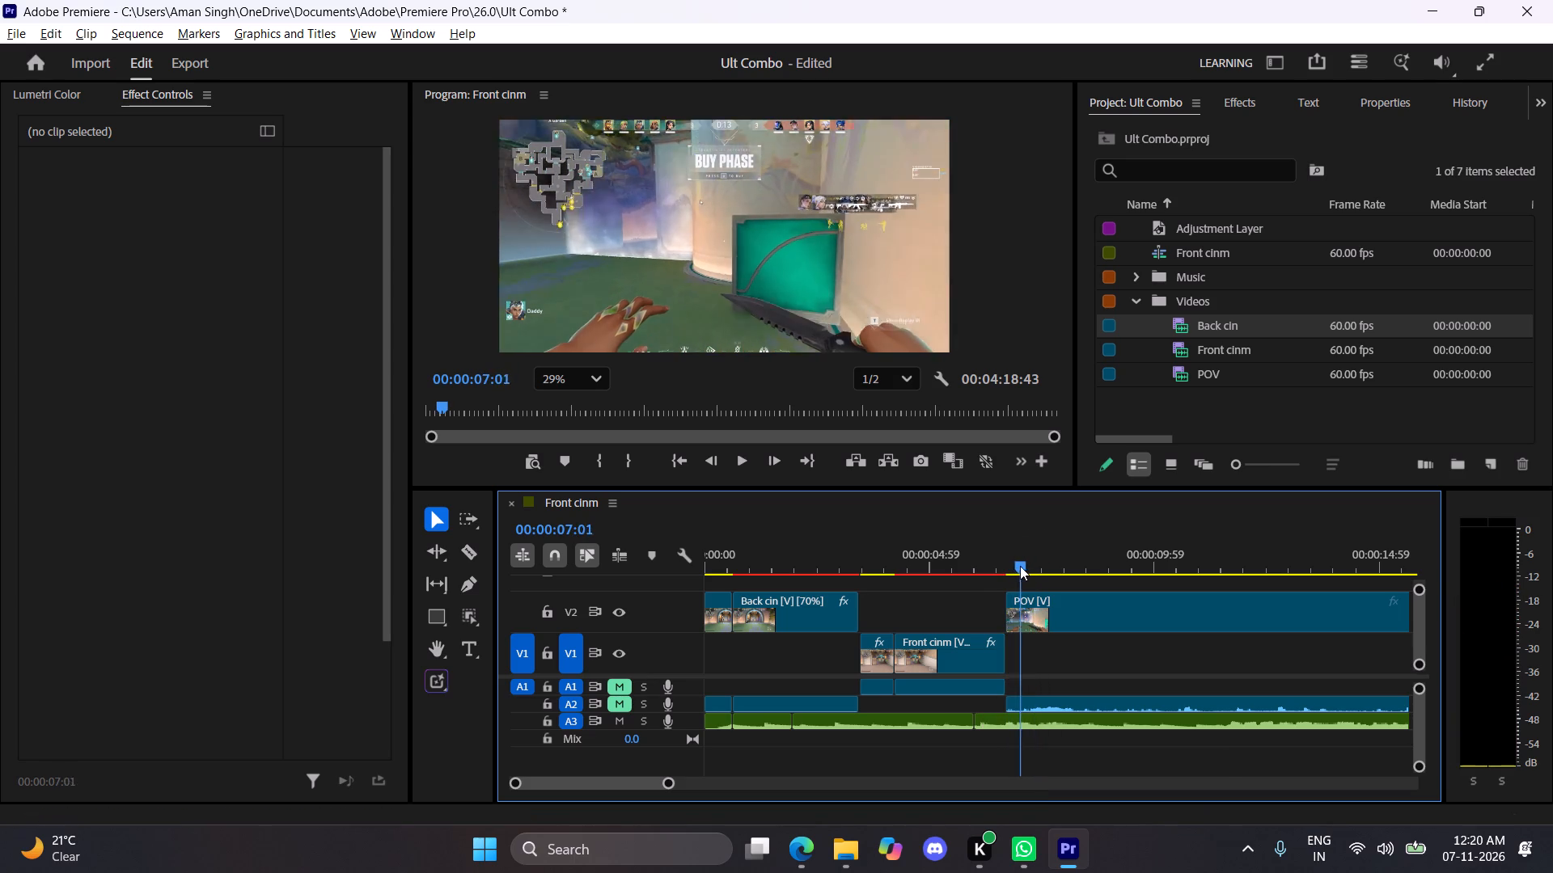
left_click_drag(1020, 566, 1004, 564)
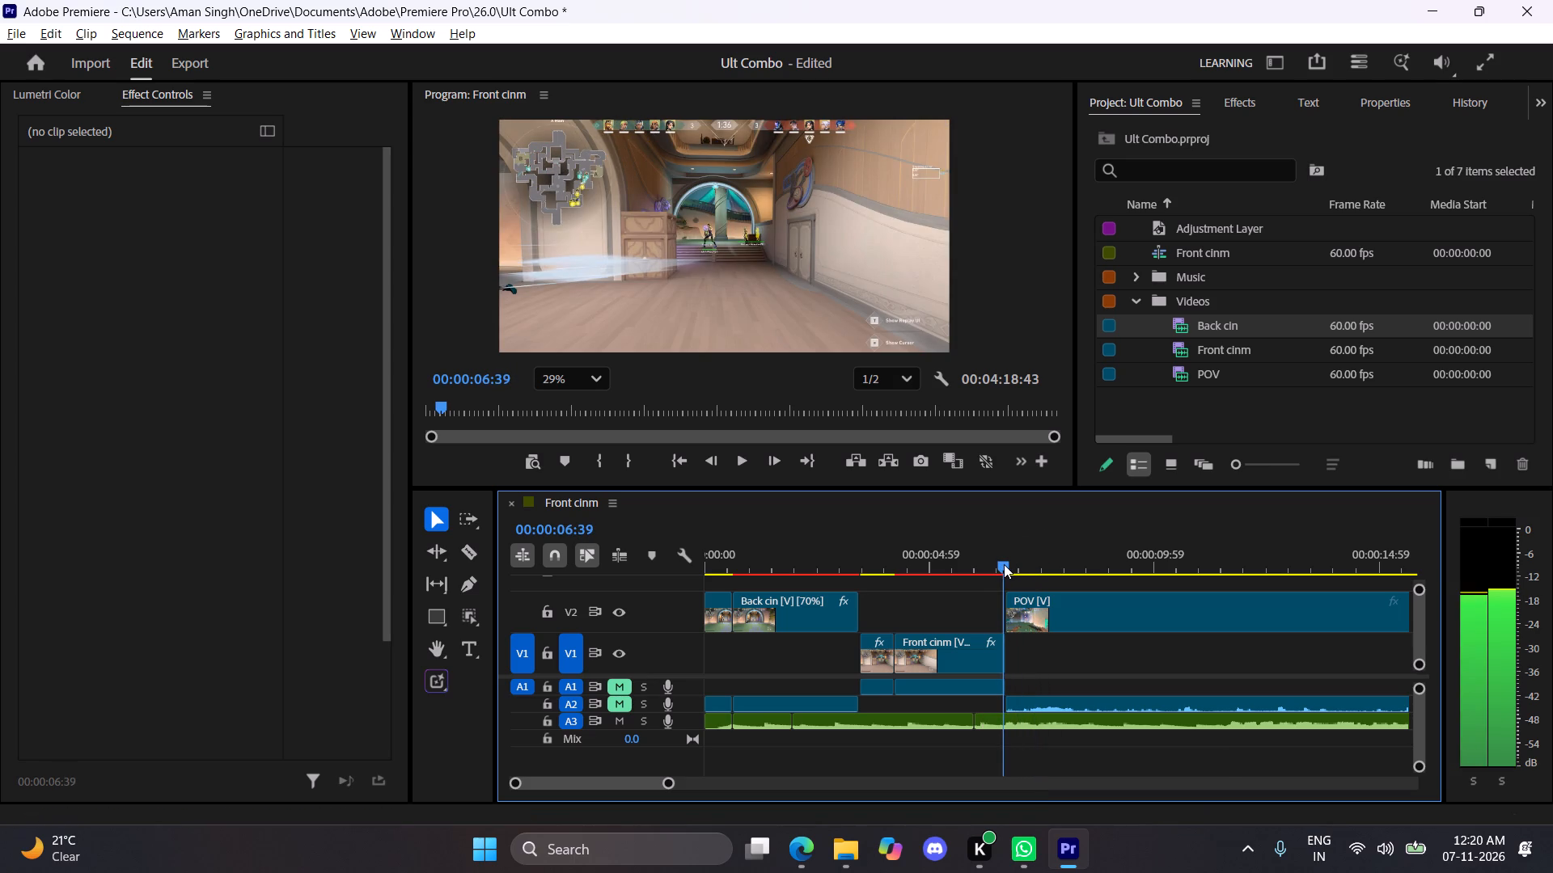
left_click_drag(1004, 564, 1005, 564)
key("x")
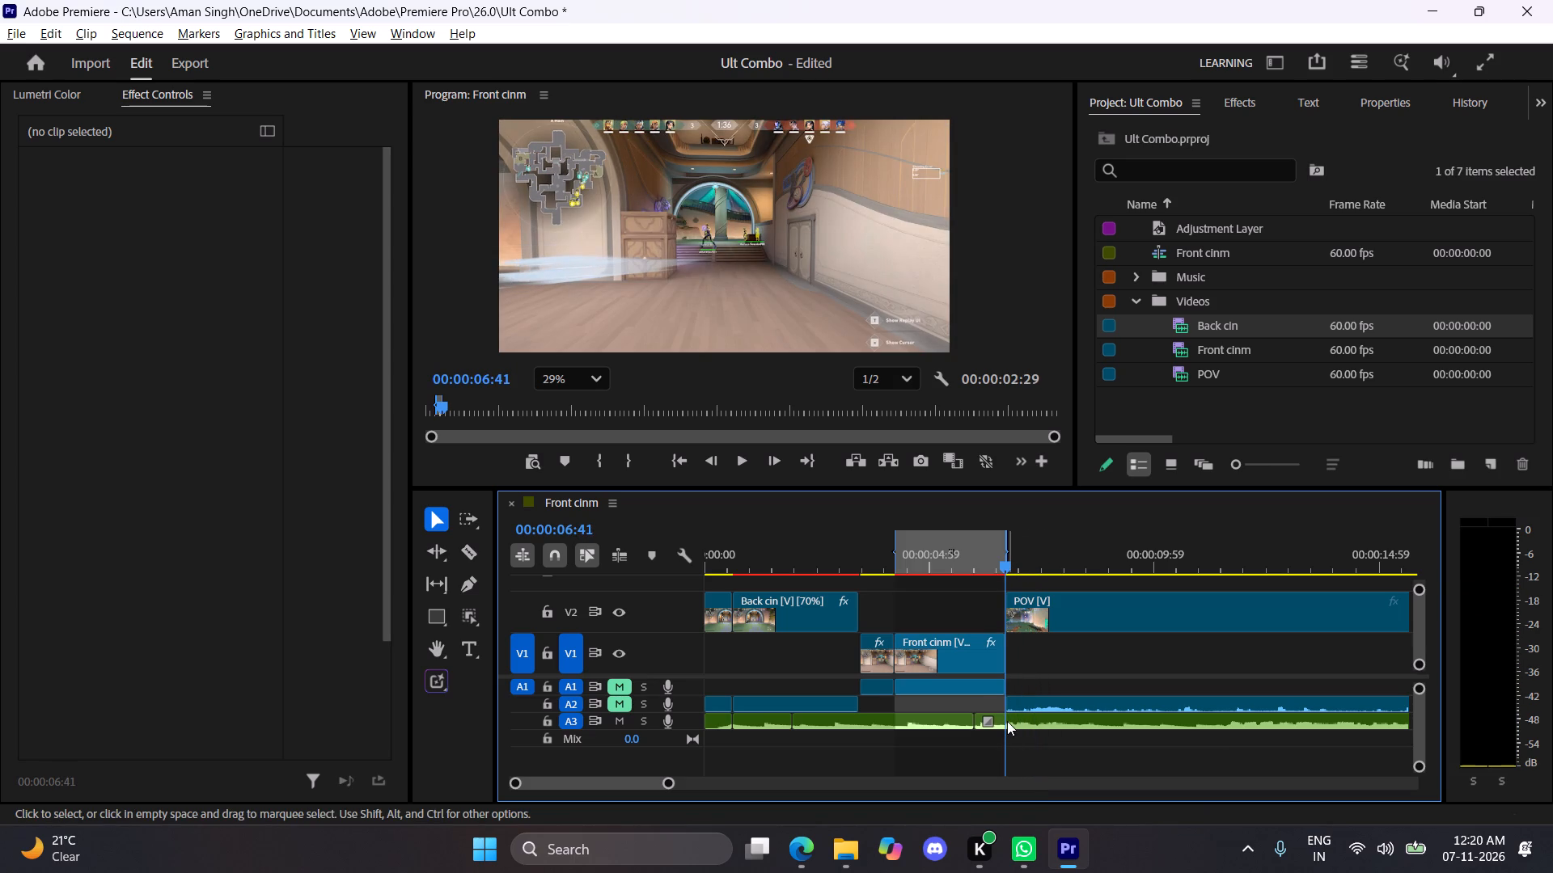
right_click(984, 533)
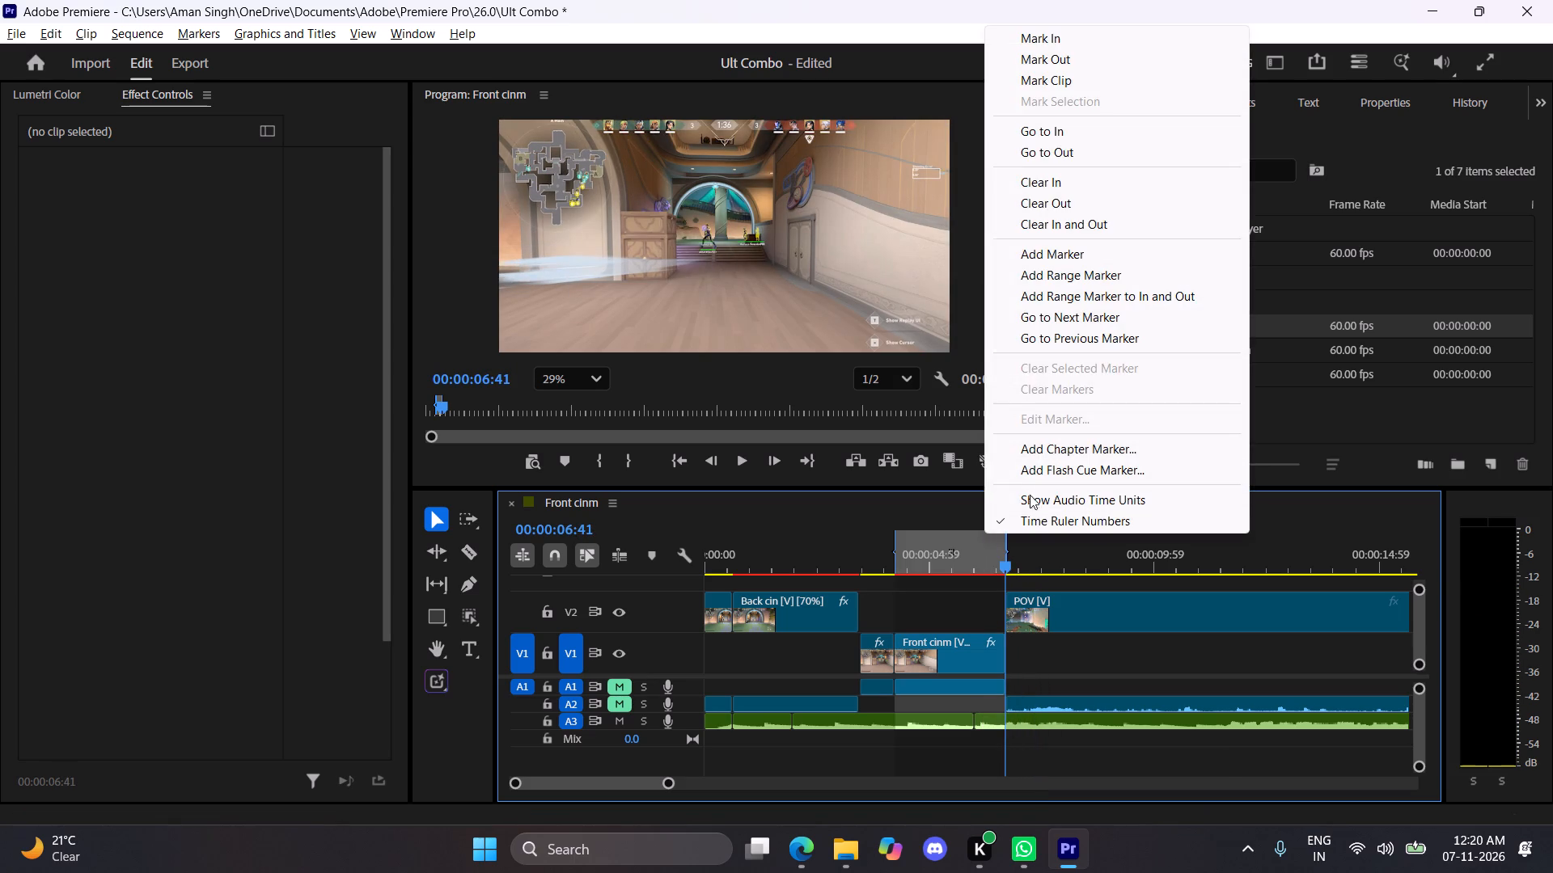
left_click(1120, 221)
Split the music on A3 at 00:00:06:41, where the first POV segment begins, and delete the piece after the cut.
key("c")
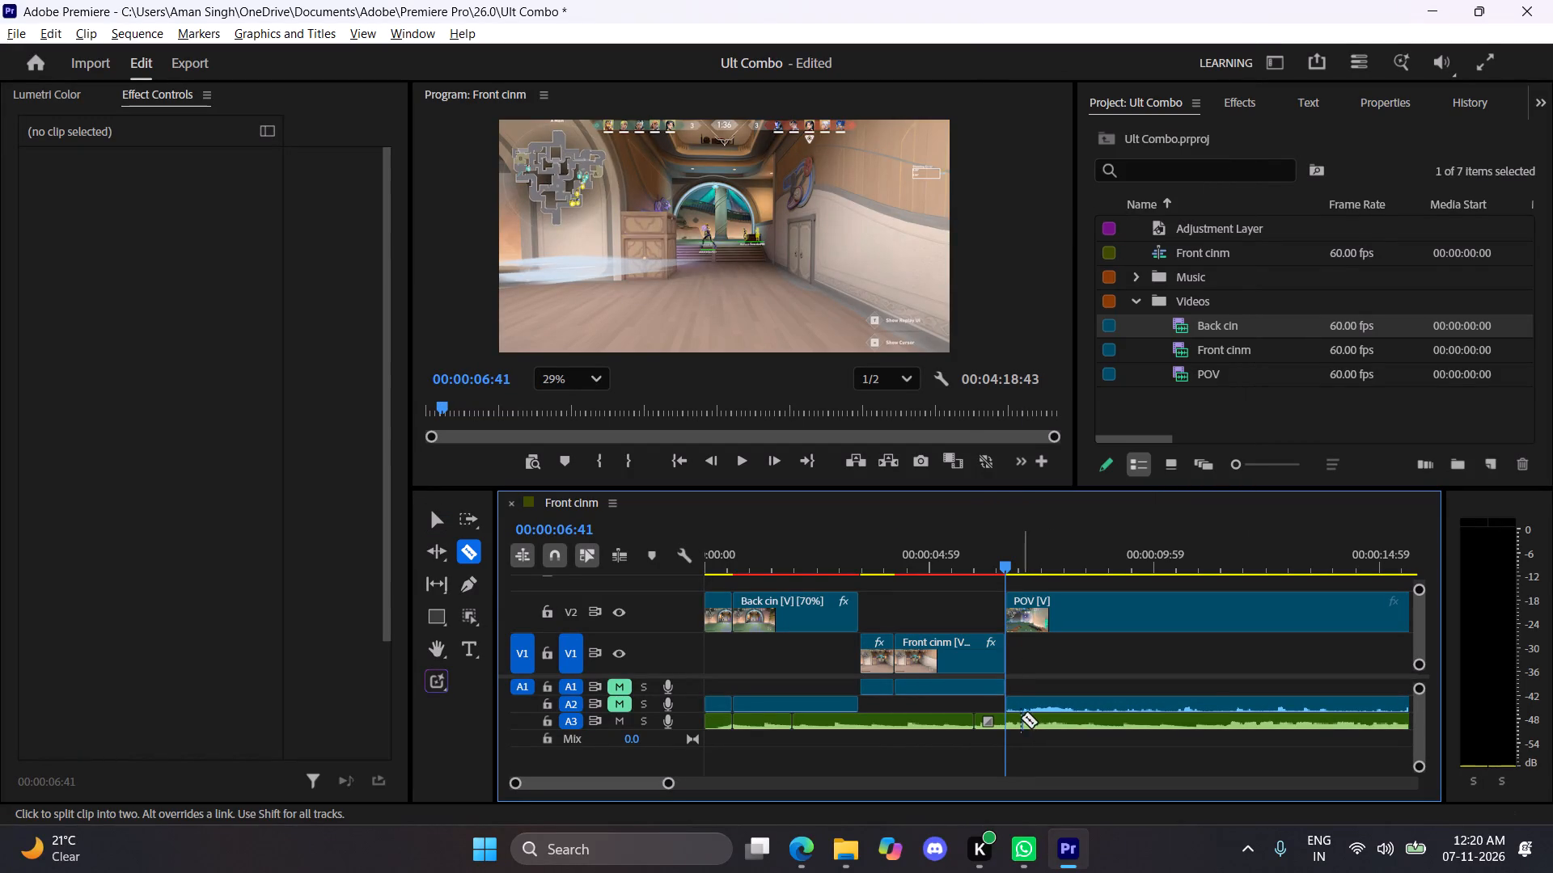
left_click(1010, 716)
key("v")
left_click(988, 727)
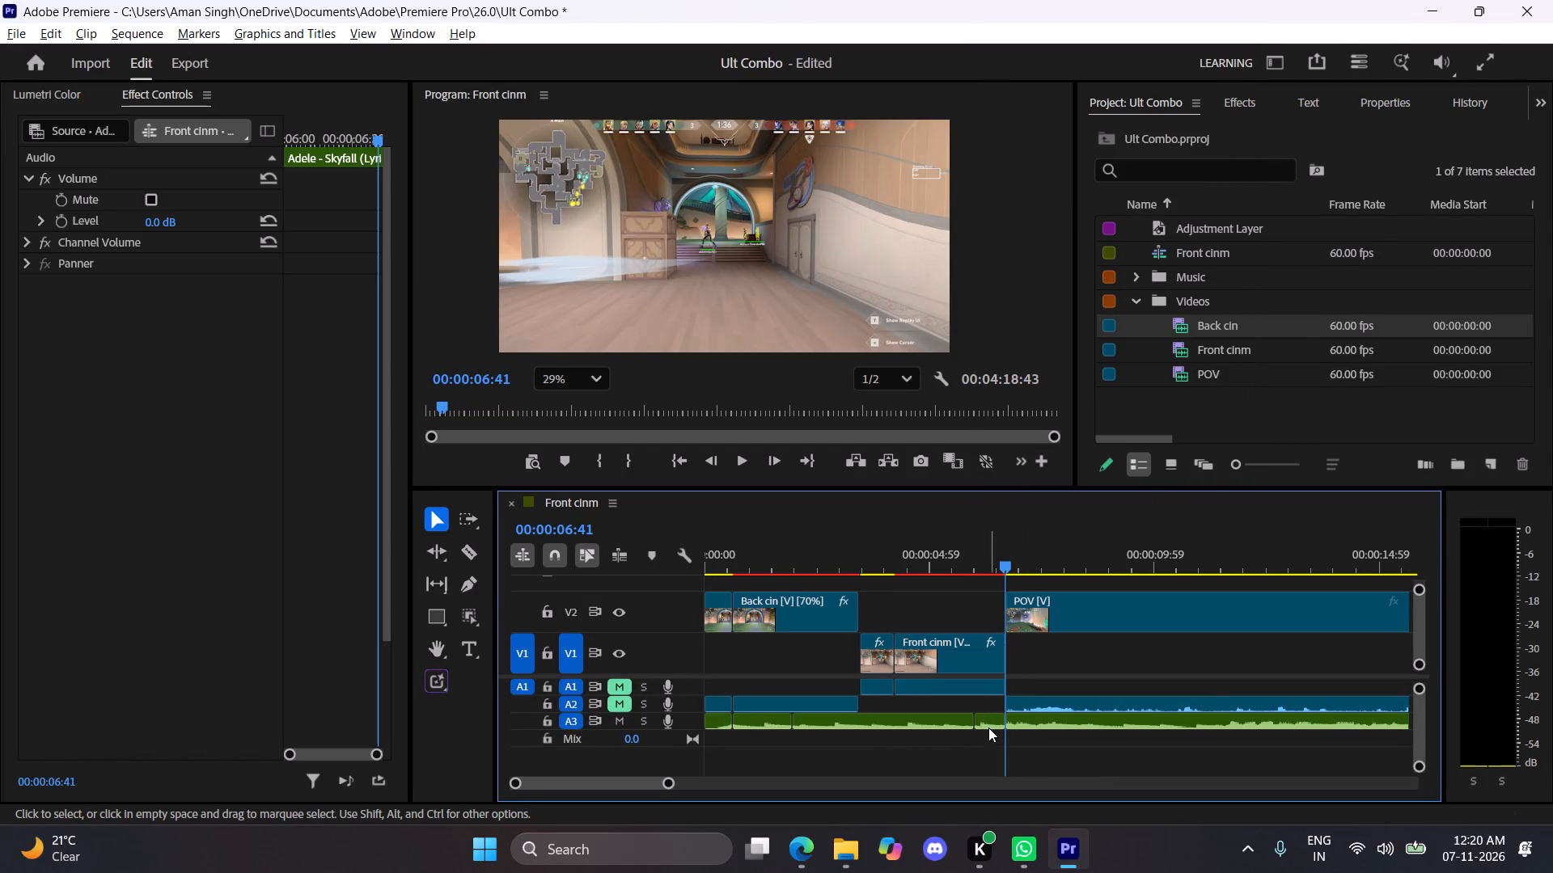
left_click(1048, 723)
key("BackSpace")
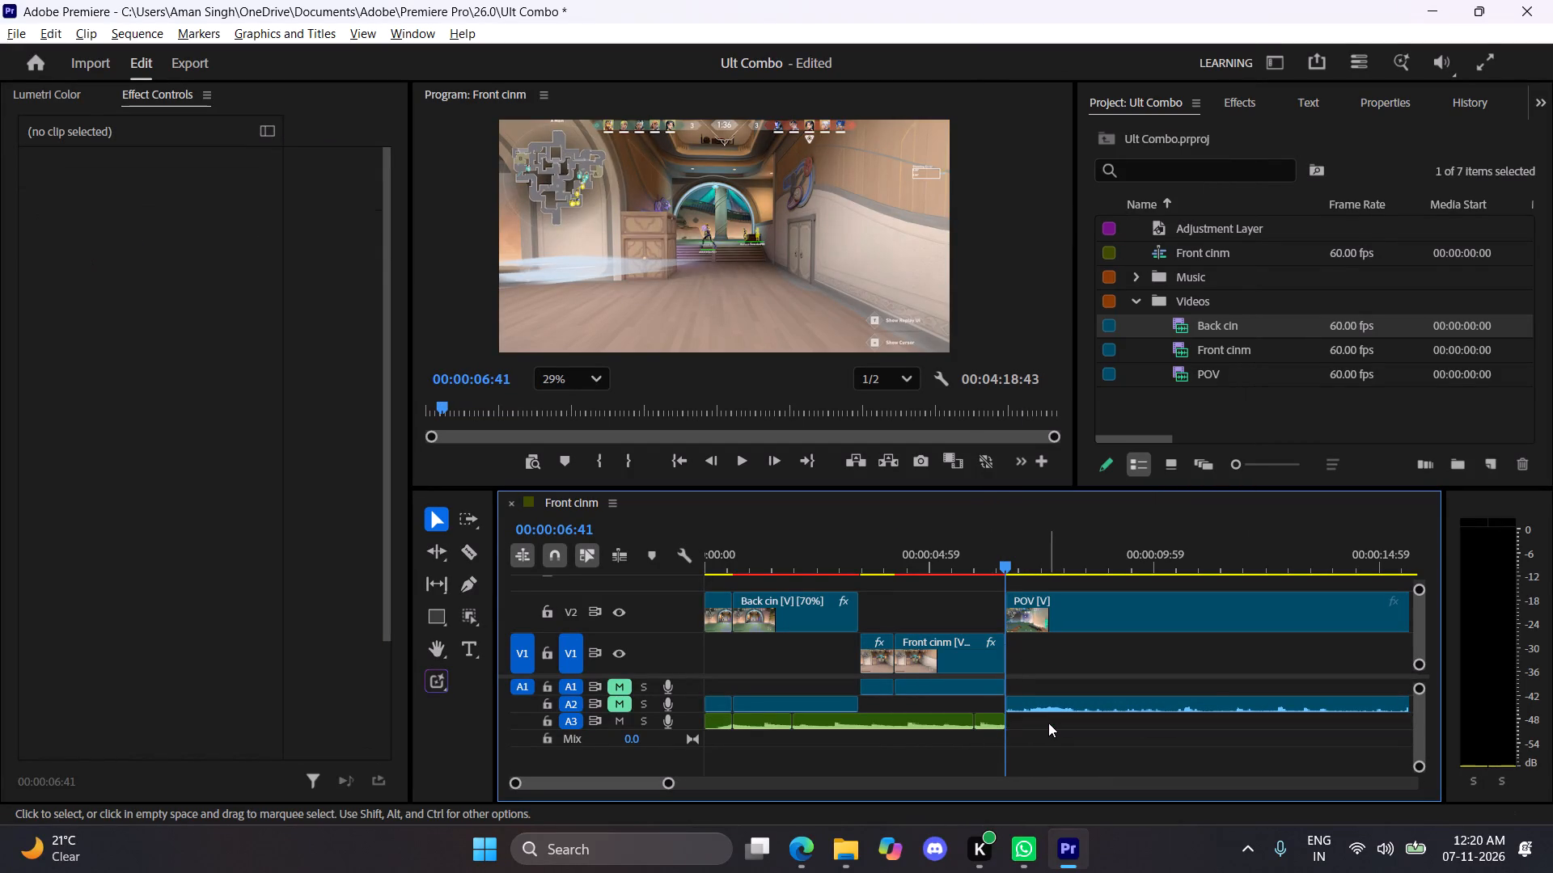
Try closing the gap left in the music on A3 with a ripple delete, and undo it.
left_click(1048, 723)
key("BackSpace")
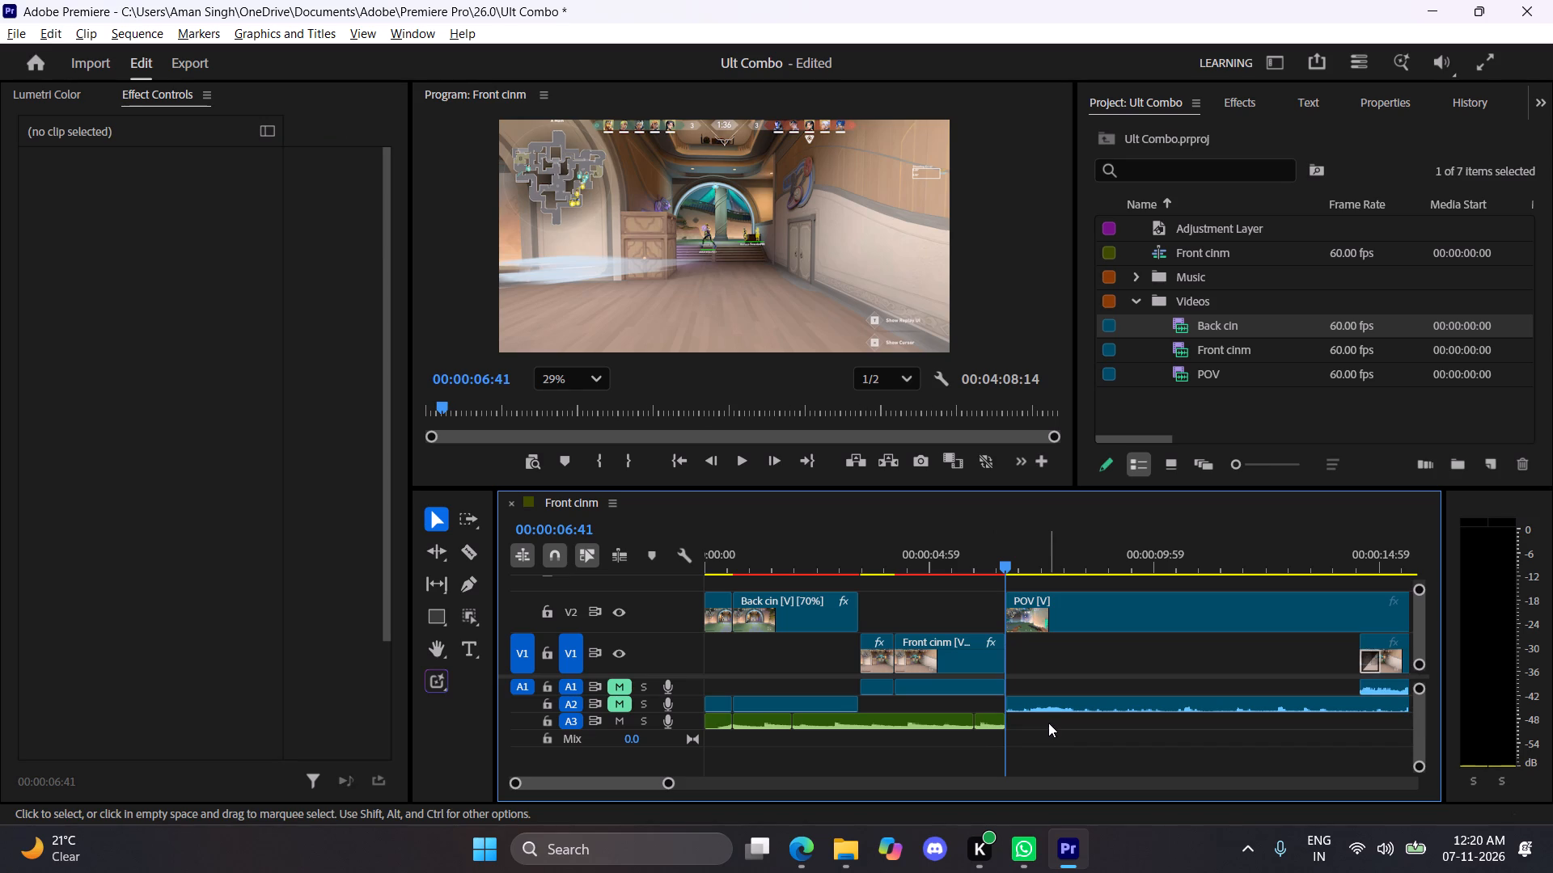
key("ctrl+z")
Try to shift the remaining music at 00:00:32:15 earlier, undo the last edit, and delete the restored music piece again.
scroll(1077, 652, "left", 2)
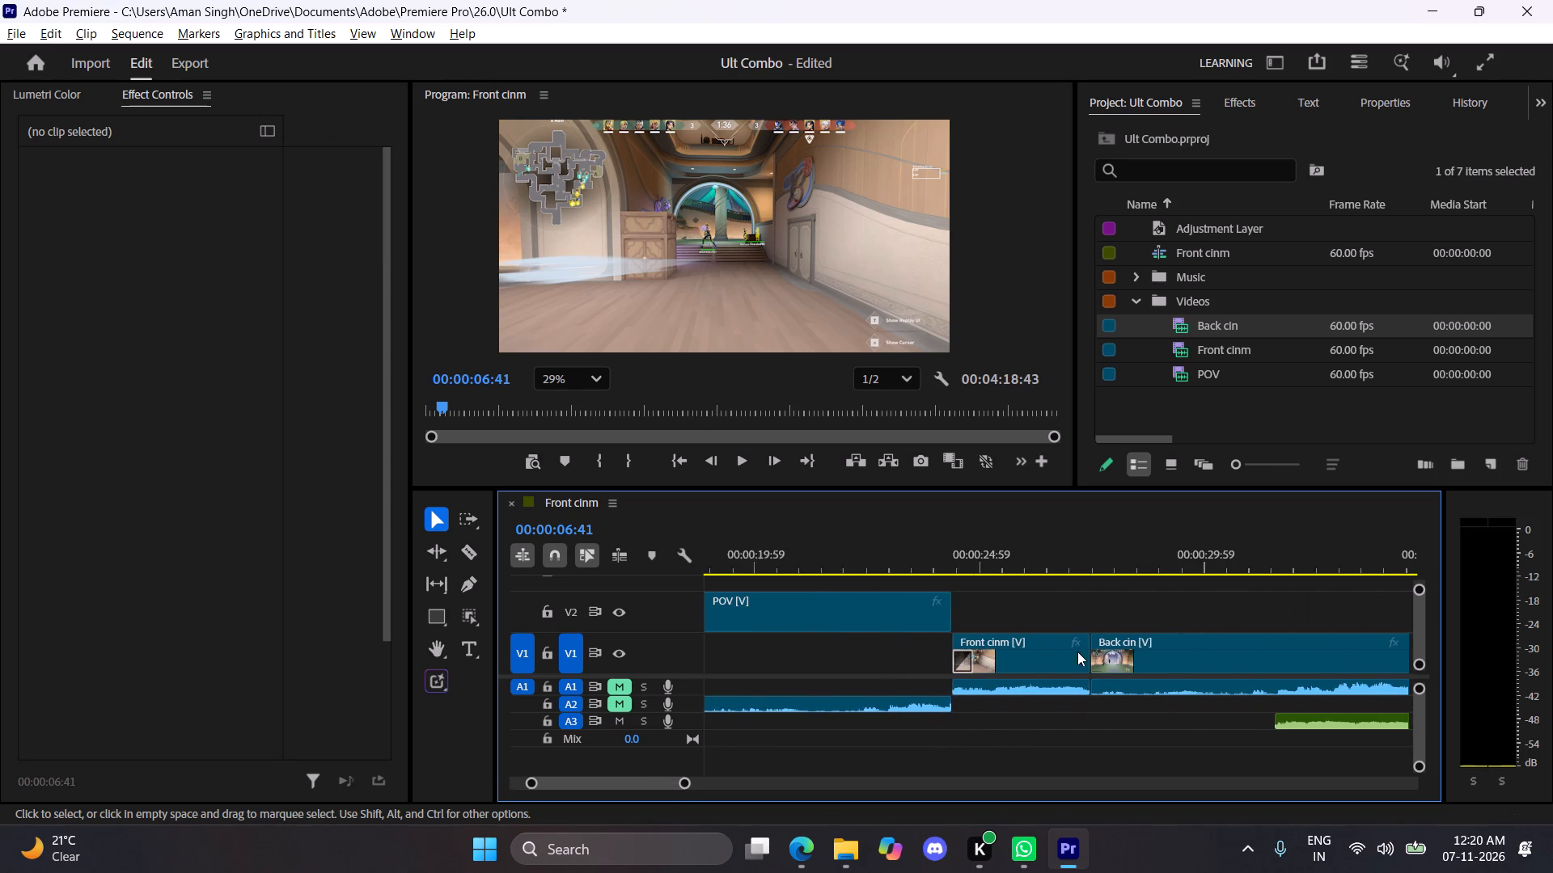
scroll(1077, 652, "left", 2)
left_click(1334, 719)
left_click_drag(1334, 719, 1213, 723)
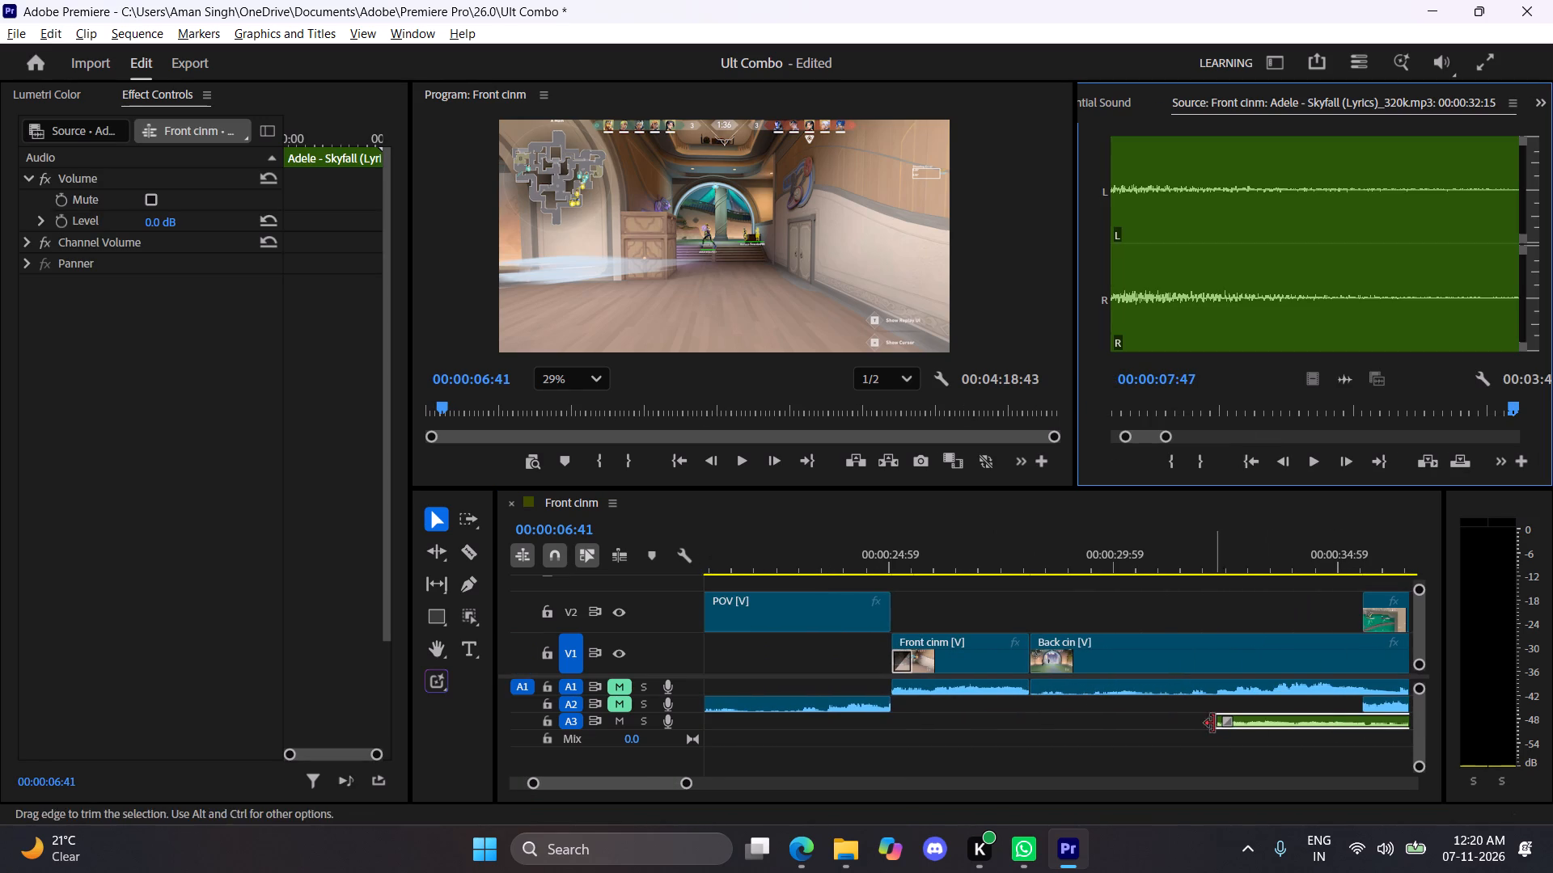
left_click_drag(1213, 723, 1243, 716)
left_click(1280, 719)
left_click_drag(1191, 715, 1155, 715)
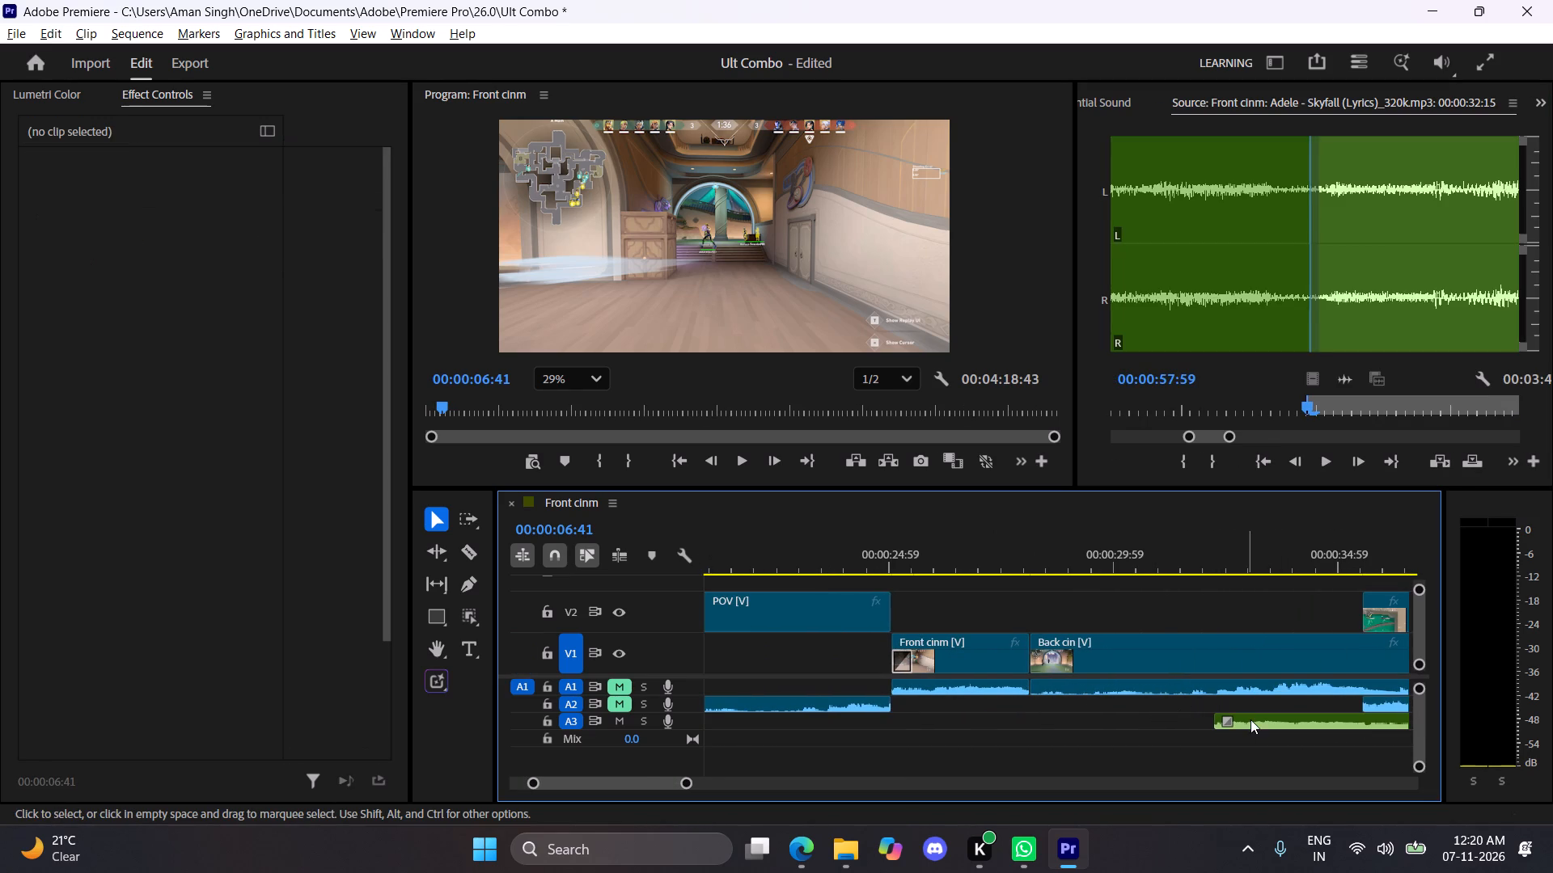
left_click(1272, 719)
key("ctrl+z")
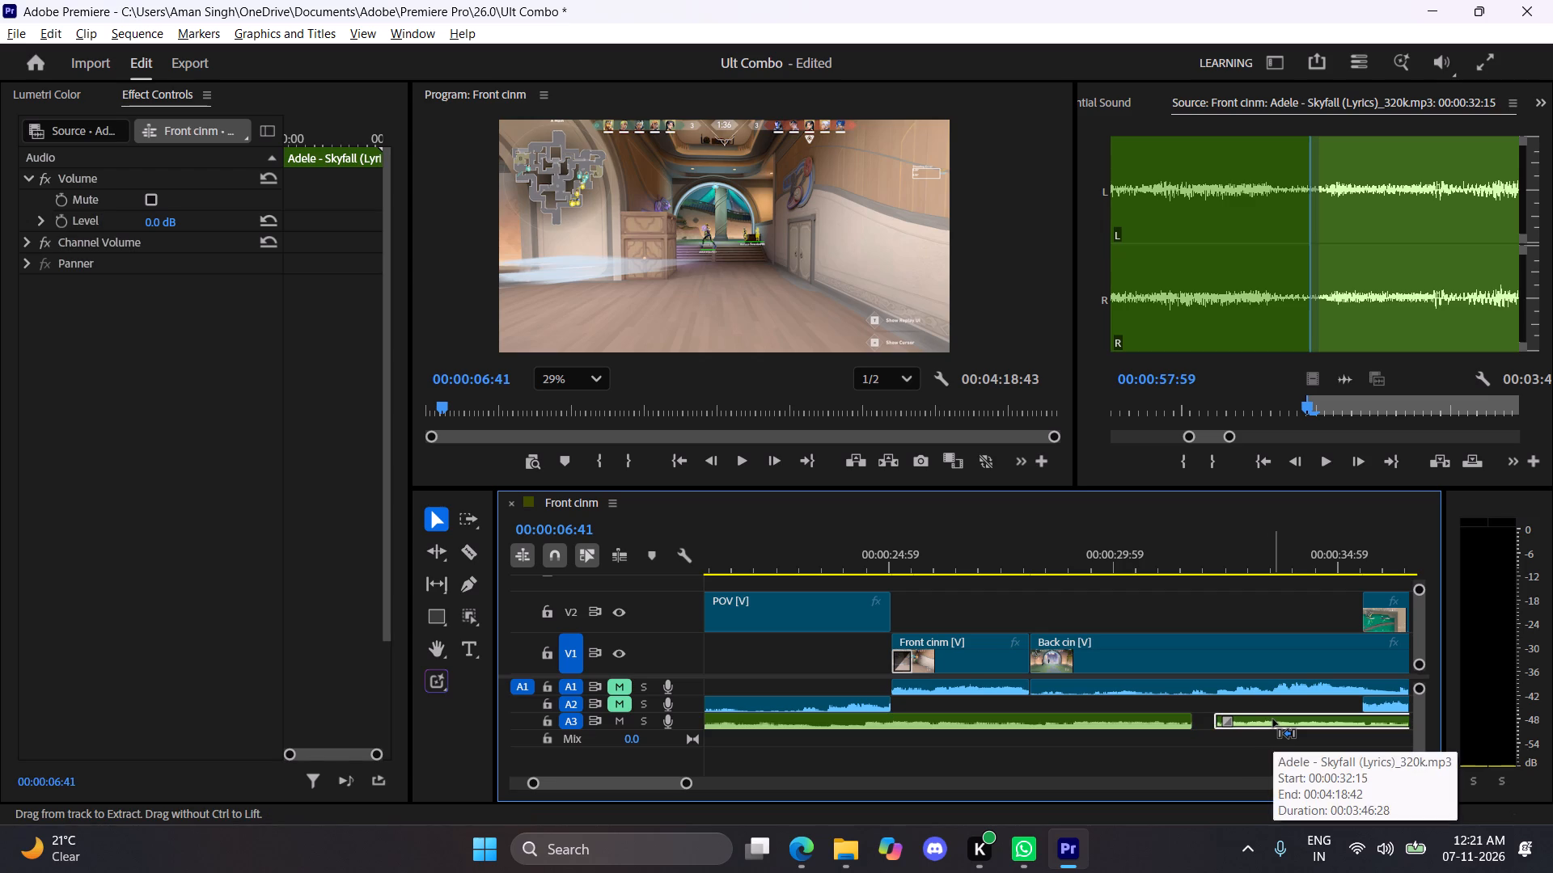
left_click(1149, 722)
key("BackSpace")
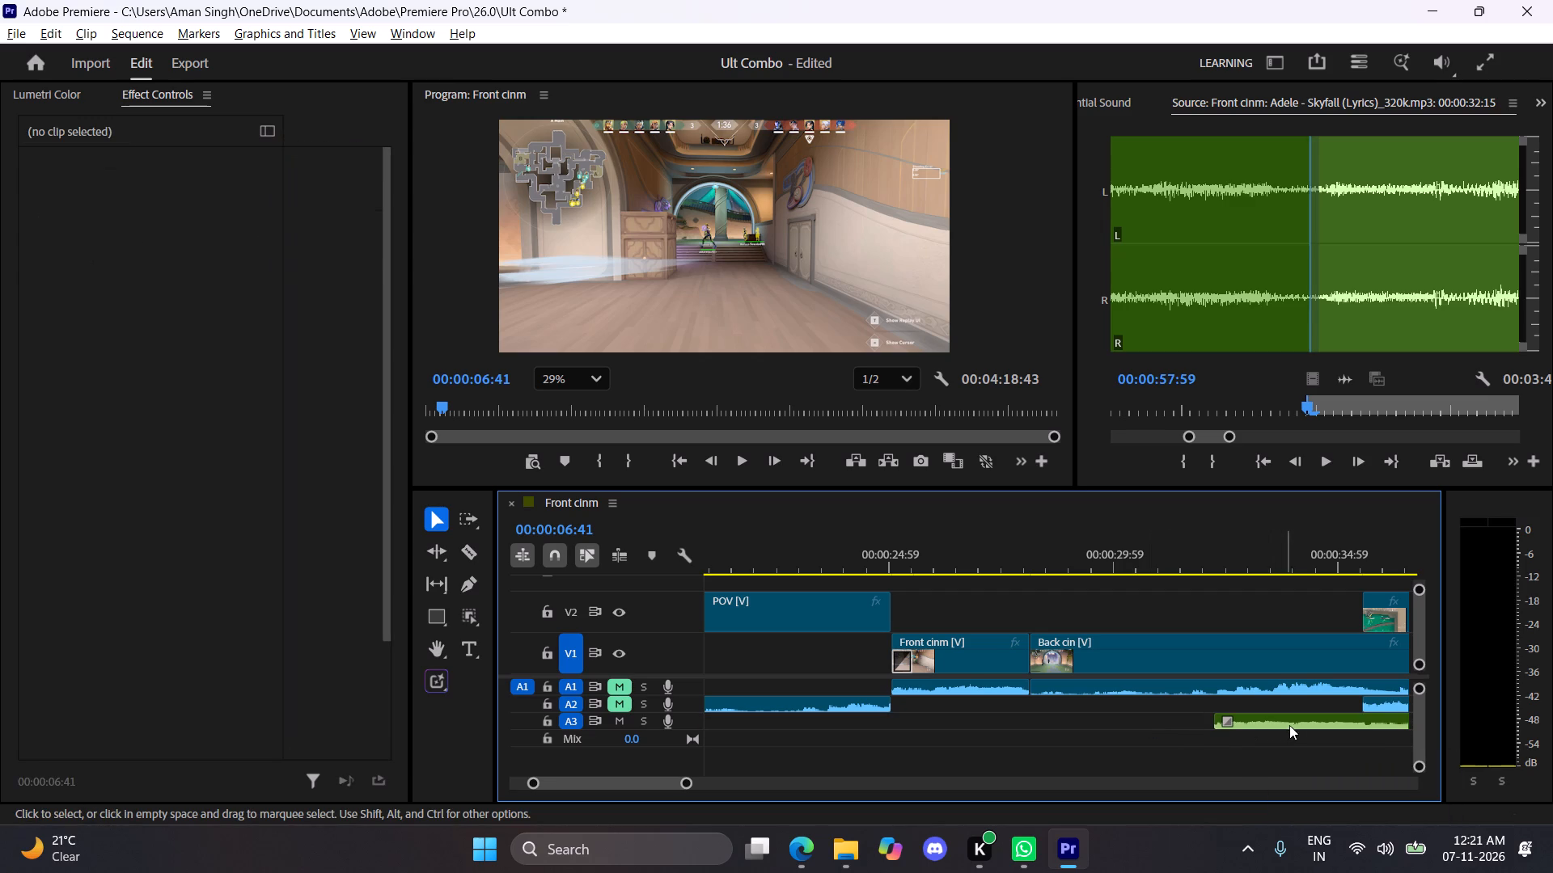
Move the remaining music clip on A3 from 00:00:32:15 back to about 00:00:06:43, against the end of the opening music.
left_click_drag(1298, 719, 1115, 701)
scroll(1140, 719, "right", 1)
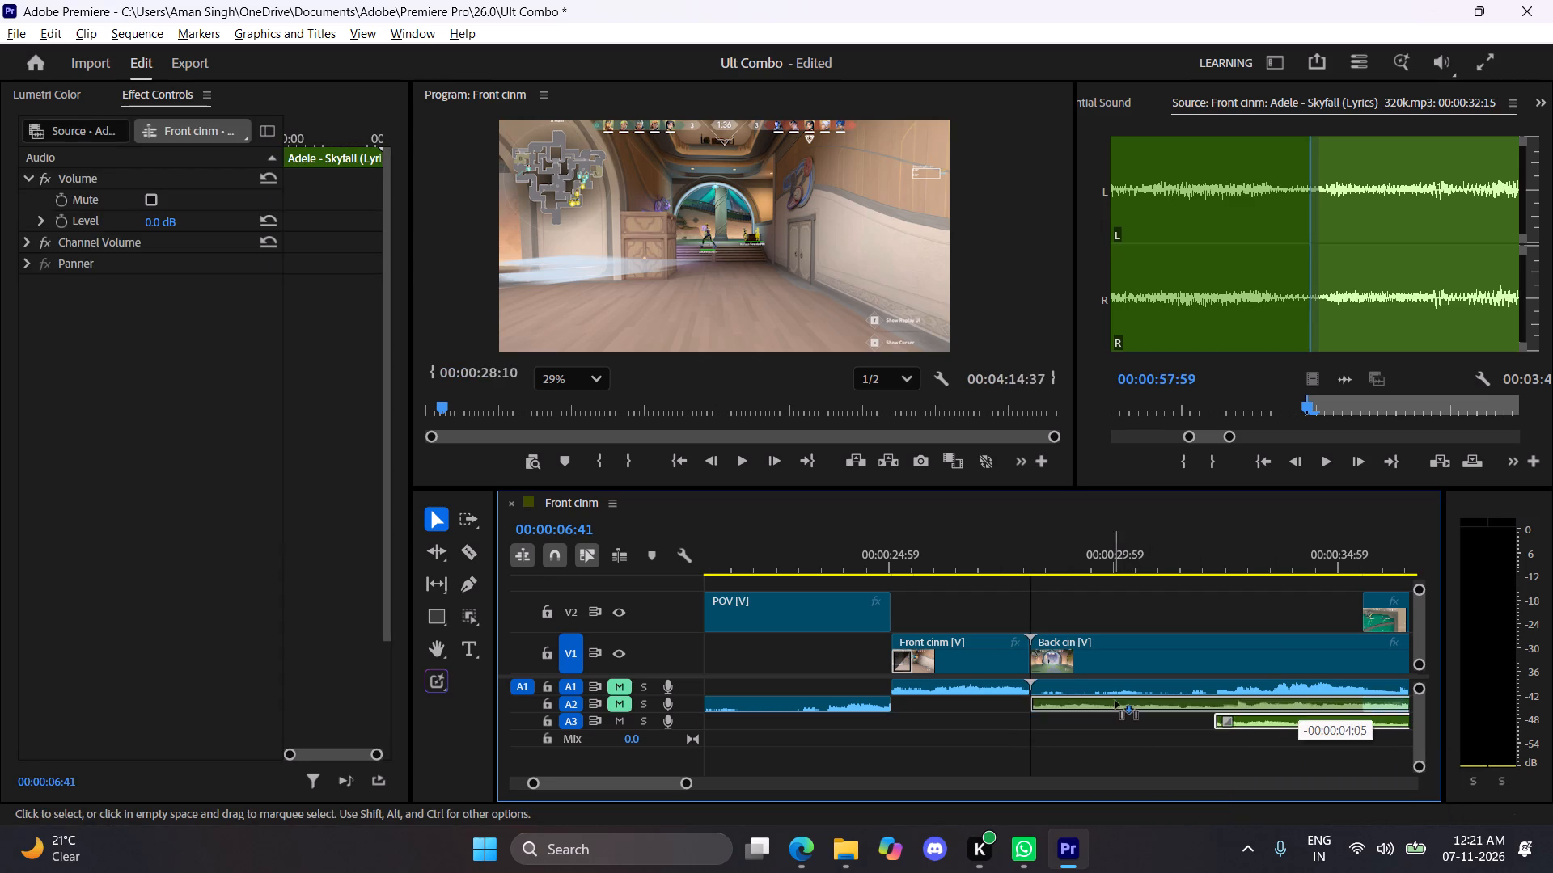
scroll(1115, 701, "right", 1)
left_click_drag(1115, 701, 922, 721)
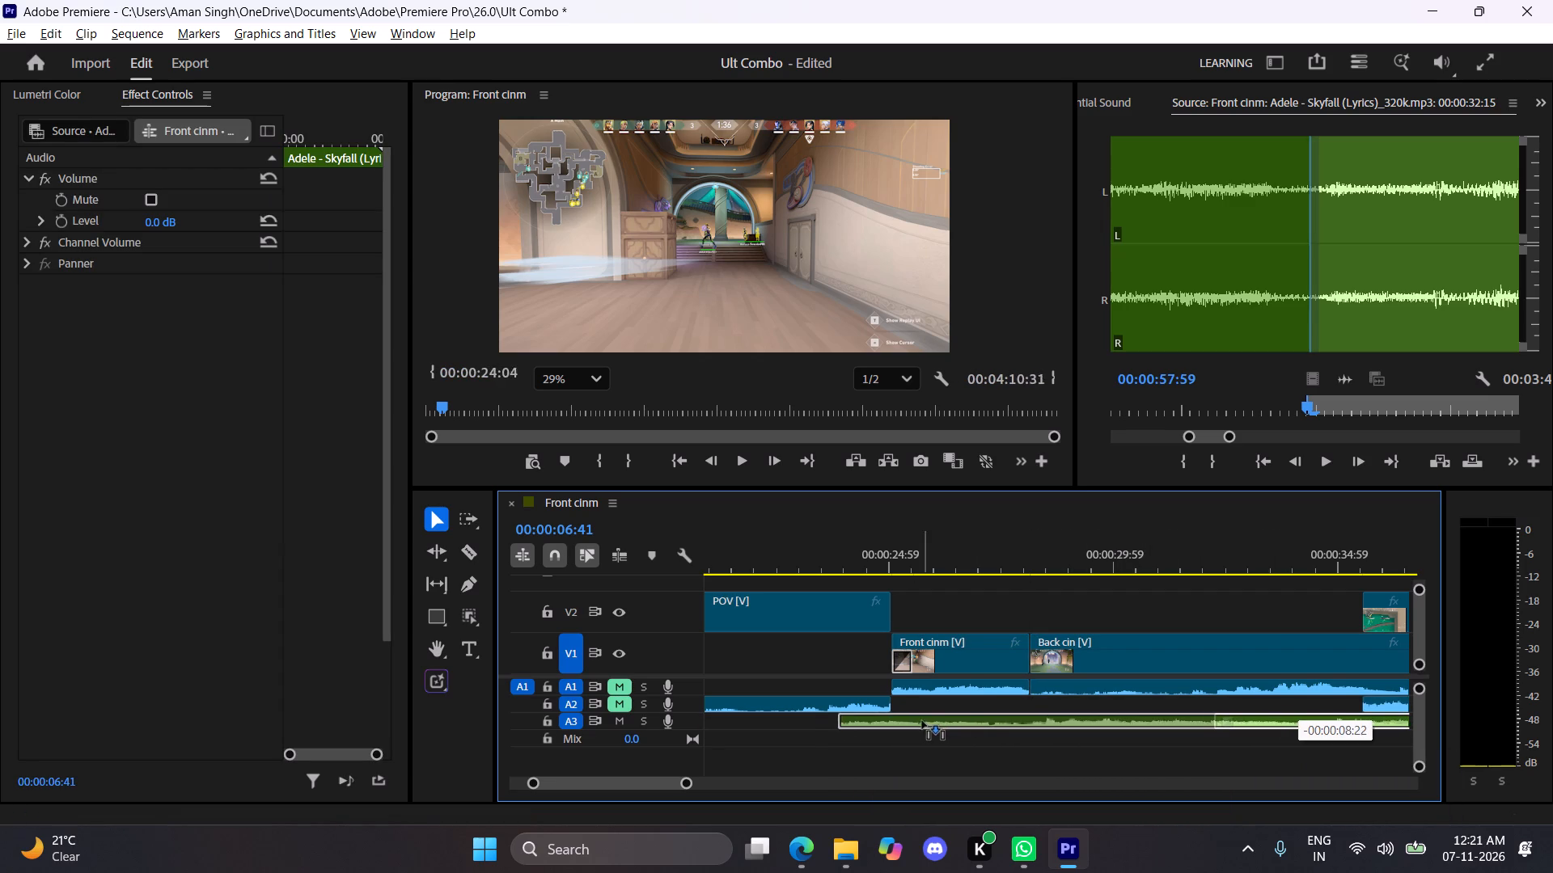
left_click_drag(922, 721, 907, 729)
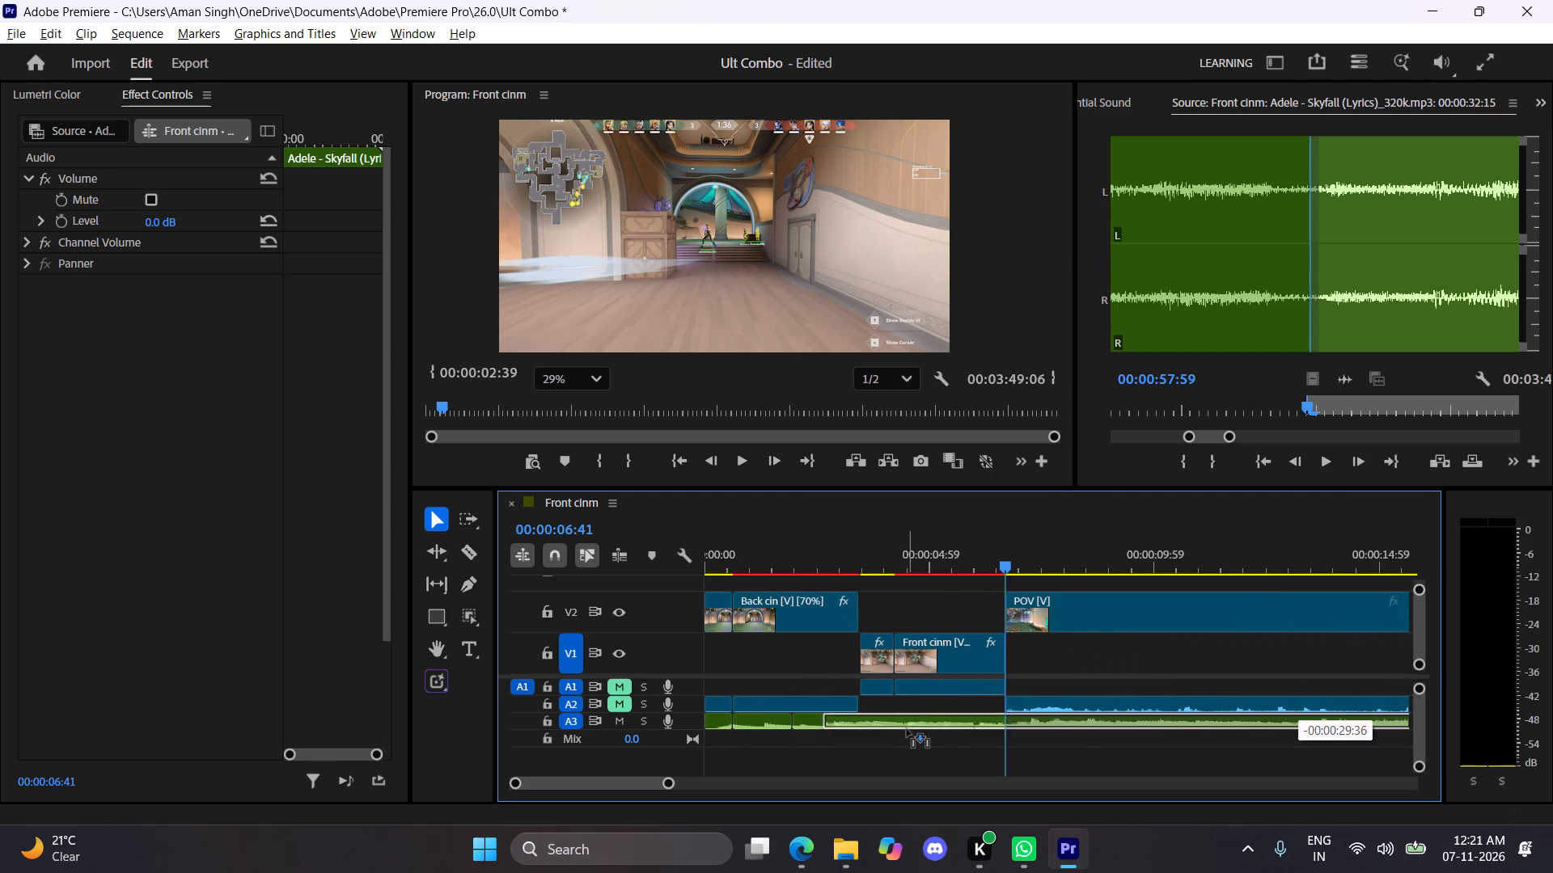
left_click_drag(907, 729, 1080, 722)
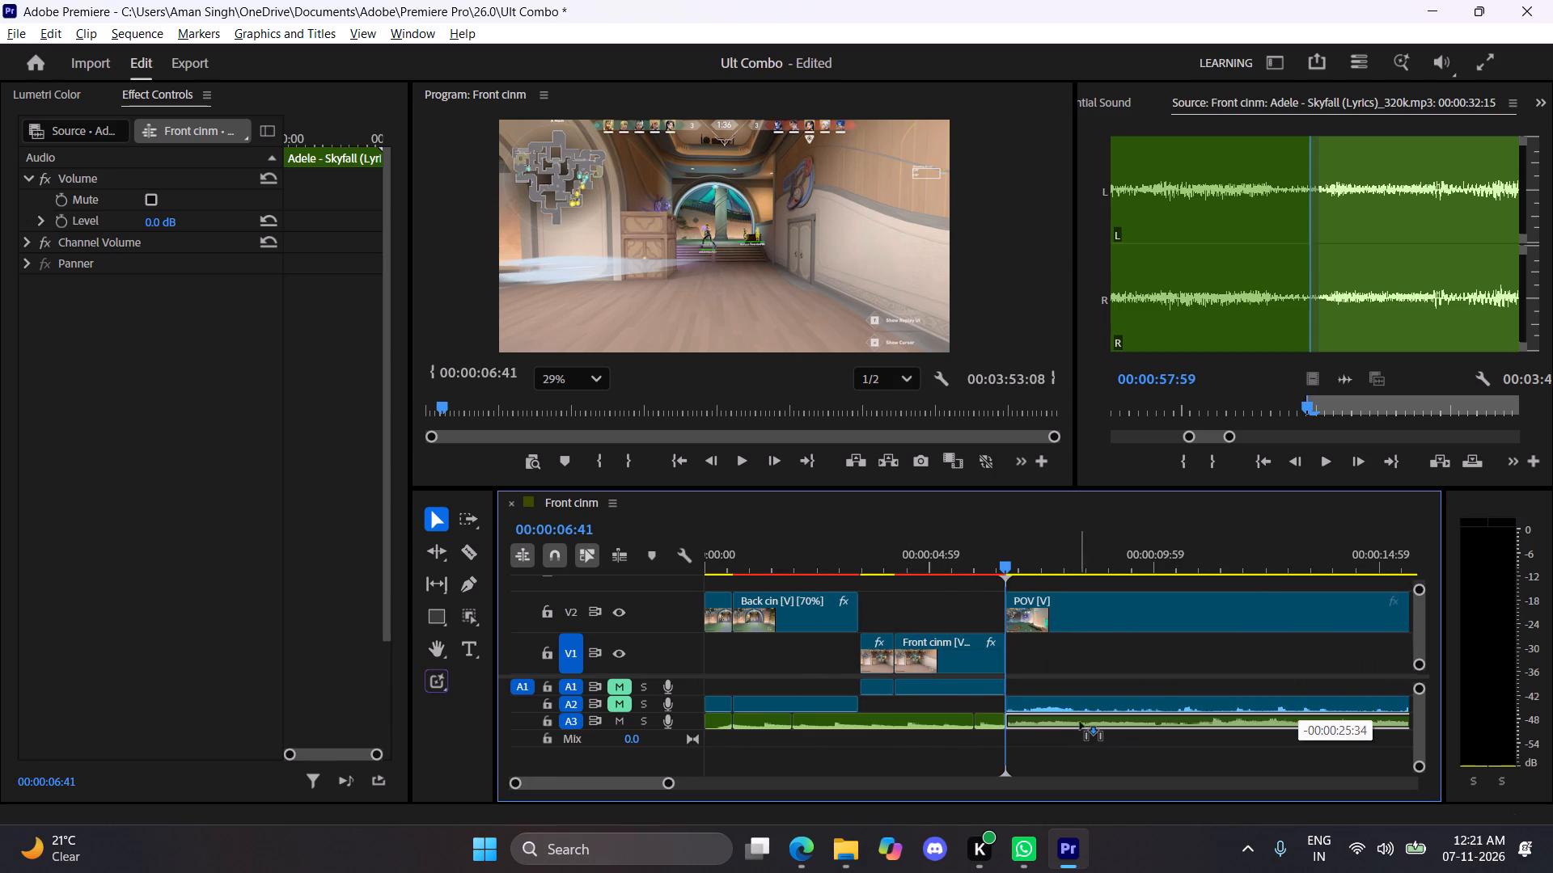
left_click_drag(1080, 722, 1098, 718)
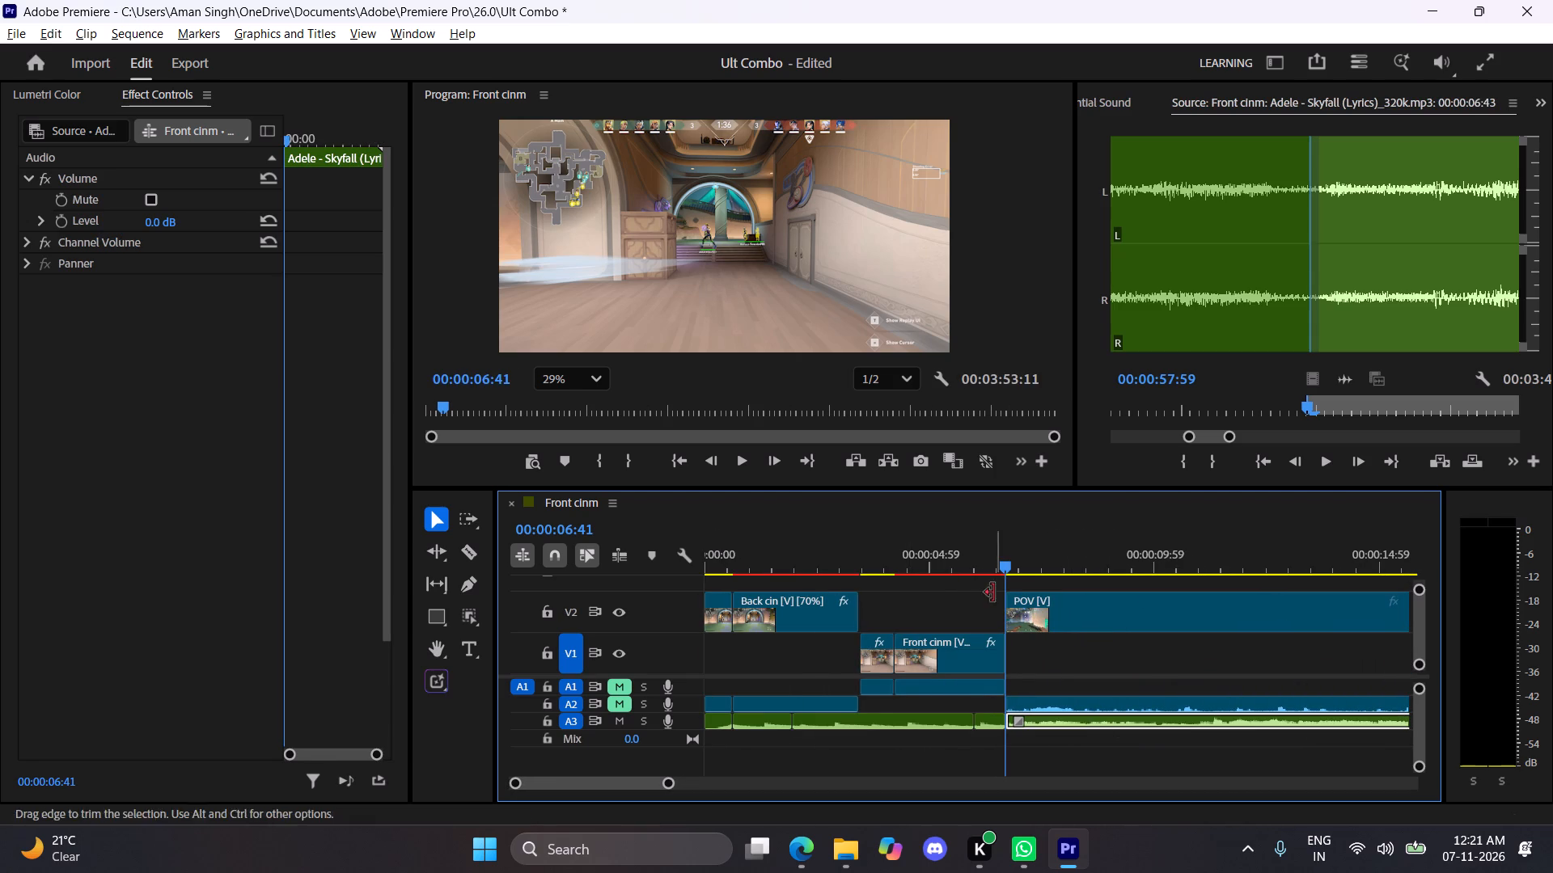
Play the sequence from the beginning to check the recut music against the footage, and bring up the effects list meanwhile.
left_click_drag(979, 565, 741, 536)
key("space")
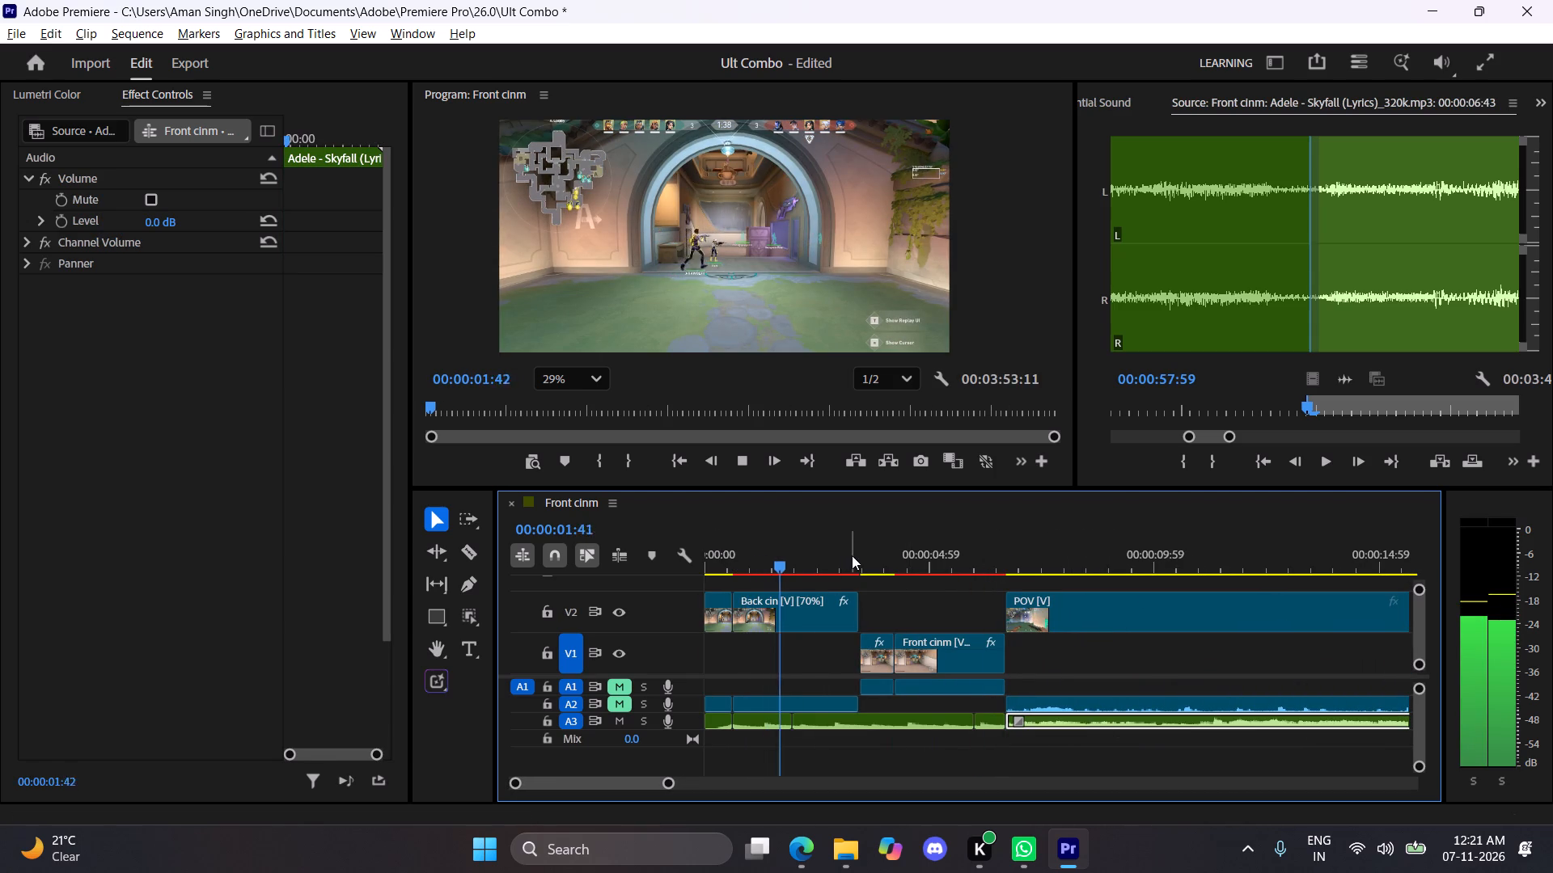
left_click(1106, 97)
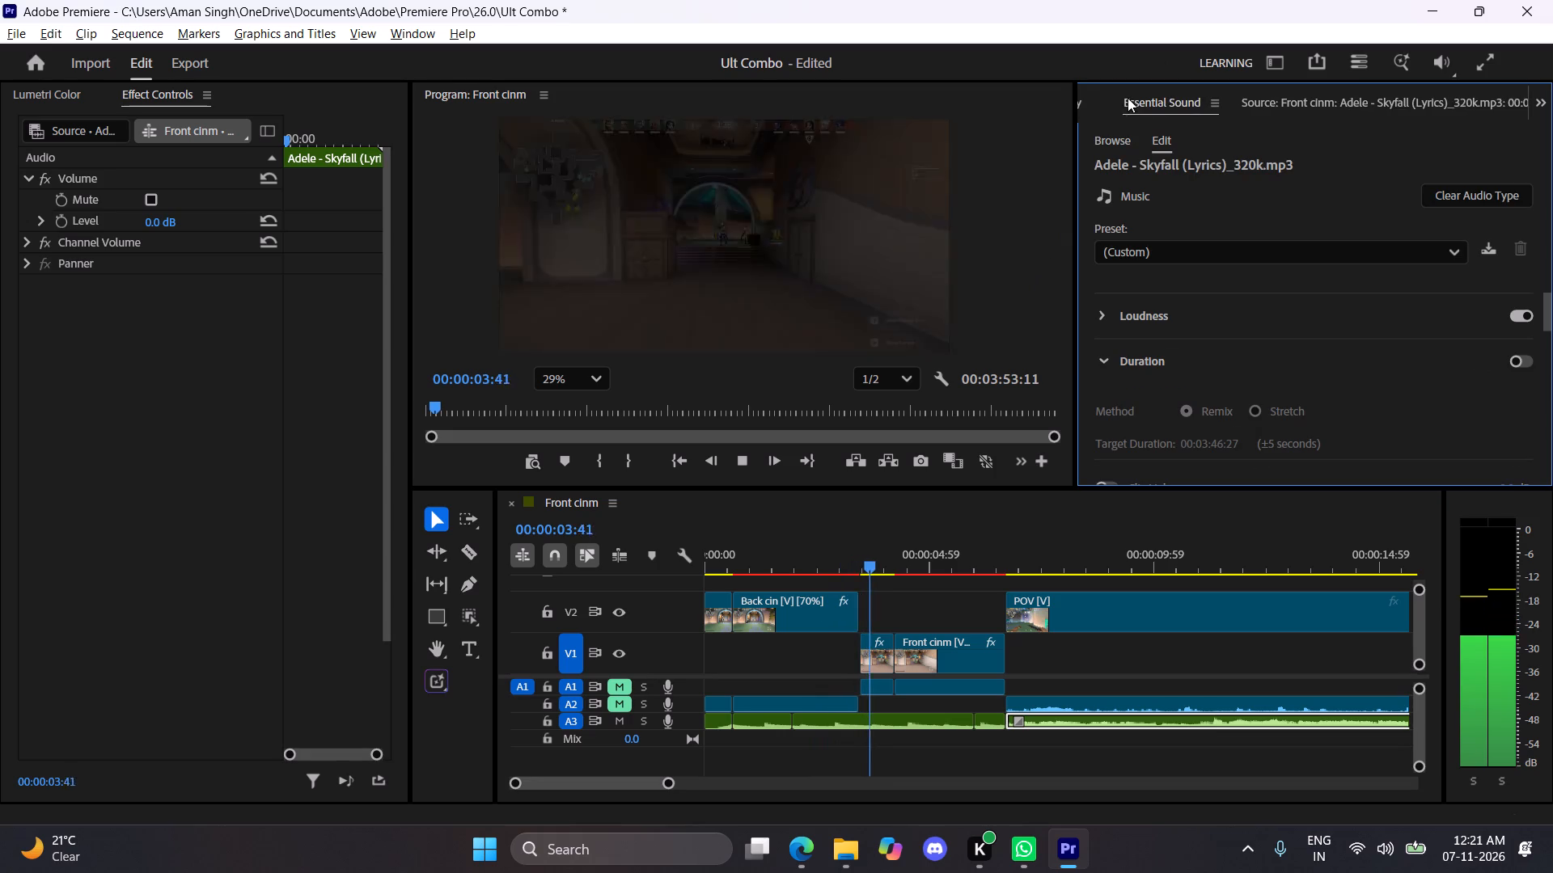
left_click(1081, 104)
left_click(1091, 104)
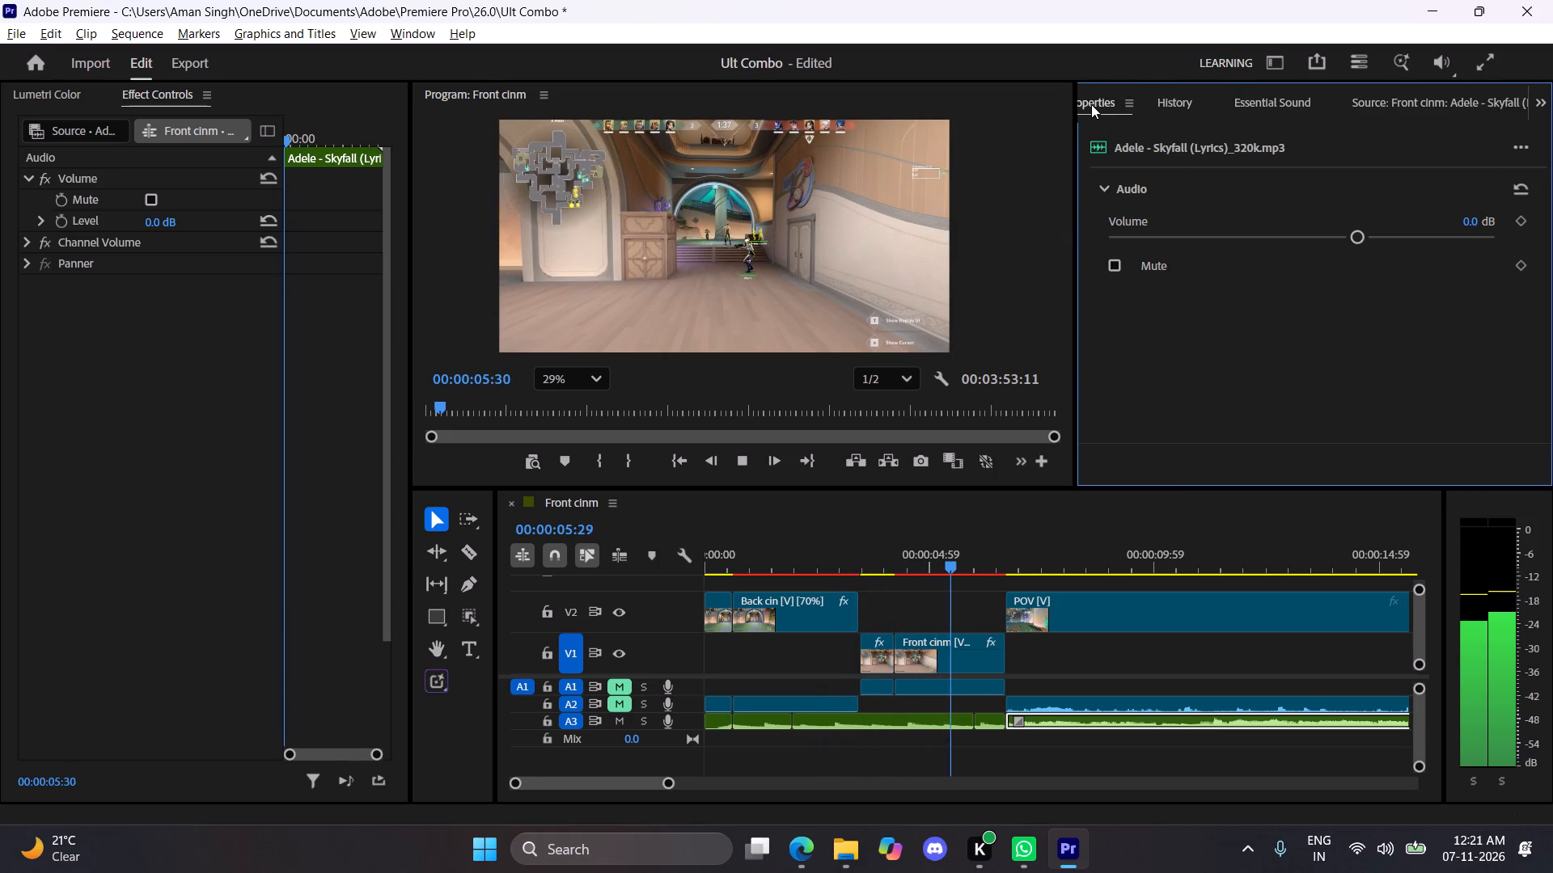
left_click(1087, 105)
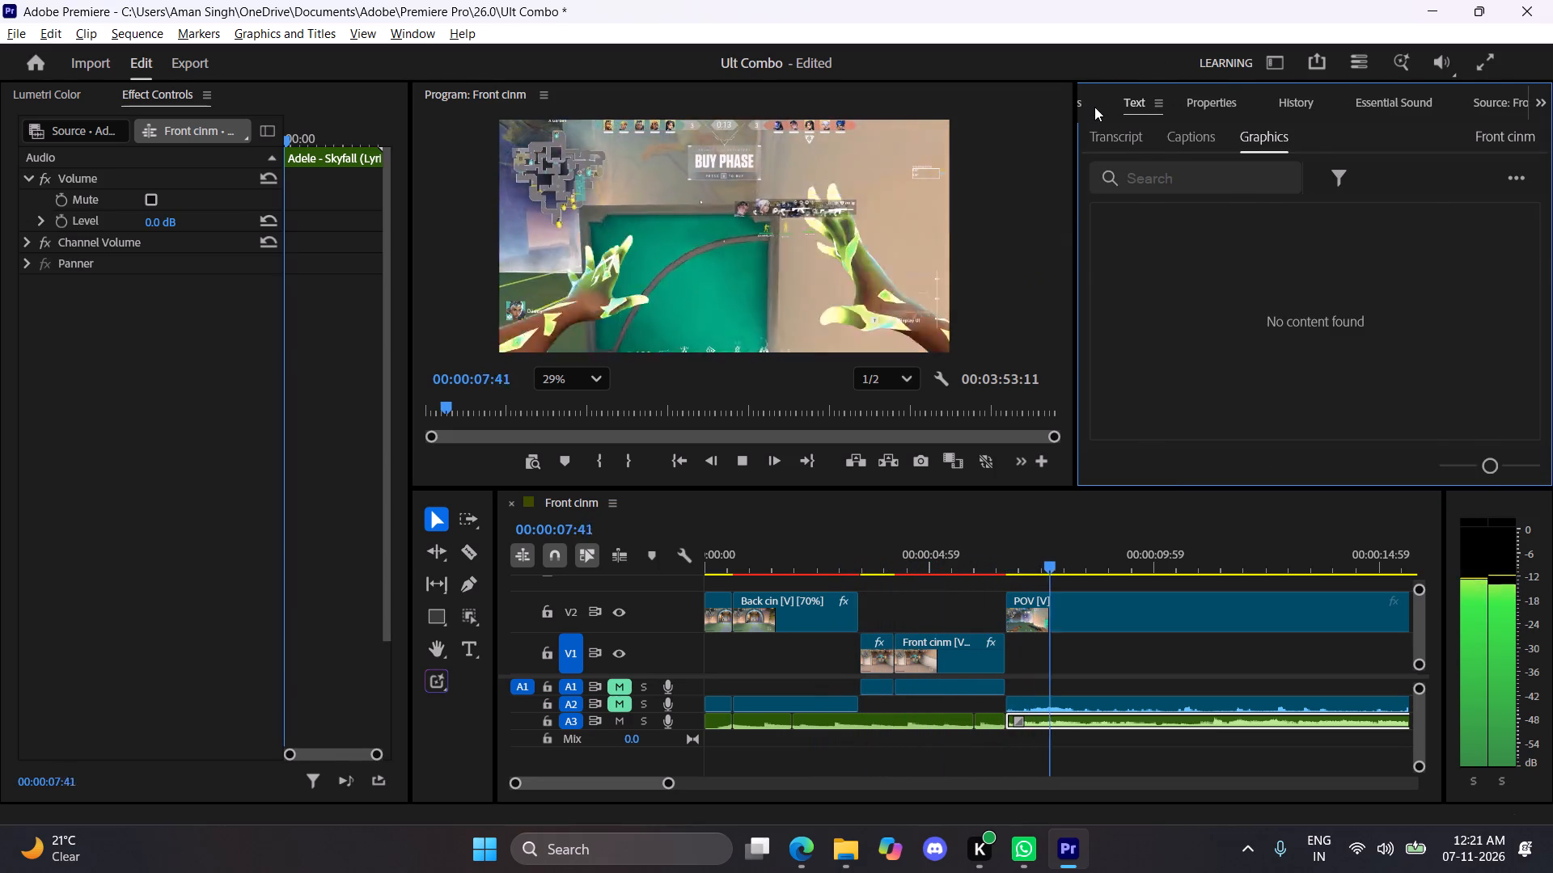
left_click(1094, 107)
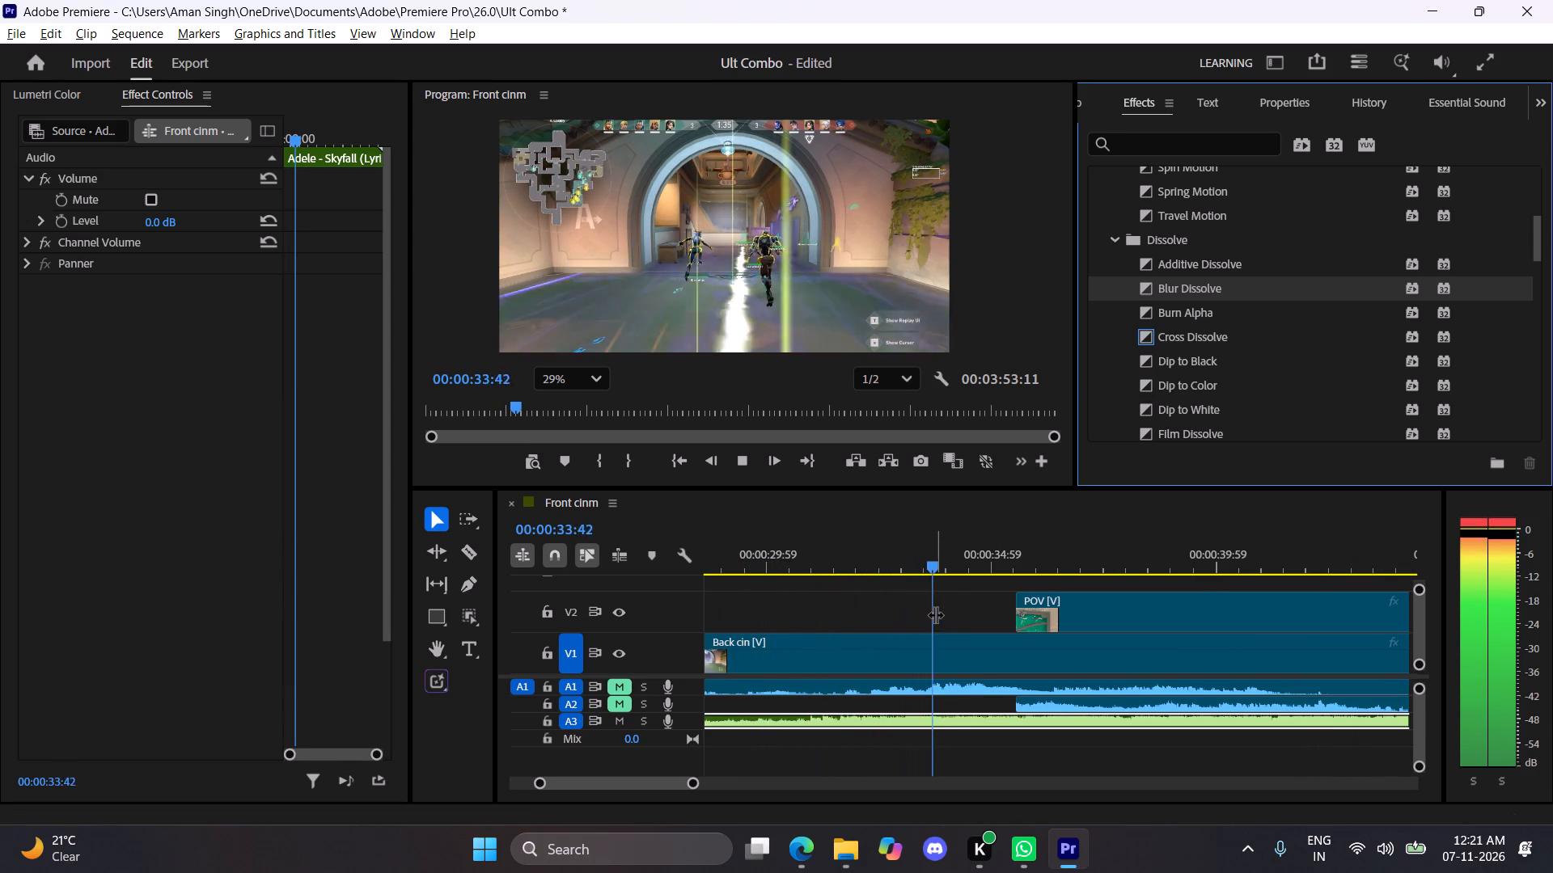
key("space")
Split the Back cin clip on V1 at 00:00:33:06, delete the portion before the cut and close the gap.
left_click_drag(958, 560, 948, 562)
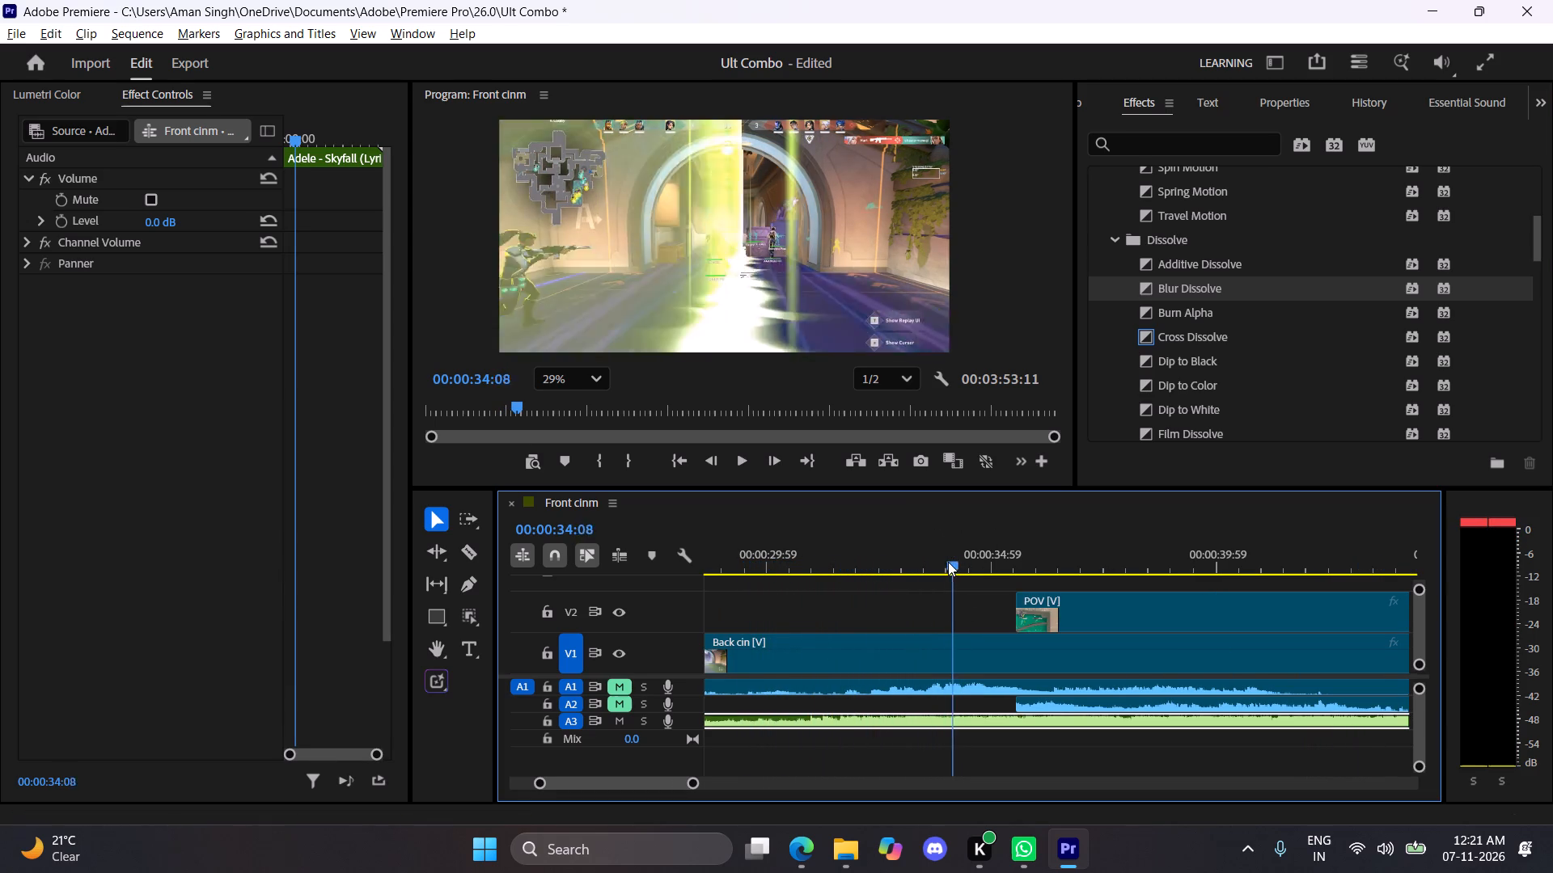
left_click_drag(948, 562, 912, 561)
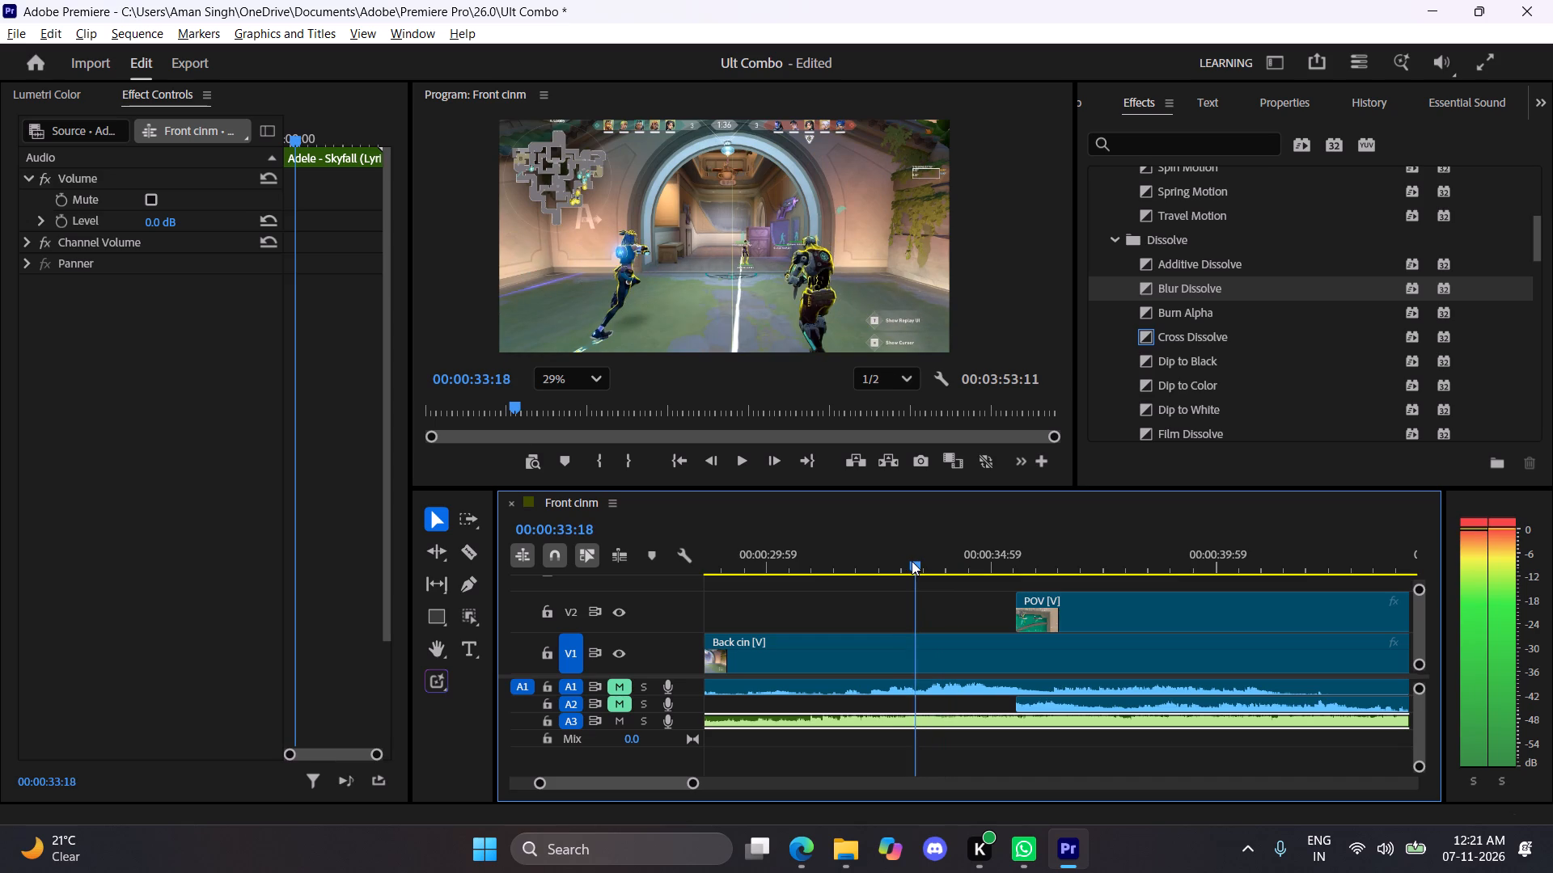
left_click_drag(912, 561, 903, 559)
key("c")
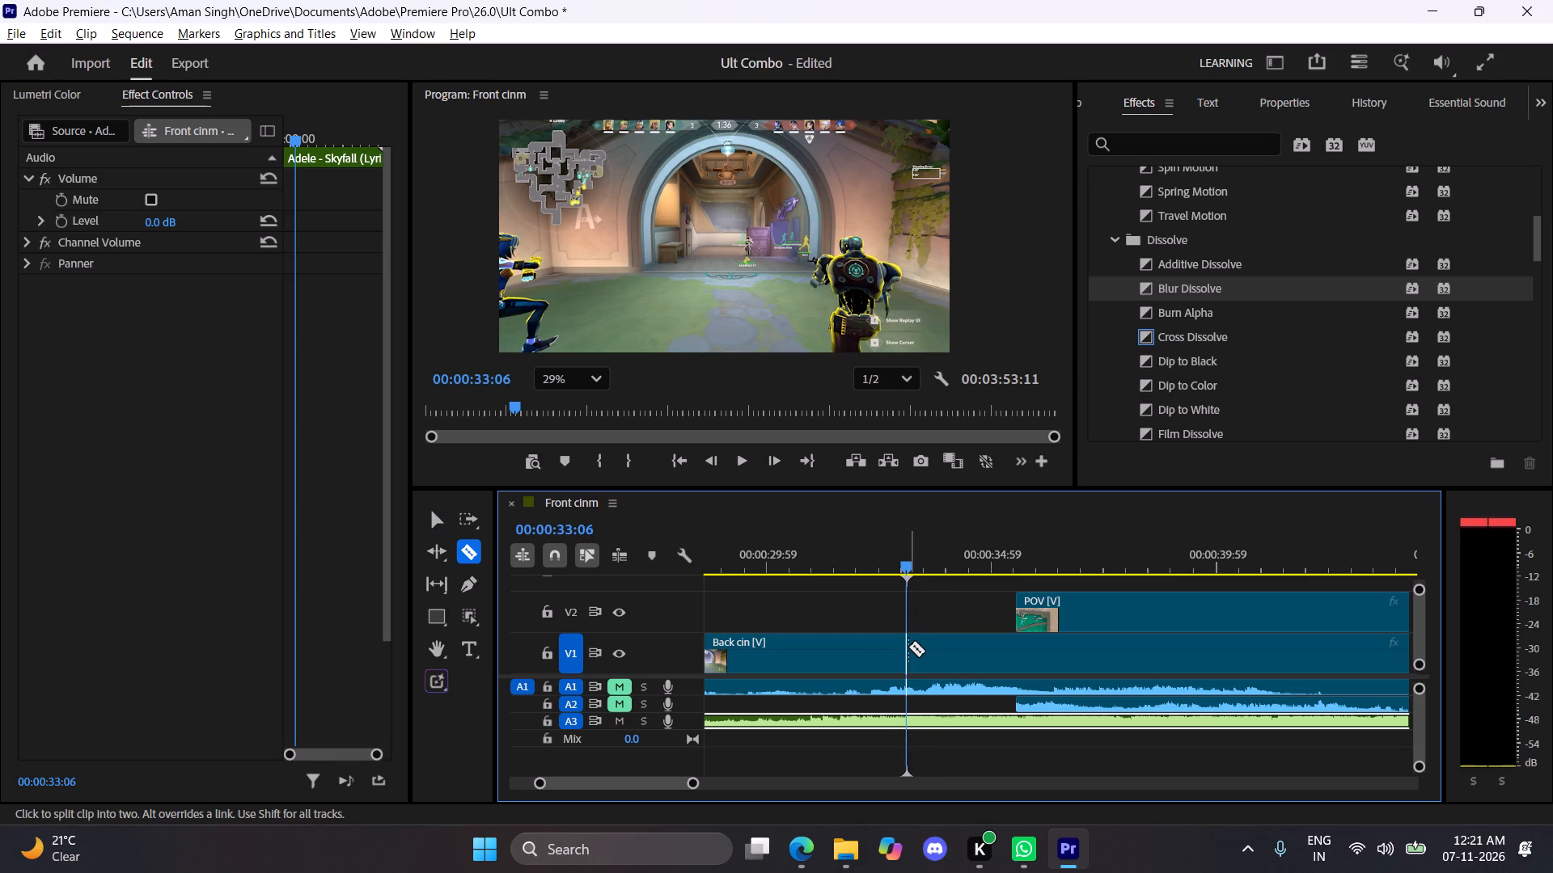
left_click(908, 647)
key("v")
left_click(840, 647)
key("BackSpace")
left_click(840, 647)
key("BackSpace")
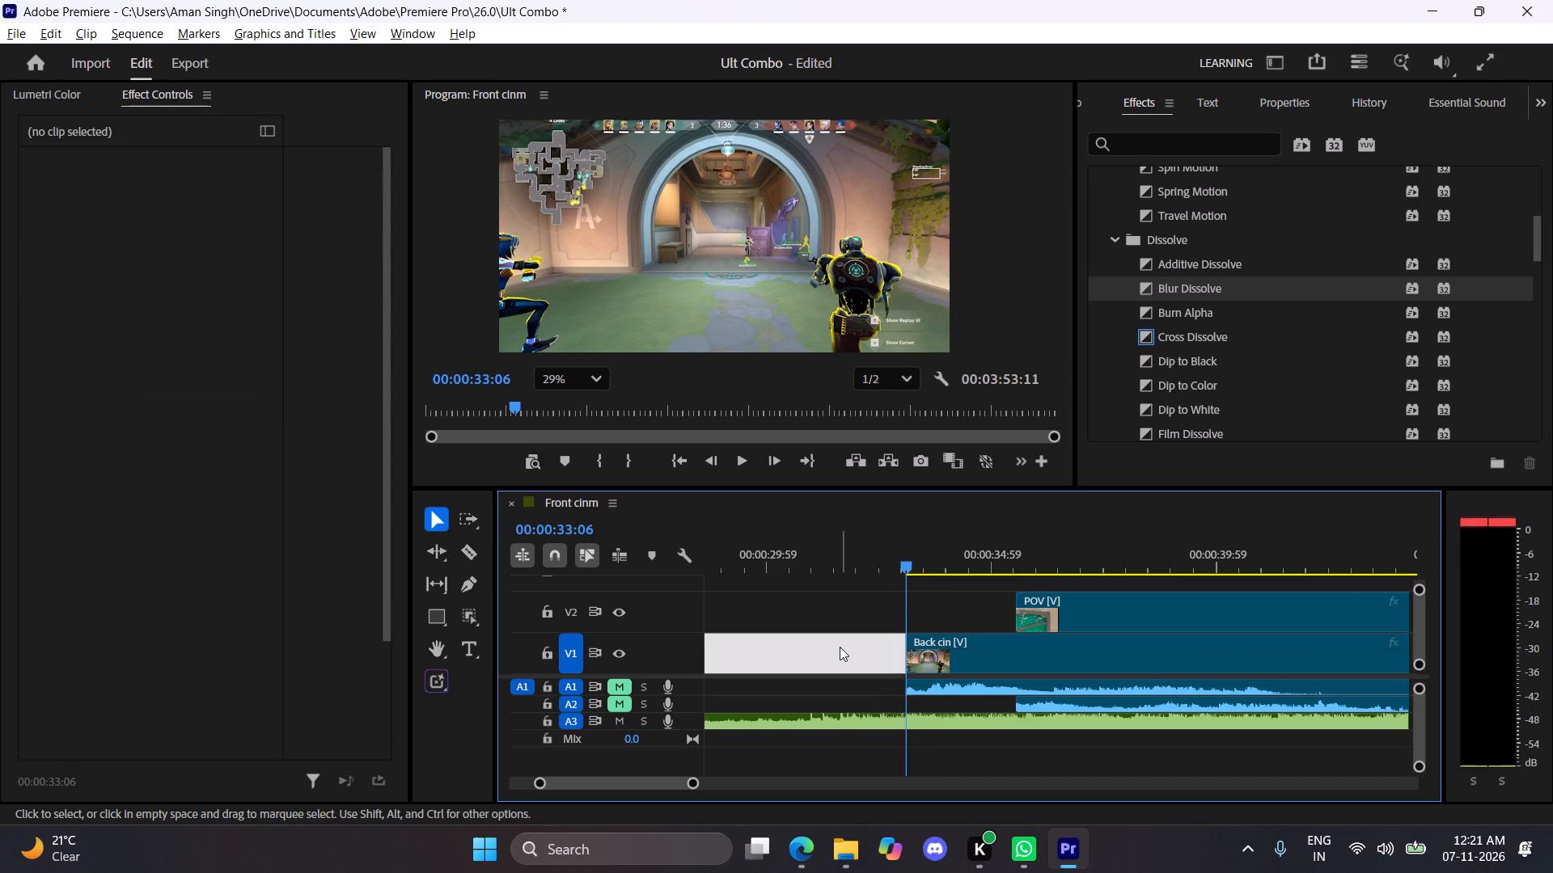
Move the overlapping POV clip on V2 later so it starts where the Front cinm segment ends, about 00:00:43.
left_click_drag(854, 557, 1353, 577)
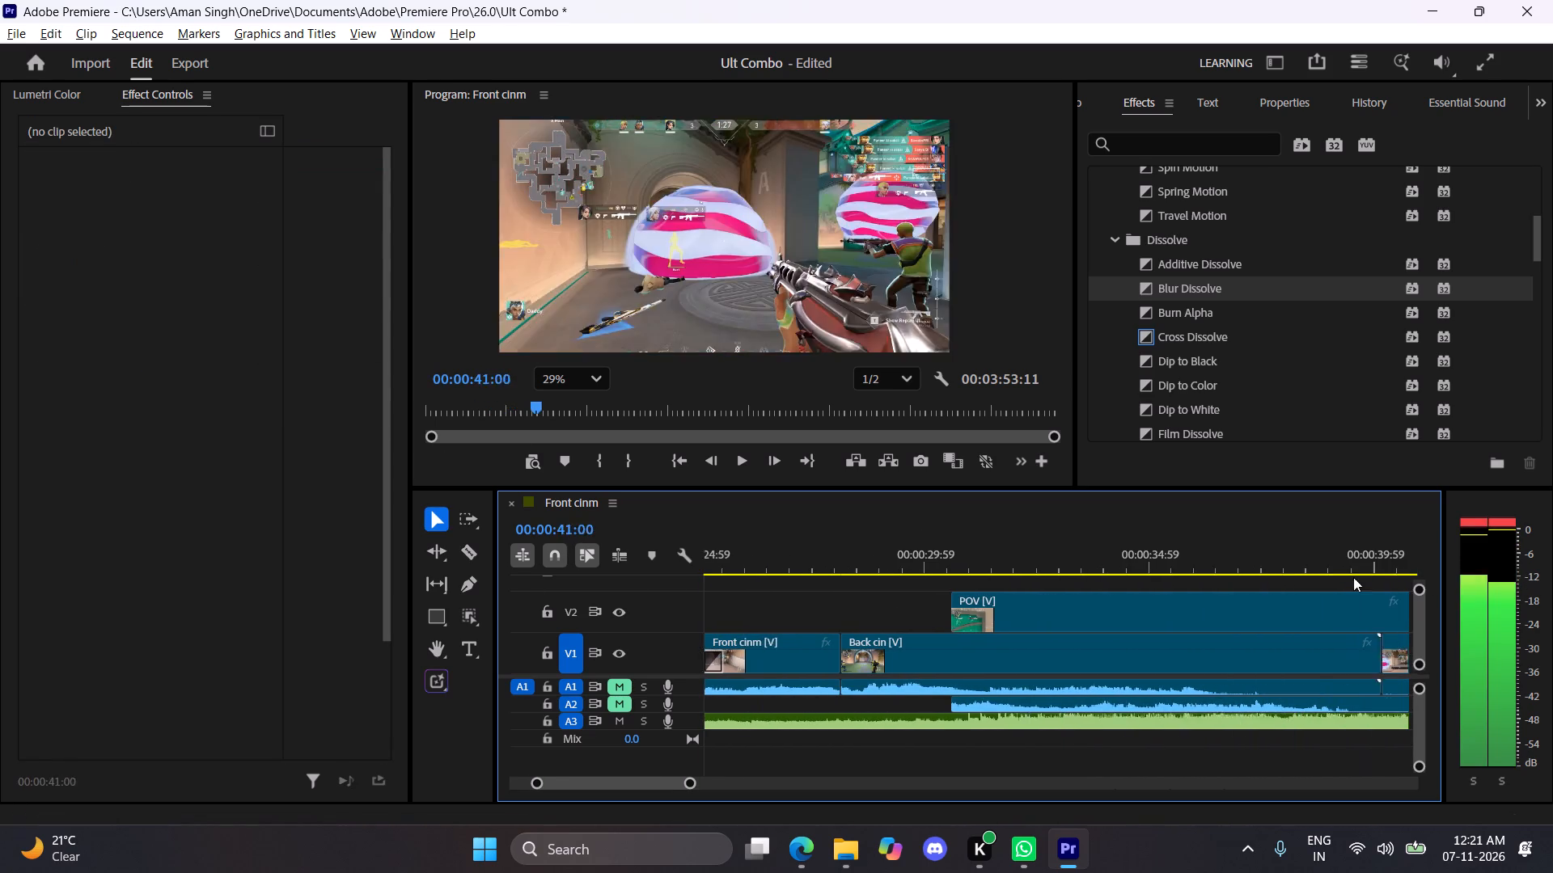
left_click_drag(1353, 577, 1136, 567)
left_click_drag(1151, 604, 1178, 605)
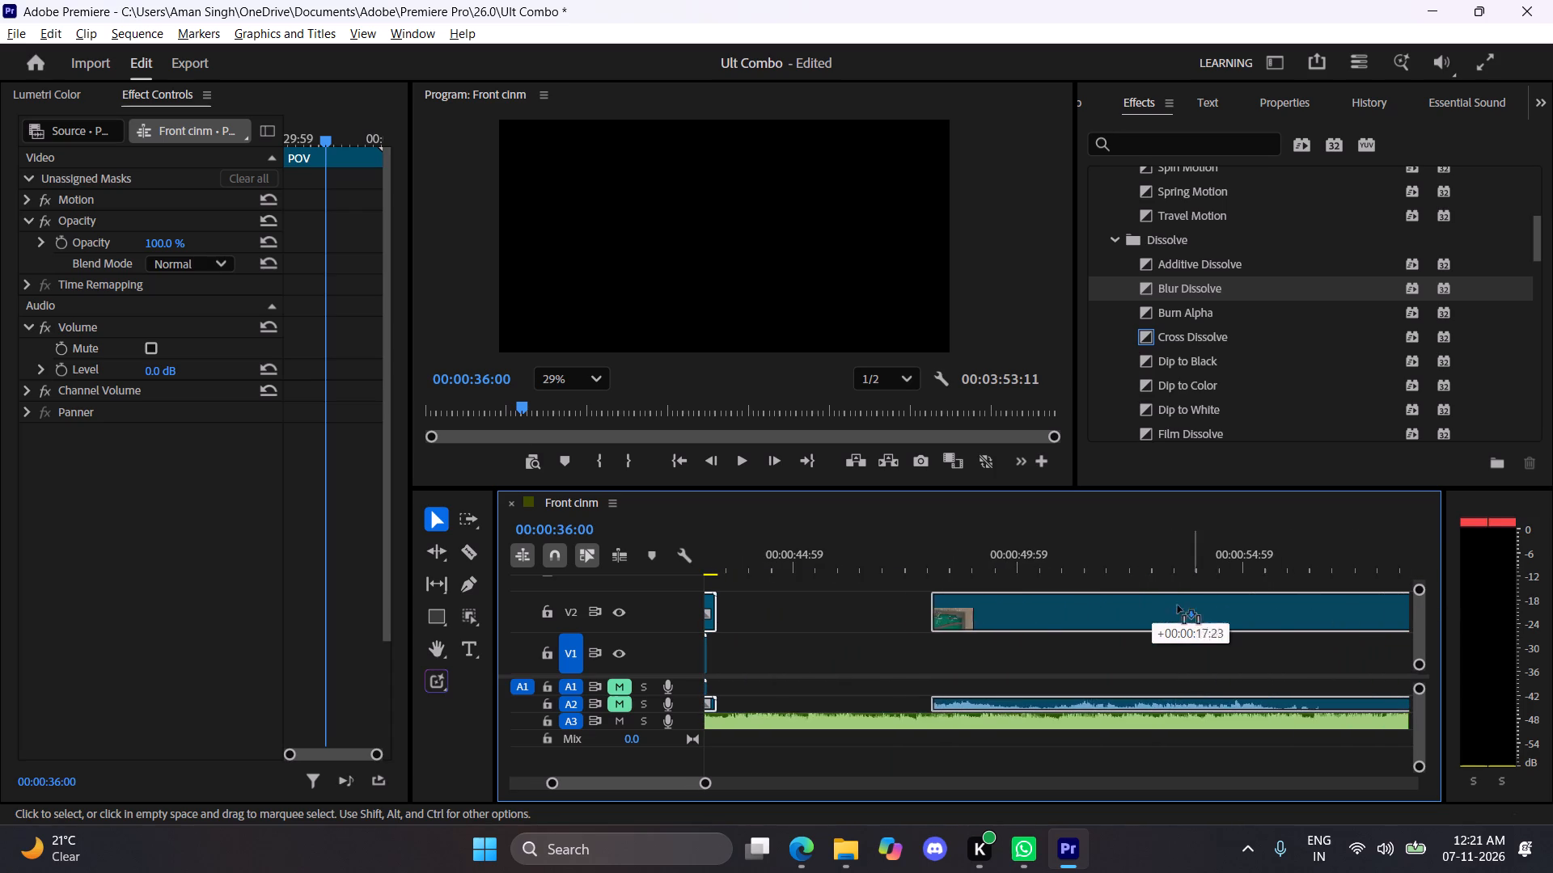
left_click_drag(1178, 605, 960, 592)
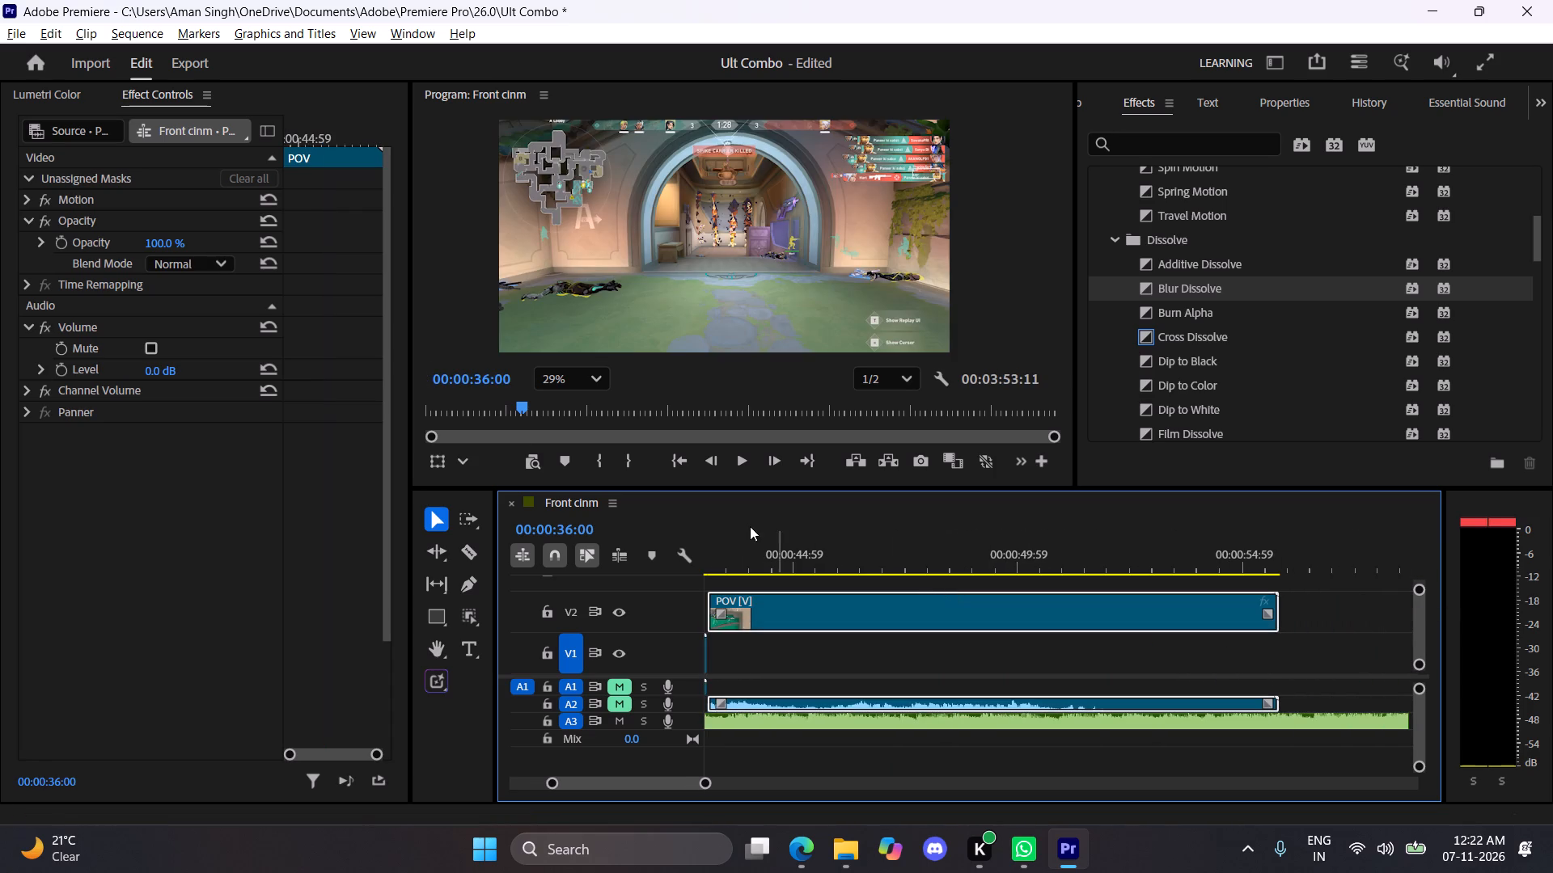
Play the recut Front cinm and Back cin section and the whole opening to find the next cut point, 00:00:34:18.
left_click_drag(761, 551, 1032, 542)
key("space")
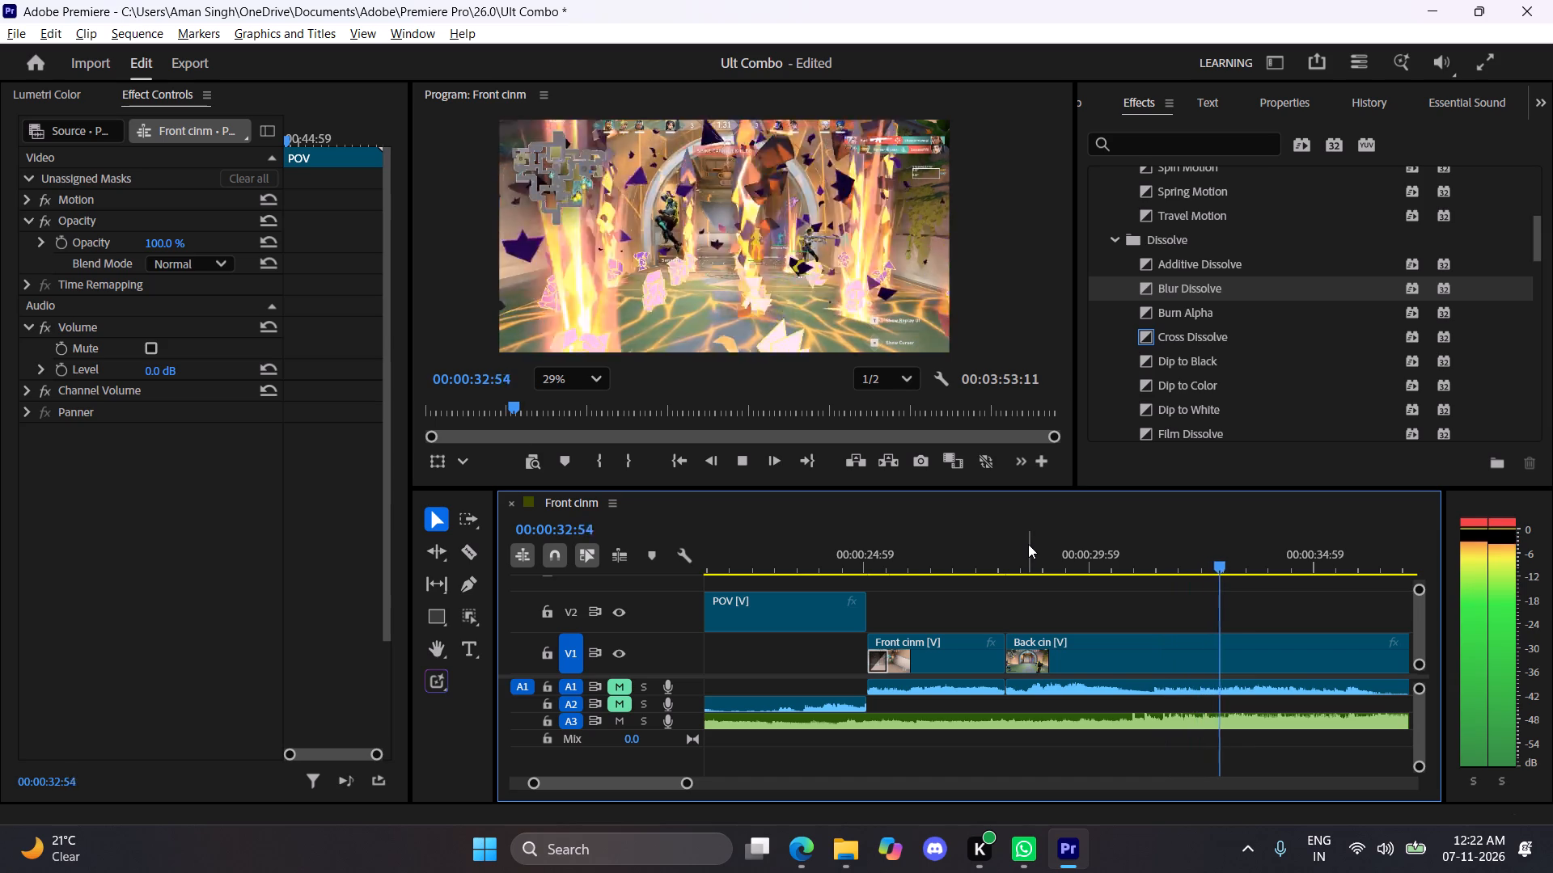
key("space")
left_click_drag(1238, 561, 1005, 561)
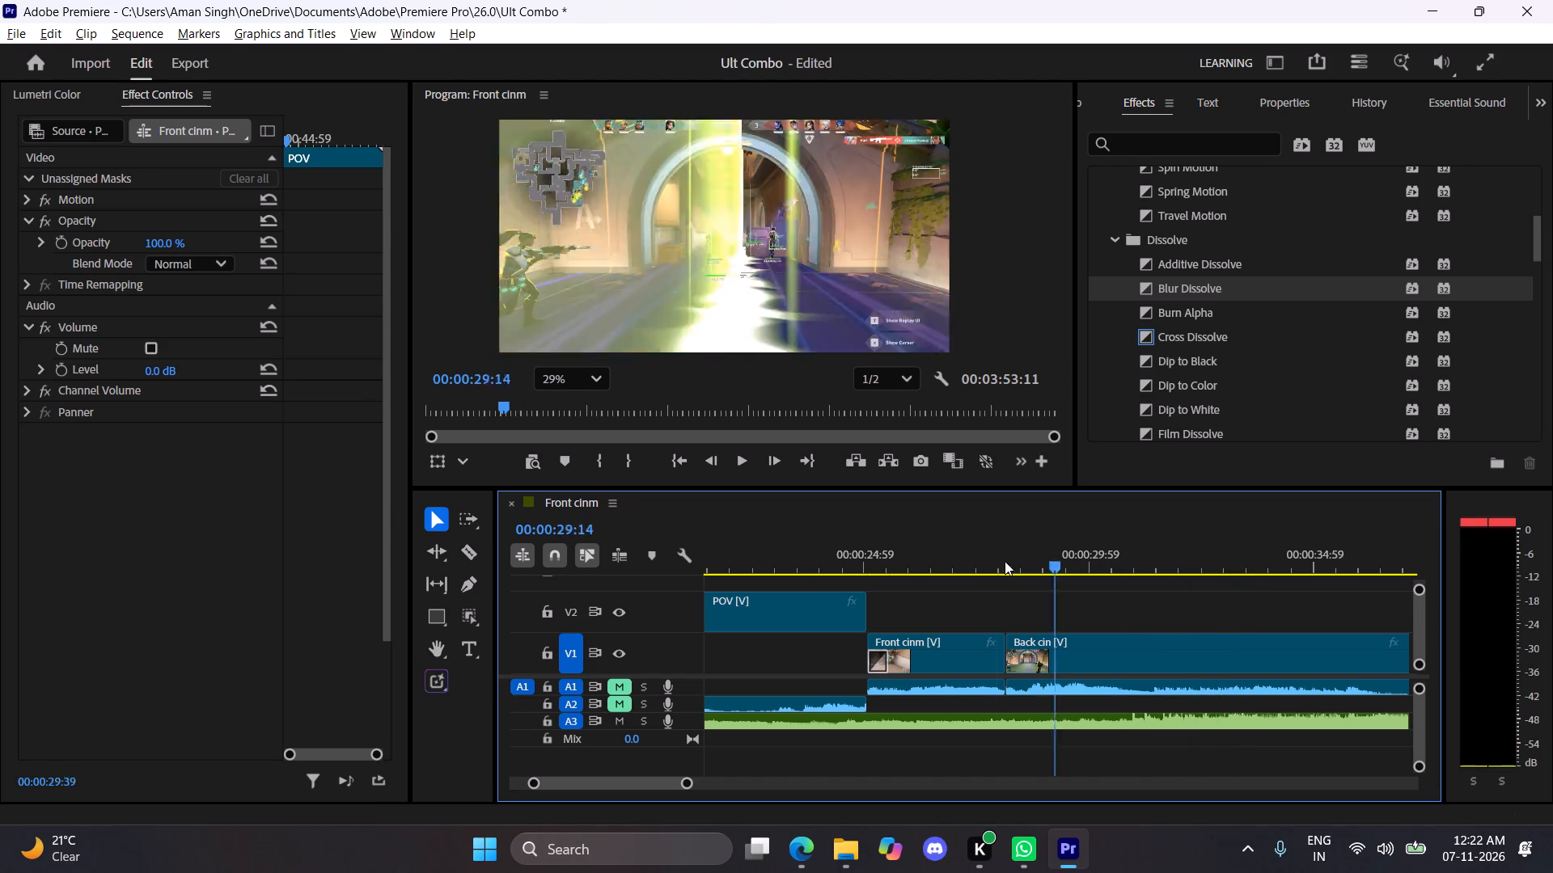
left_click_drag(1005, 561, 899, 551)
key("space")
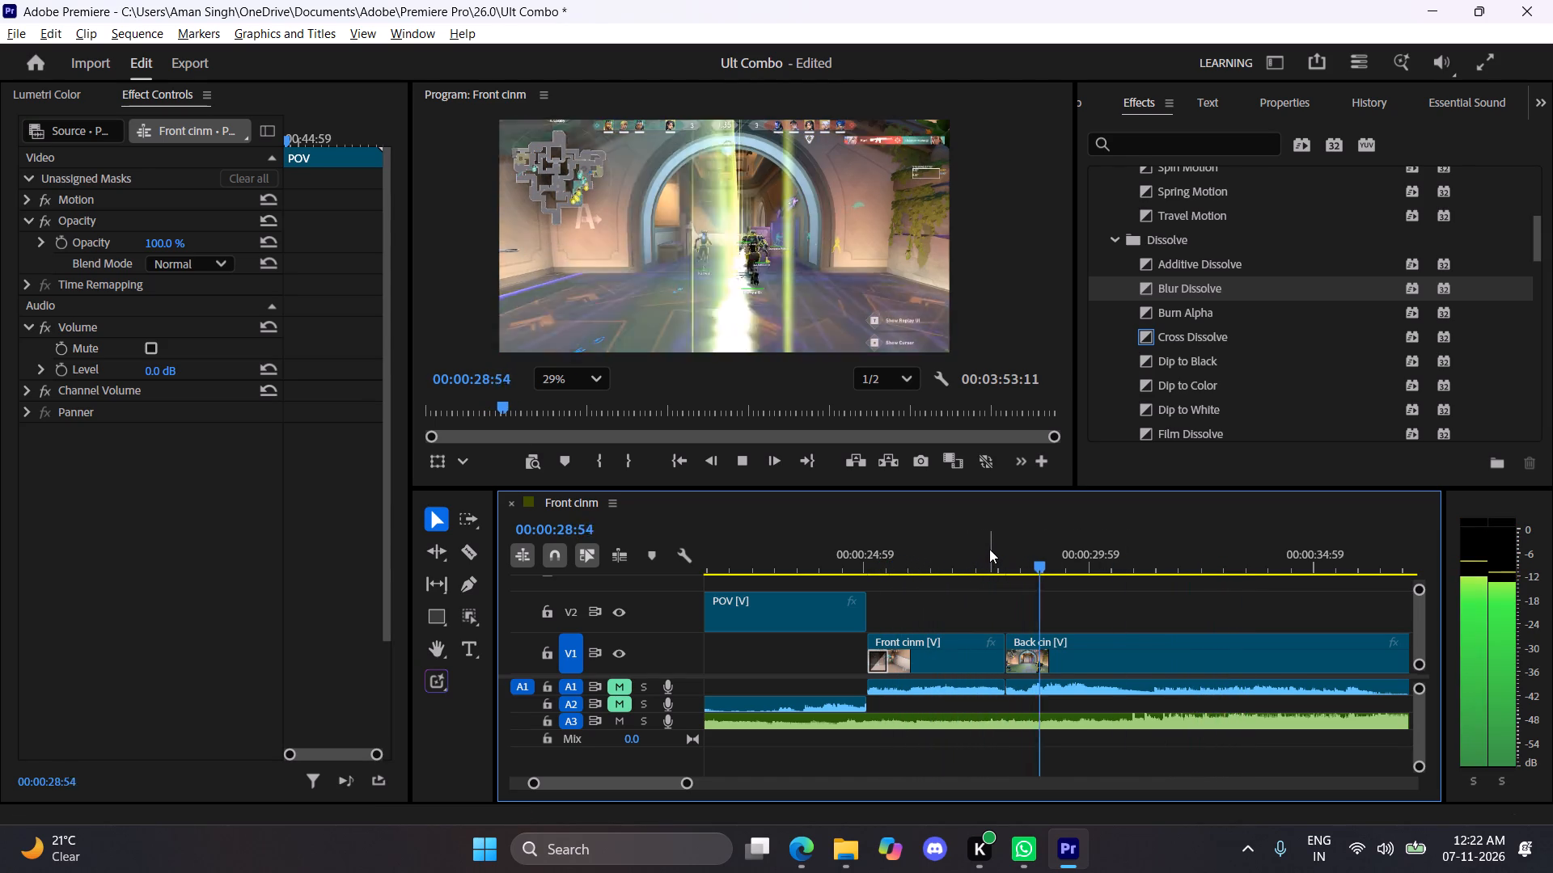
key("space")
left_click_drag(1004, 555, 590, 543)
key("space")
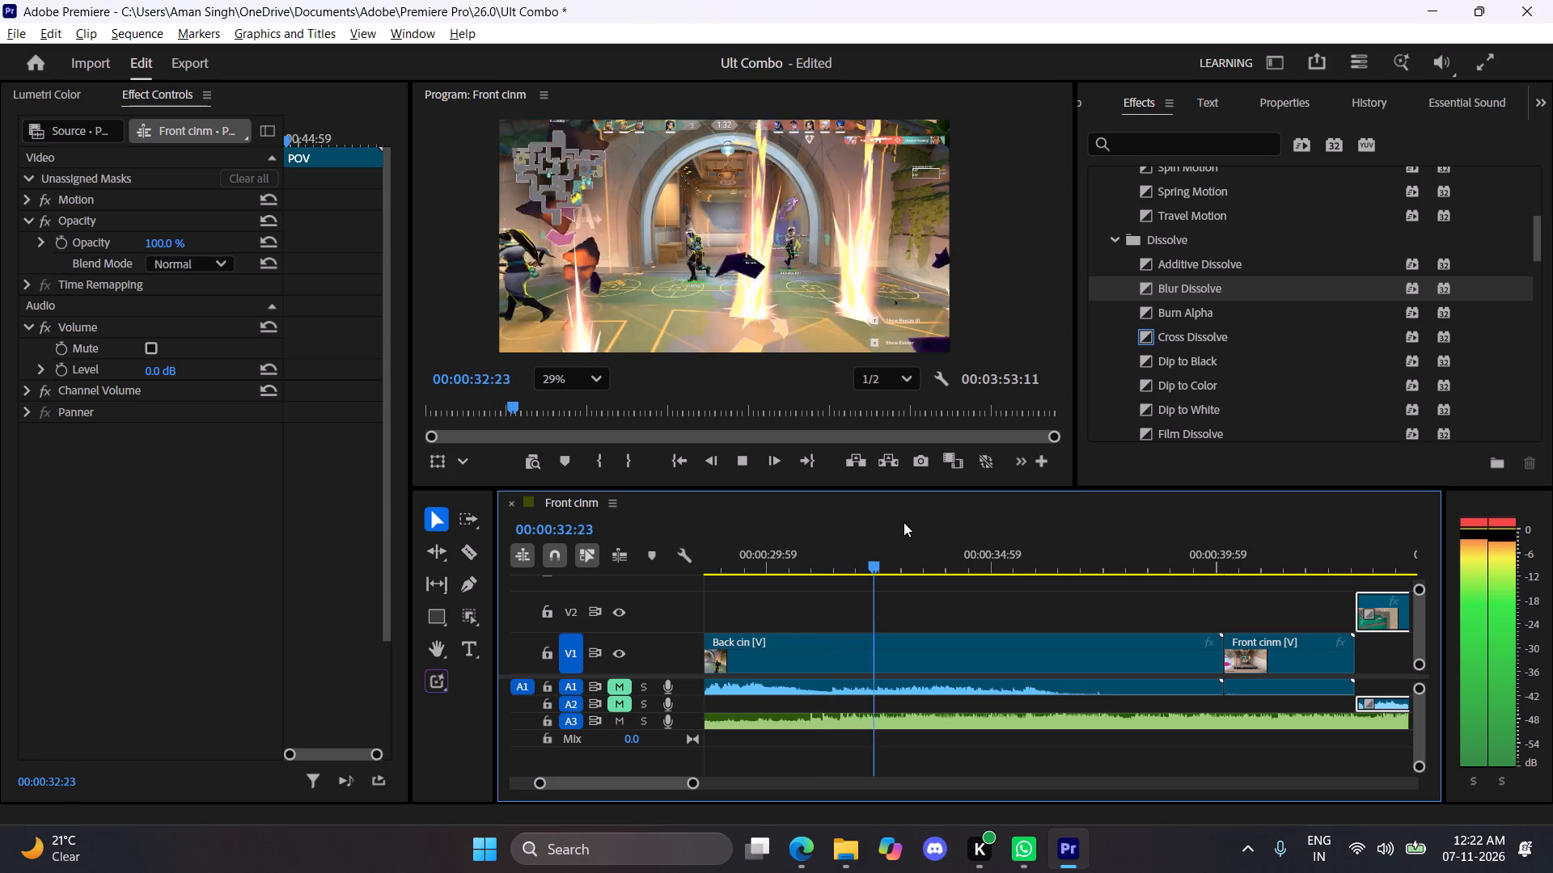
key("space")
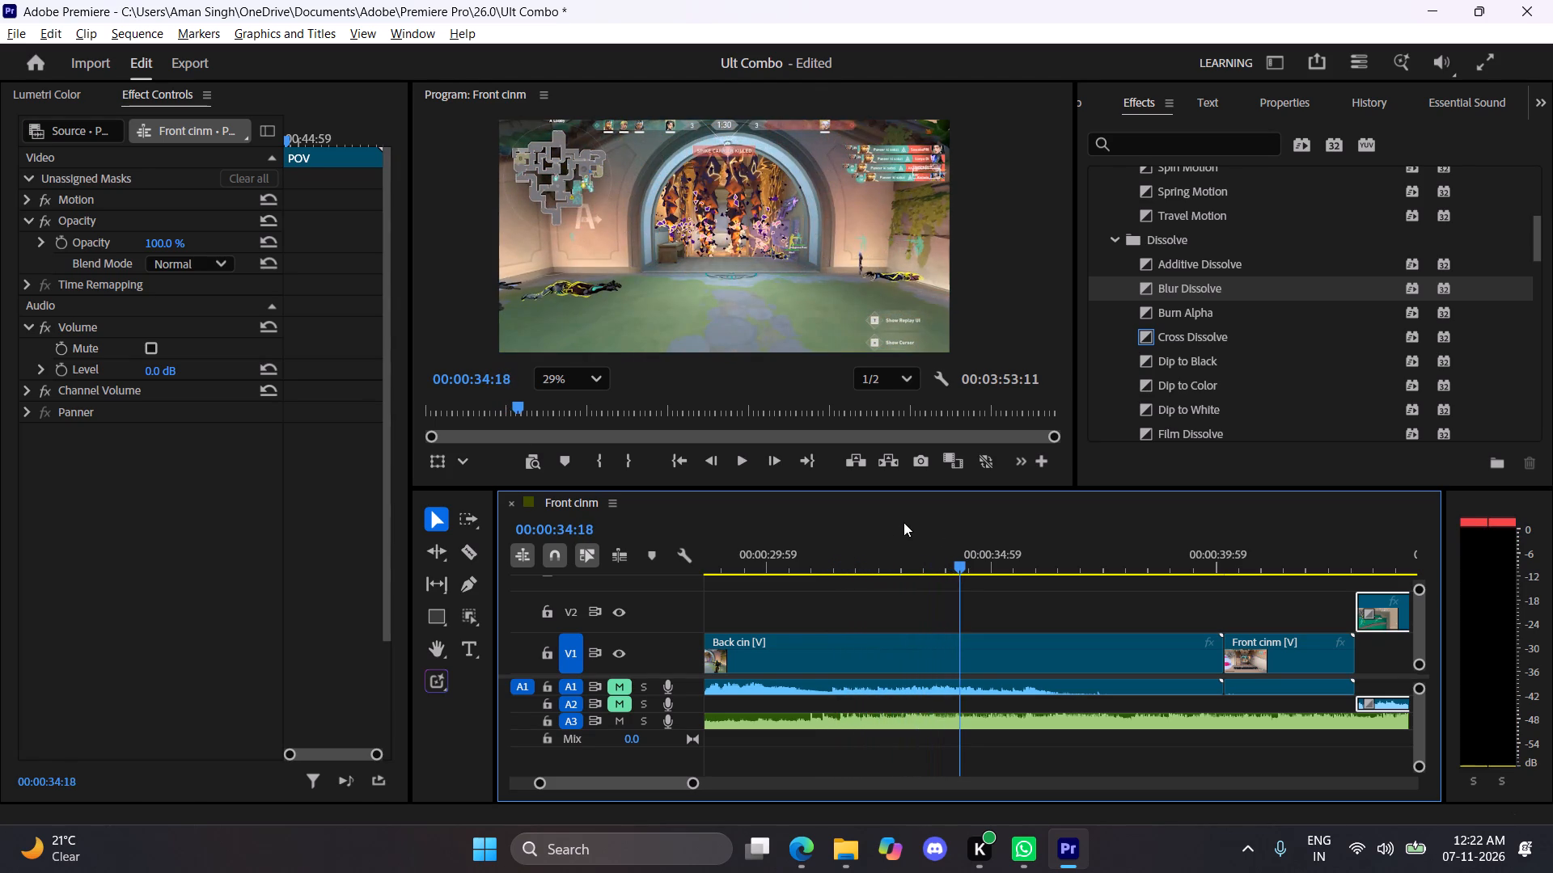
Split the Back cin clip at 00:00:34:18 and move its remainder to the POV clip's start, about 00:00:43.
key("c")
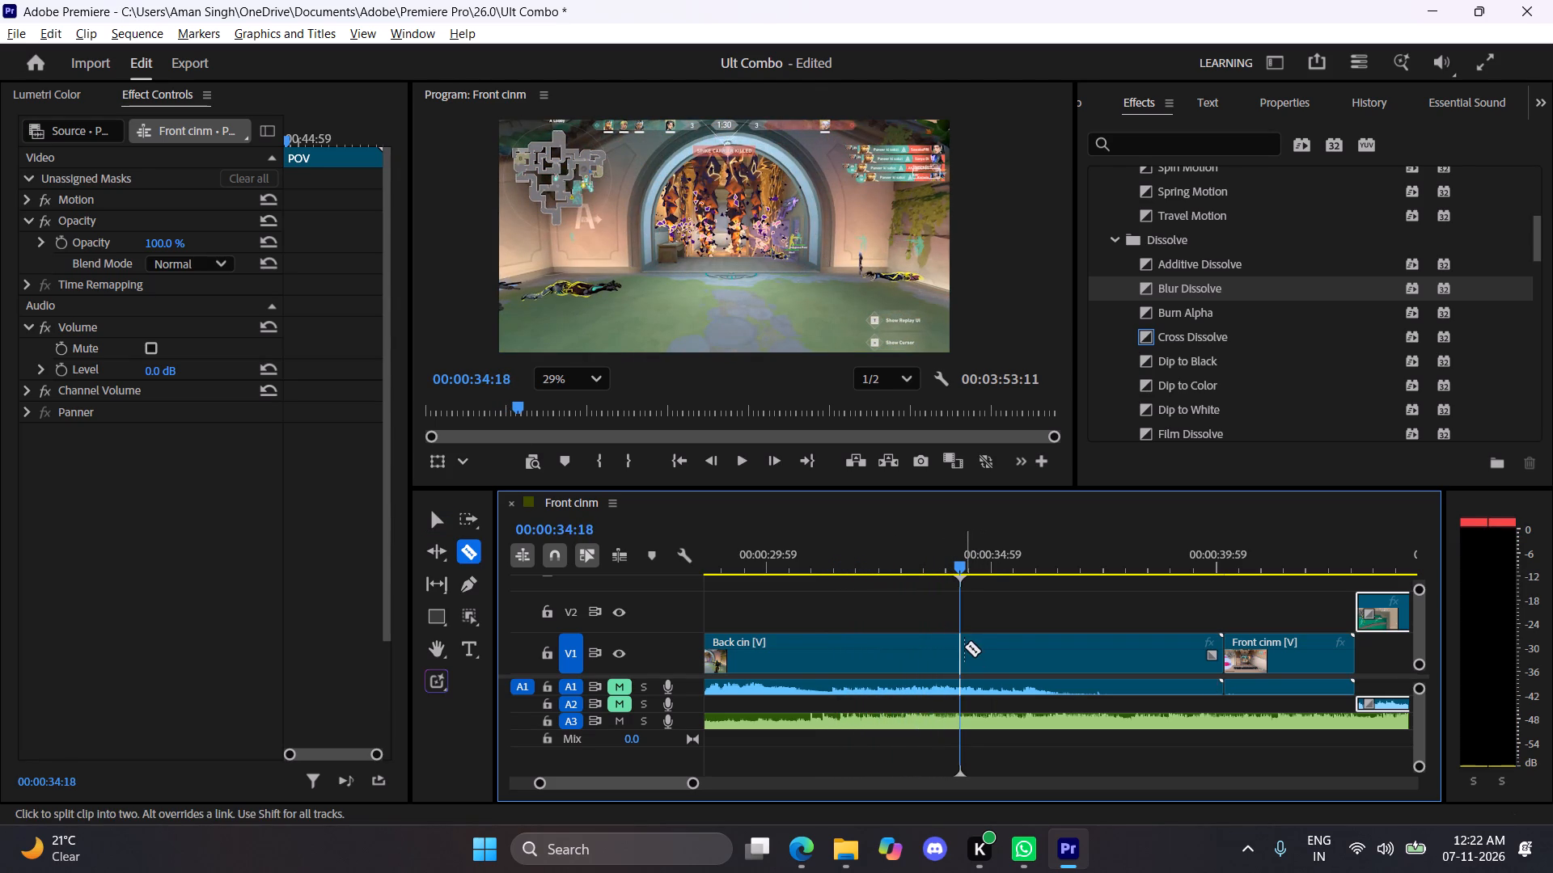
left_click(964, 647)
key("v")
left_click(1012, 650)
left_click_drag(1038, 648, 1217, 659)
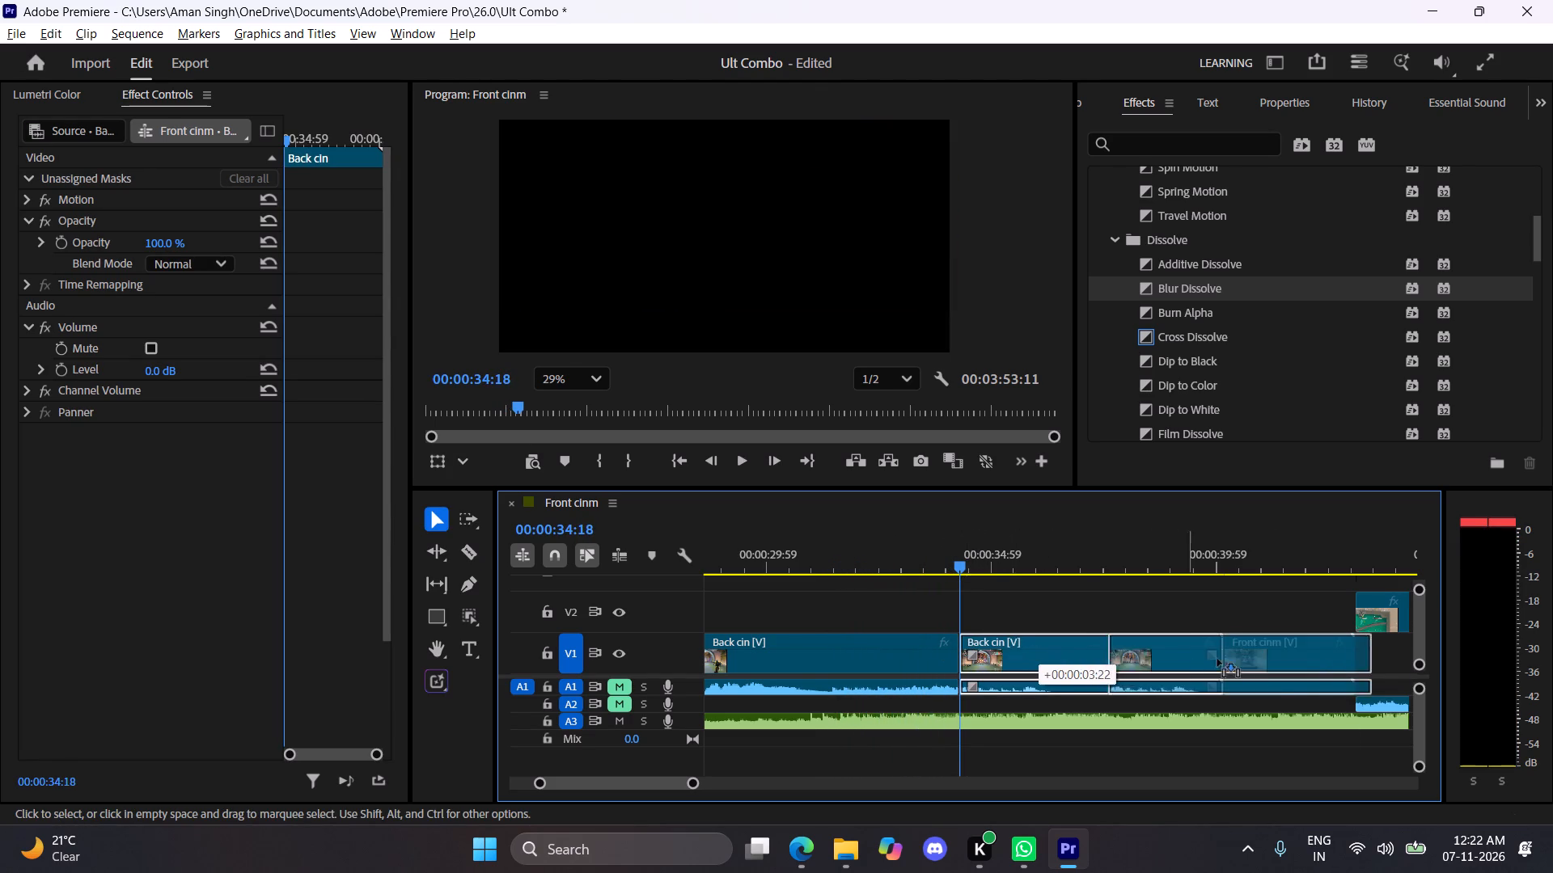
left_click_drag(1217, 659, 1267, 656)
Move the Front cinm clip on V1 to 00:00:34:18, directly after the shortened Back cin piece, and play it.
left_click_drag(1123, 643, 859, 647)
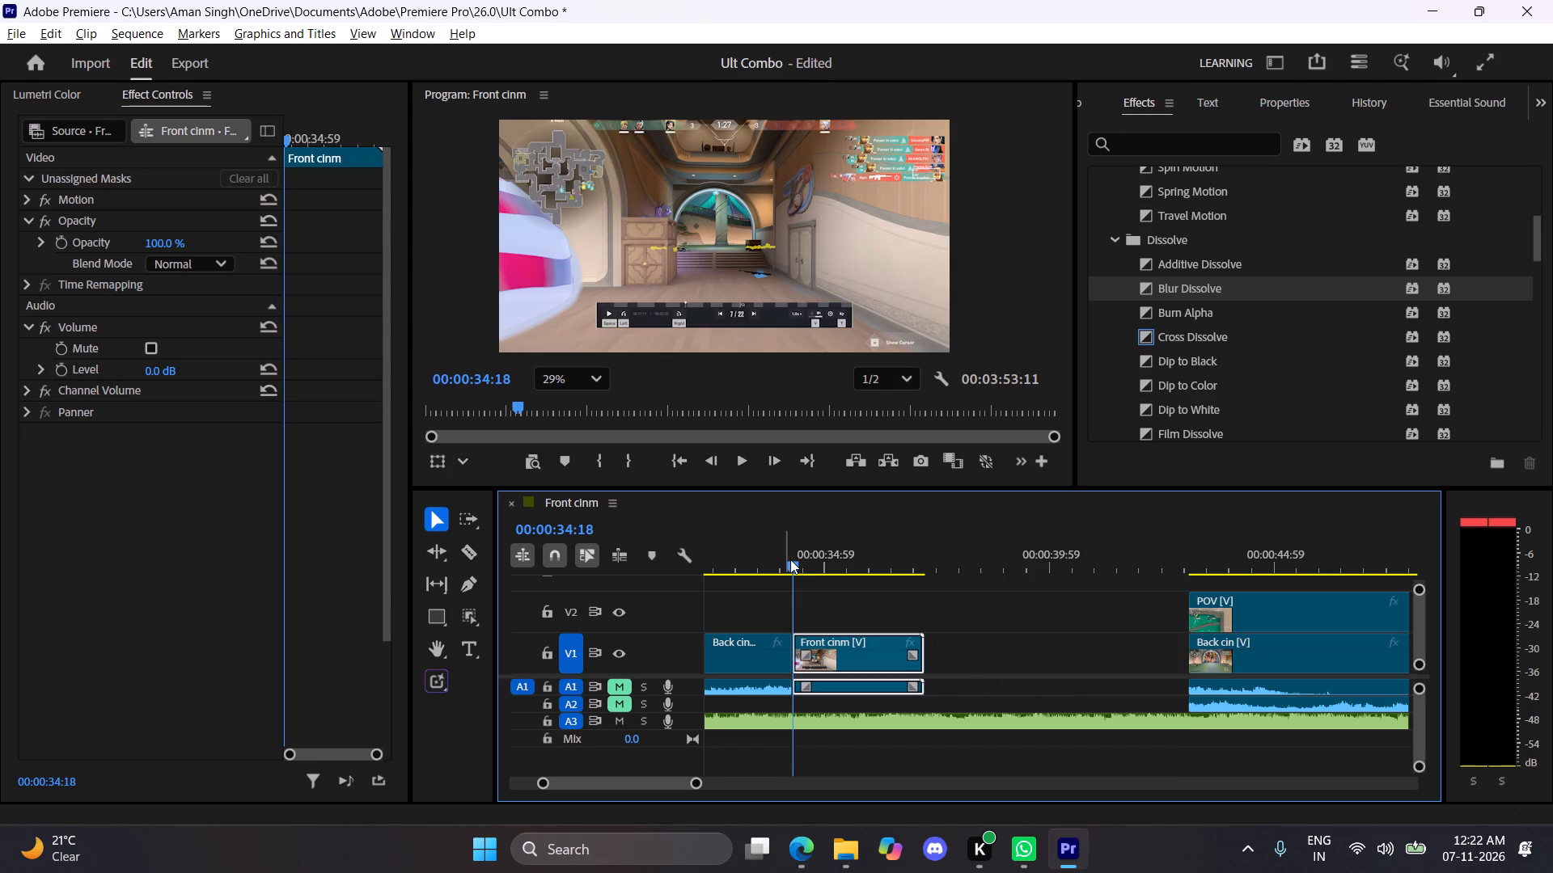
key("space")
key("space")
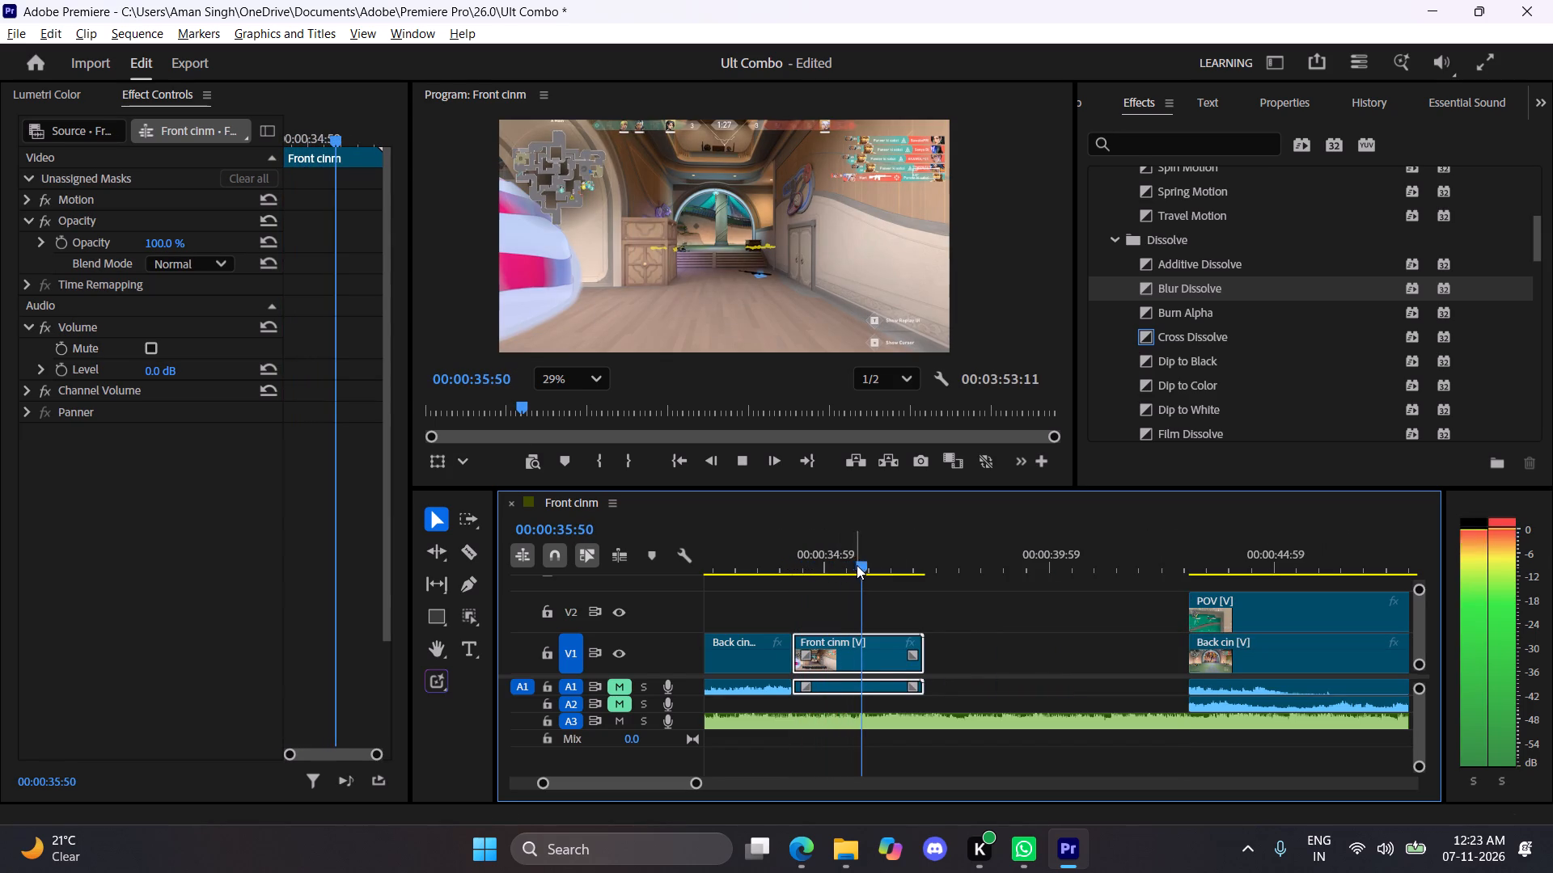
Replace the Front cinm clip at 00:00:34:18 with a fresh Front cinm copy placed on V1 after the Back cin remainder, about 00:00:49.
key("BackSpace")
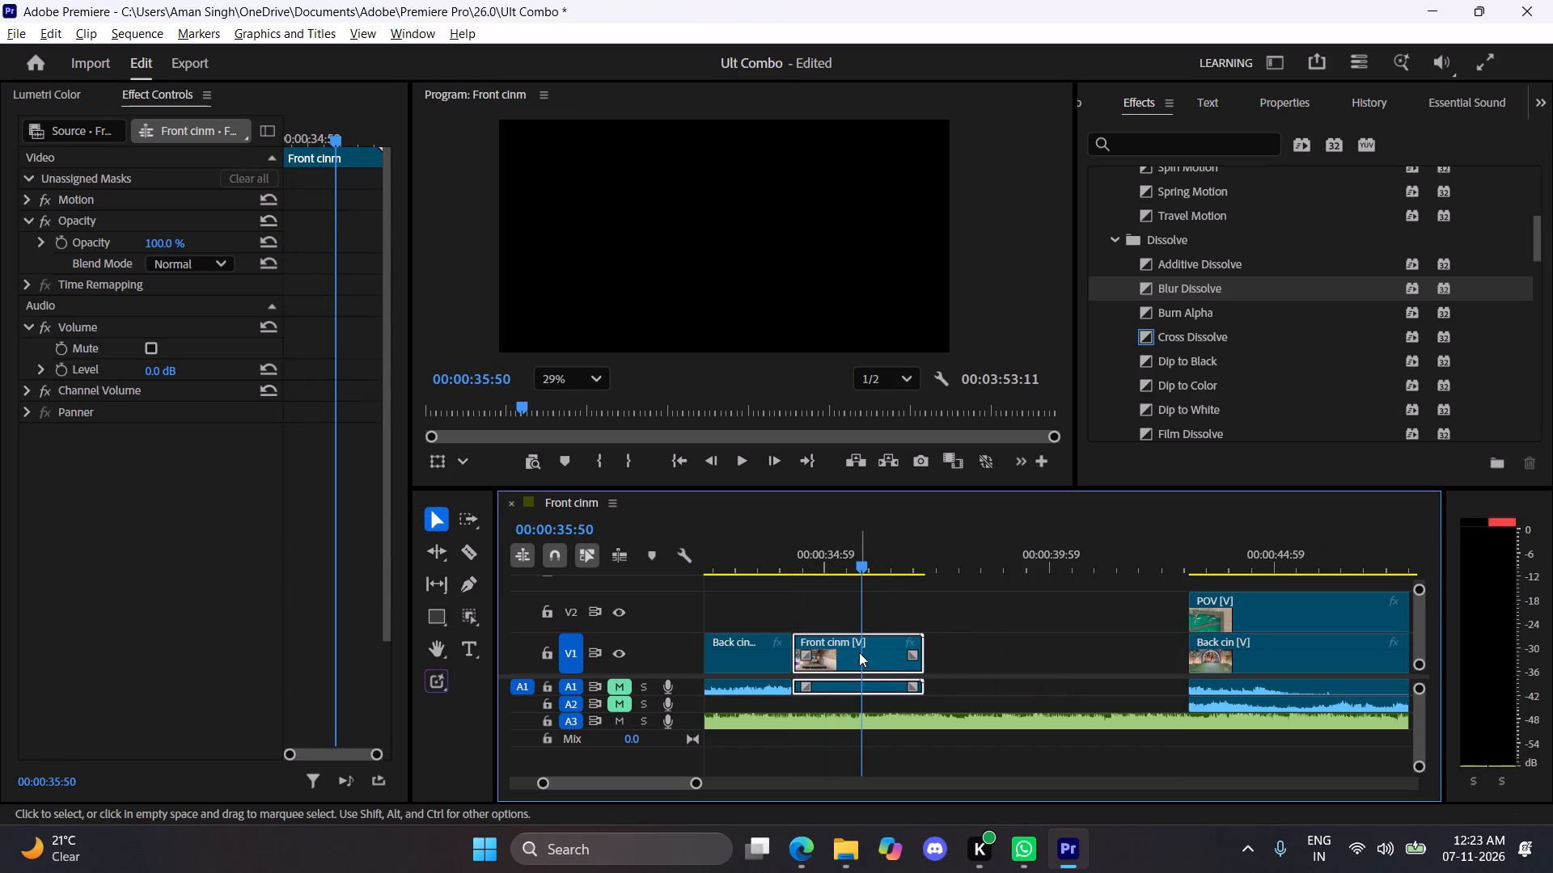
left_click(1074, 100)
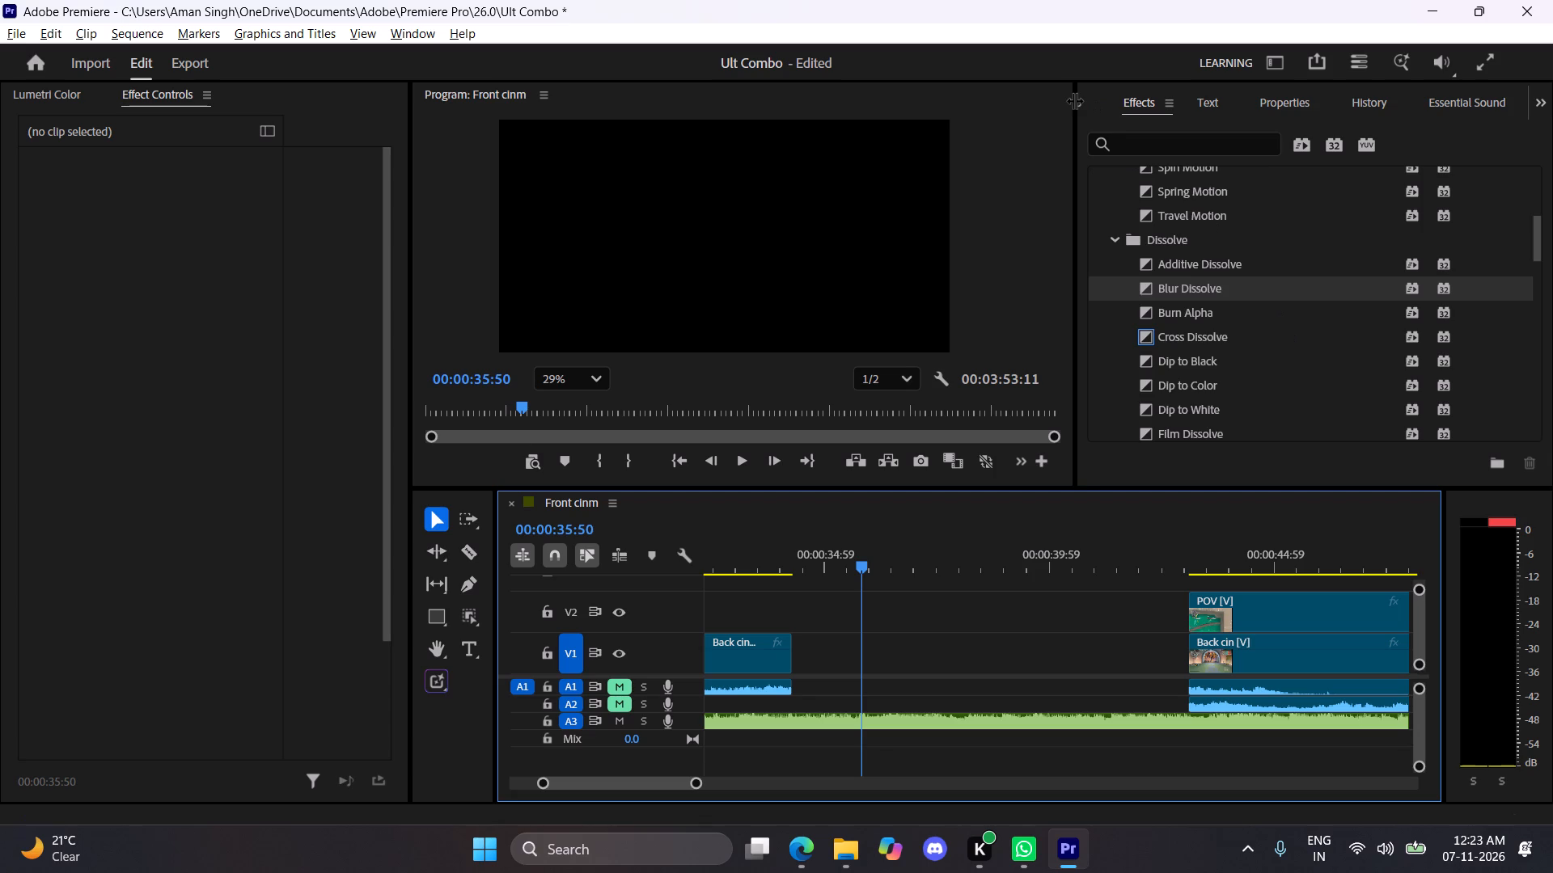
left_click(1090, 102)
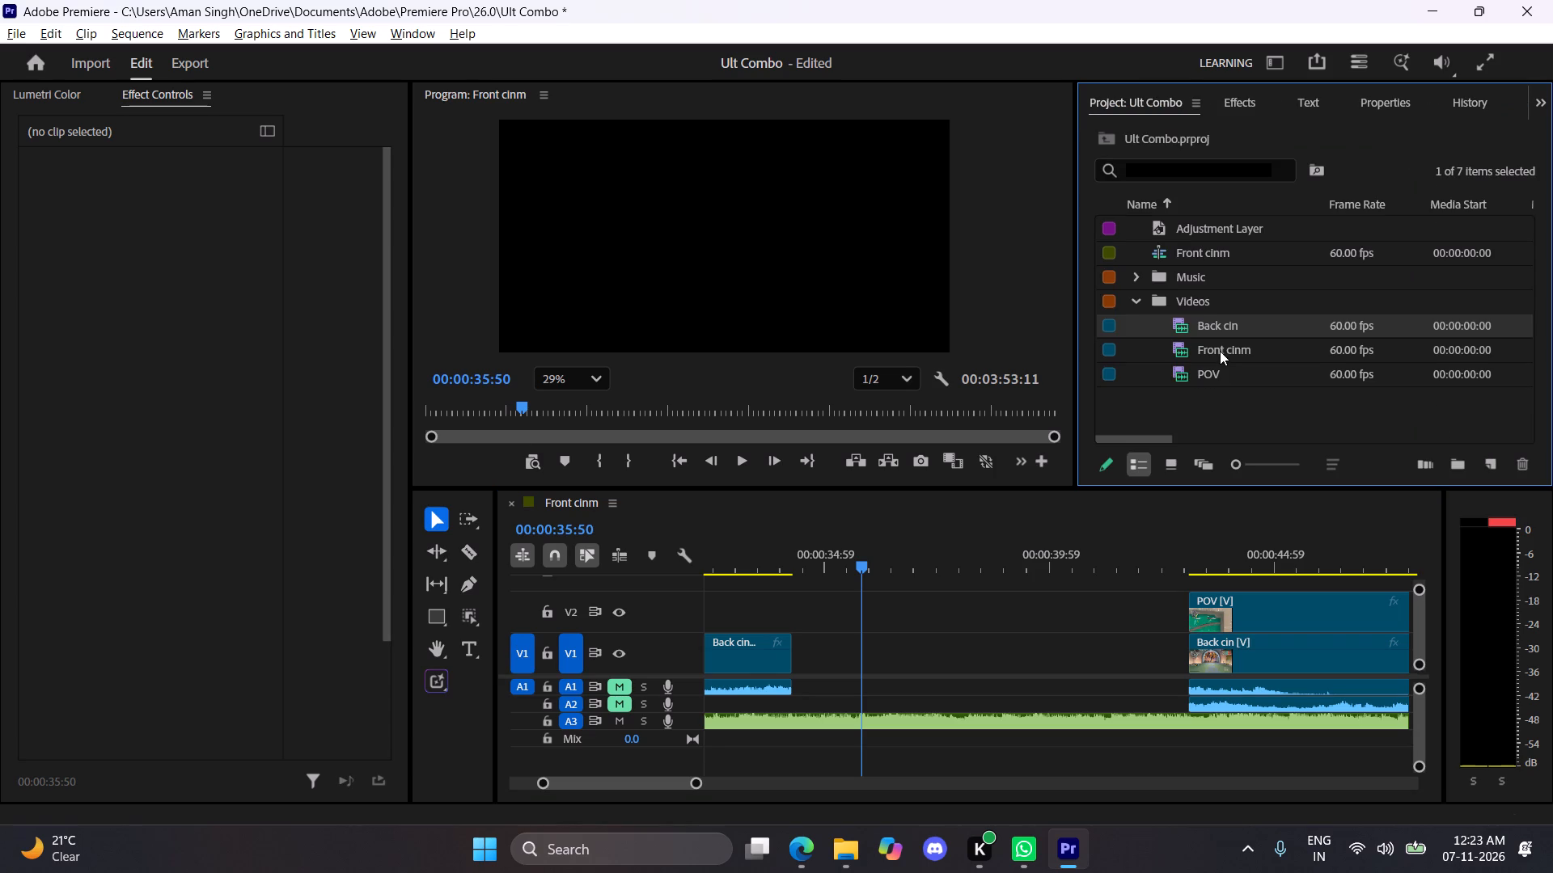
left_click_drag(1220, 351, 954, 612)
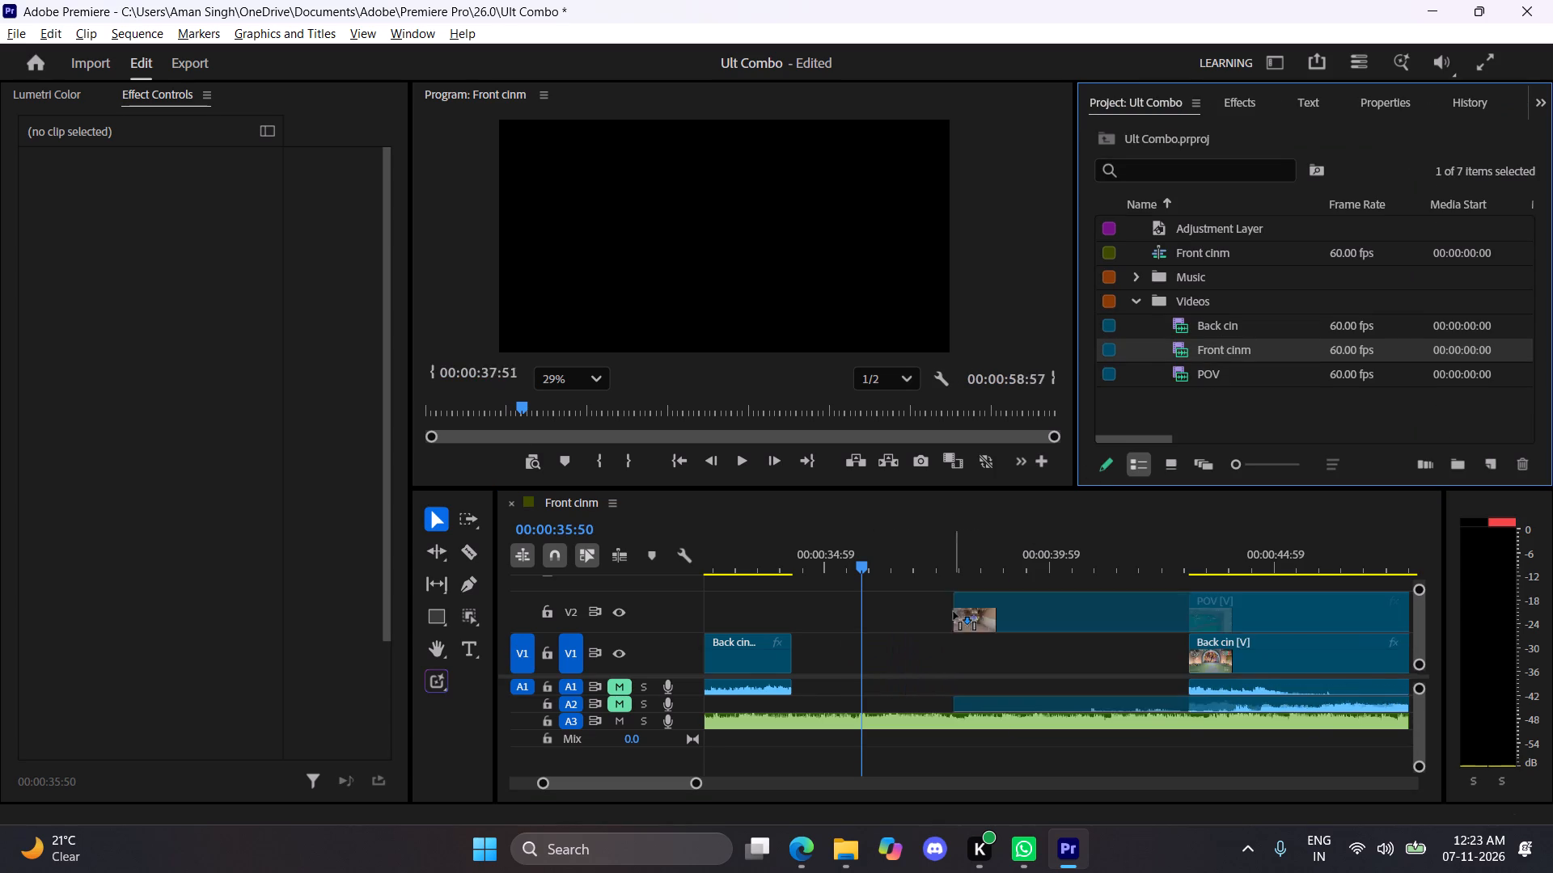
left_click_drag(954, 612, 1301, 663)
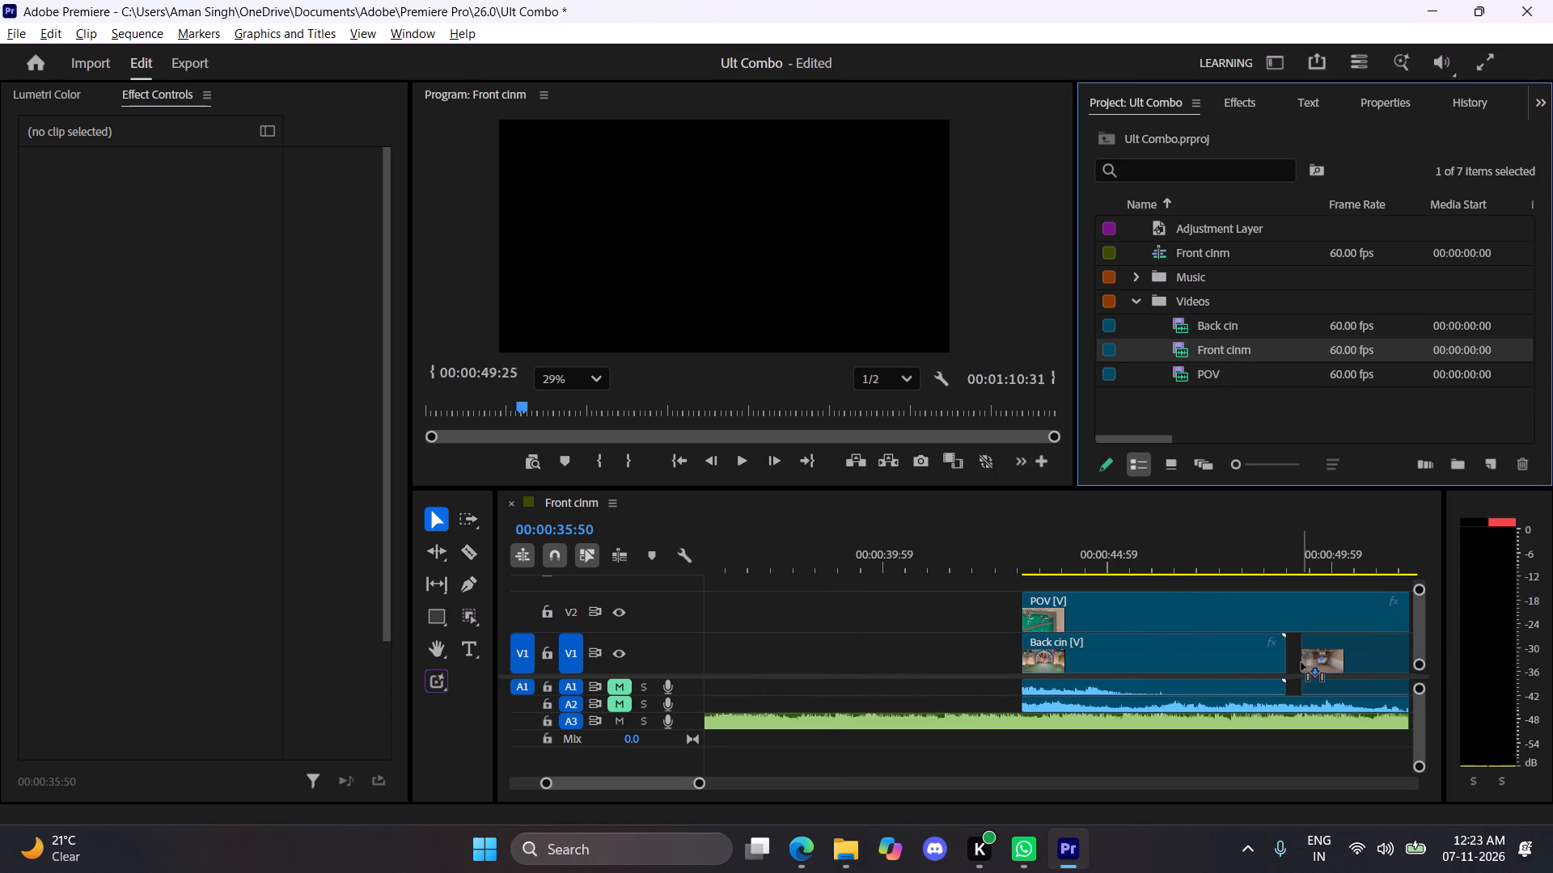
left_click_drag(1301, 663, 1293, 661)
Scrub through the fresh Front cinm clip between about 00:00:56 and 00:00:59 to find its start point.
left_click_drag(1296, 562, 1050, 568)
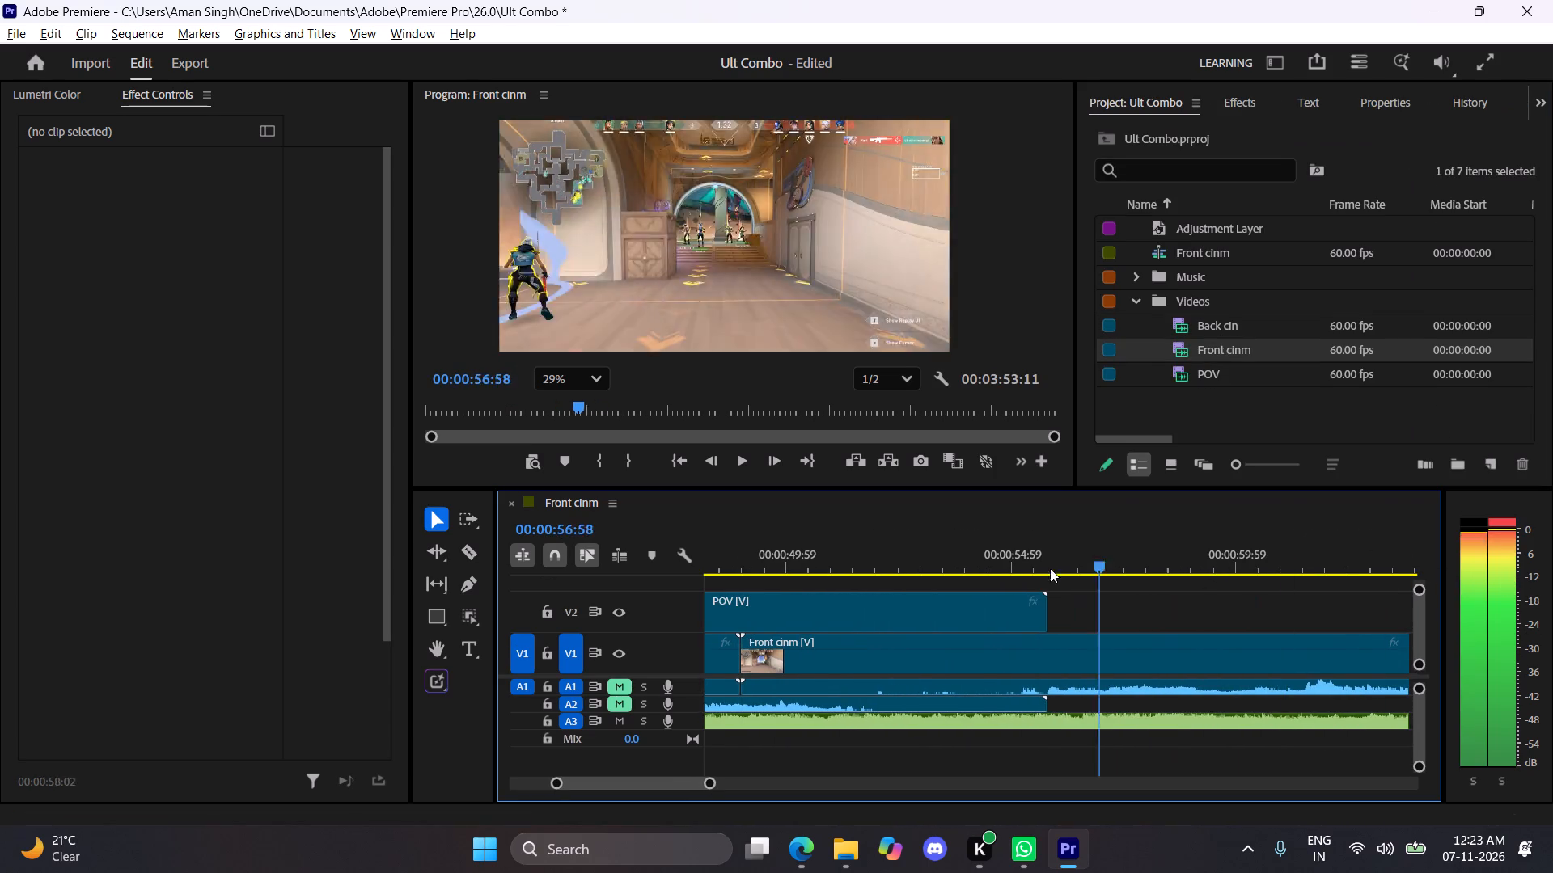
left_click_drag(1050, 568, 1086, 559)
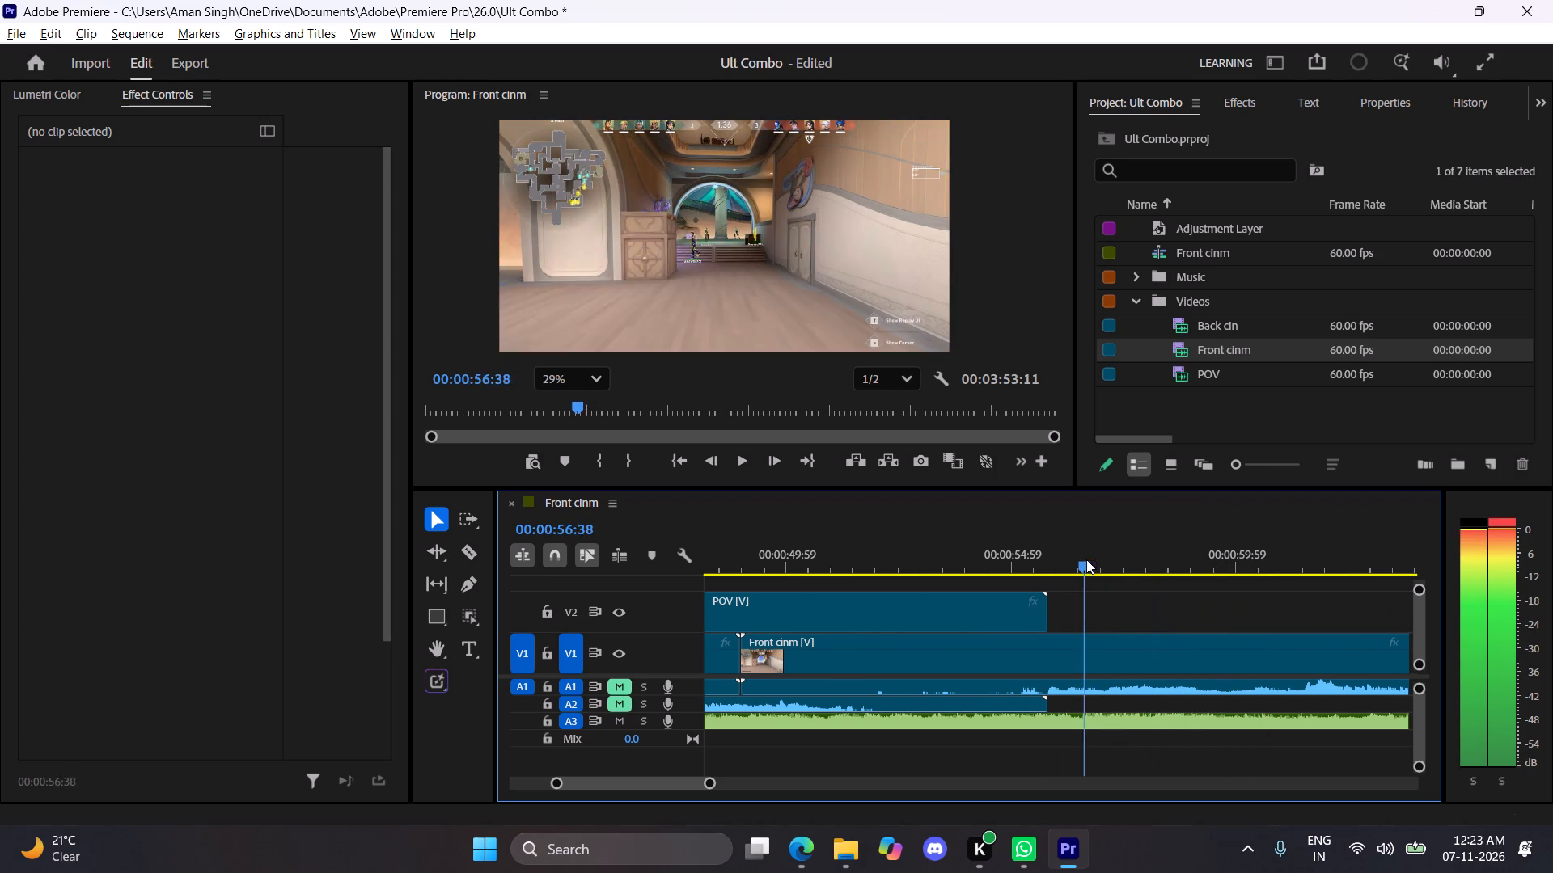
left_click_drag(1086, 559, 1136, 559)
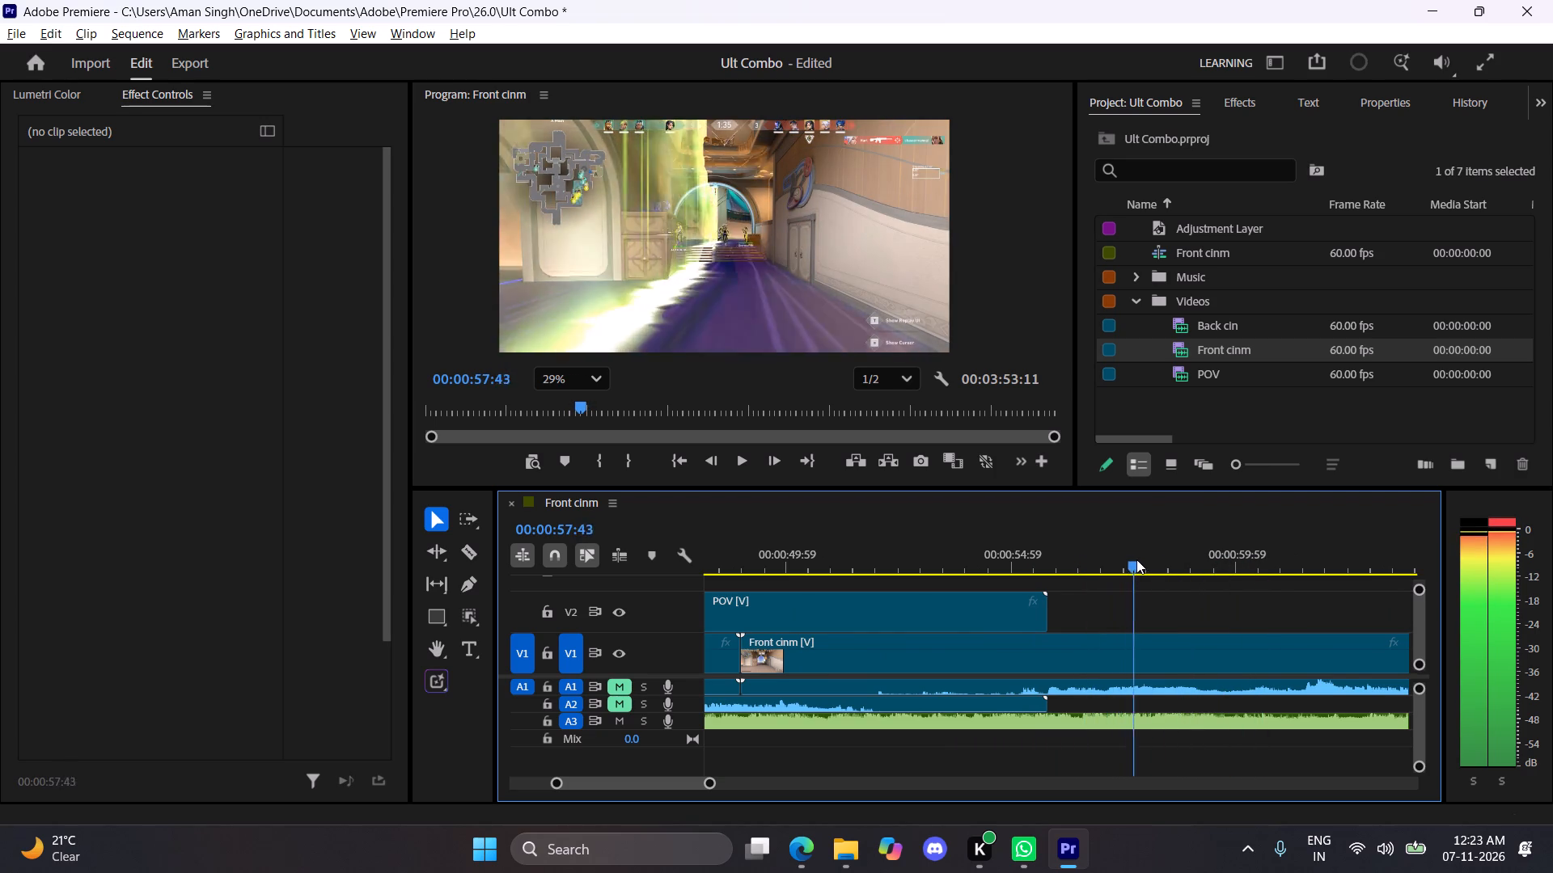
left_click_drag(1136, 559, 1173, 560)
key("Right")
key("Right")
key("Right")
key("Right")
key("Right")
key("Right")
key("Right")
key("Right")
key("Right")
key("Right")
key("Right")
key("Right")
key("Right")
key("Right")
key("Right")
key("Right")
key("Right")
key("Right")
key("Right")
key("Right")
key("Right")
key("Right")
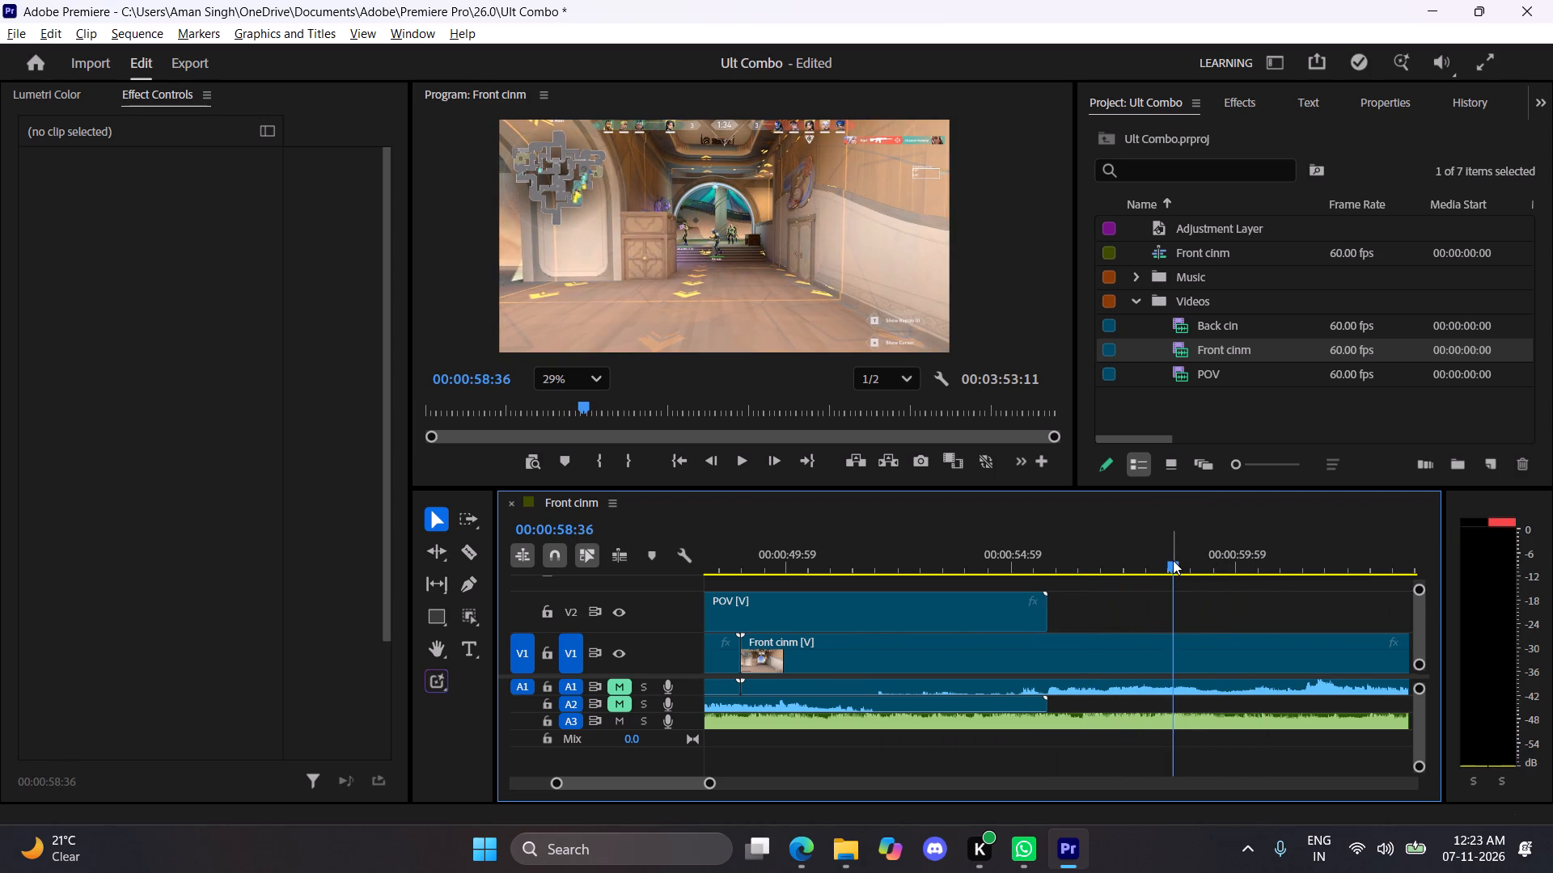
left_click_drag(1180, 560, 1164, 560)
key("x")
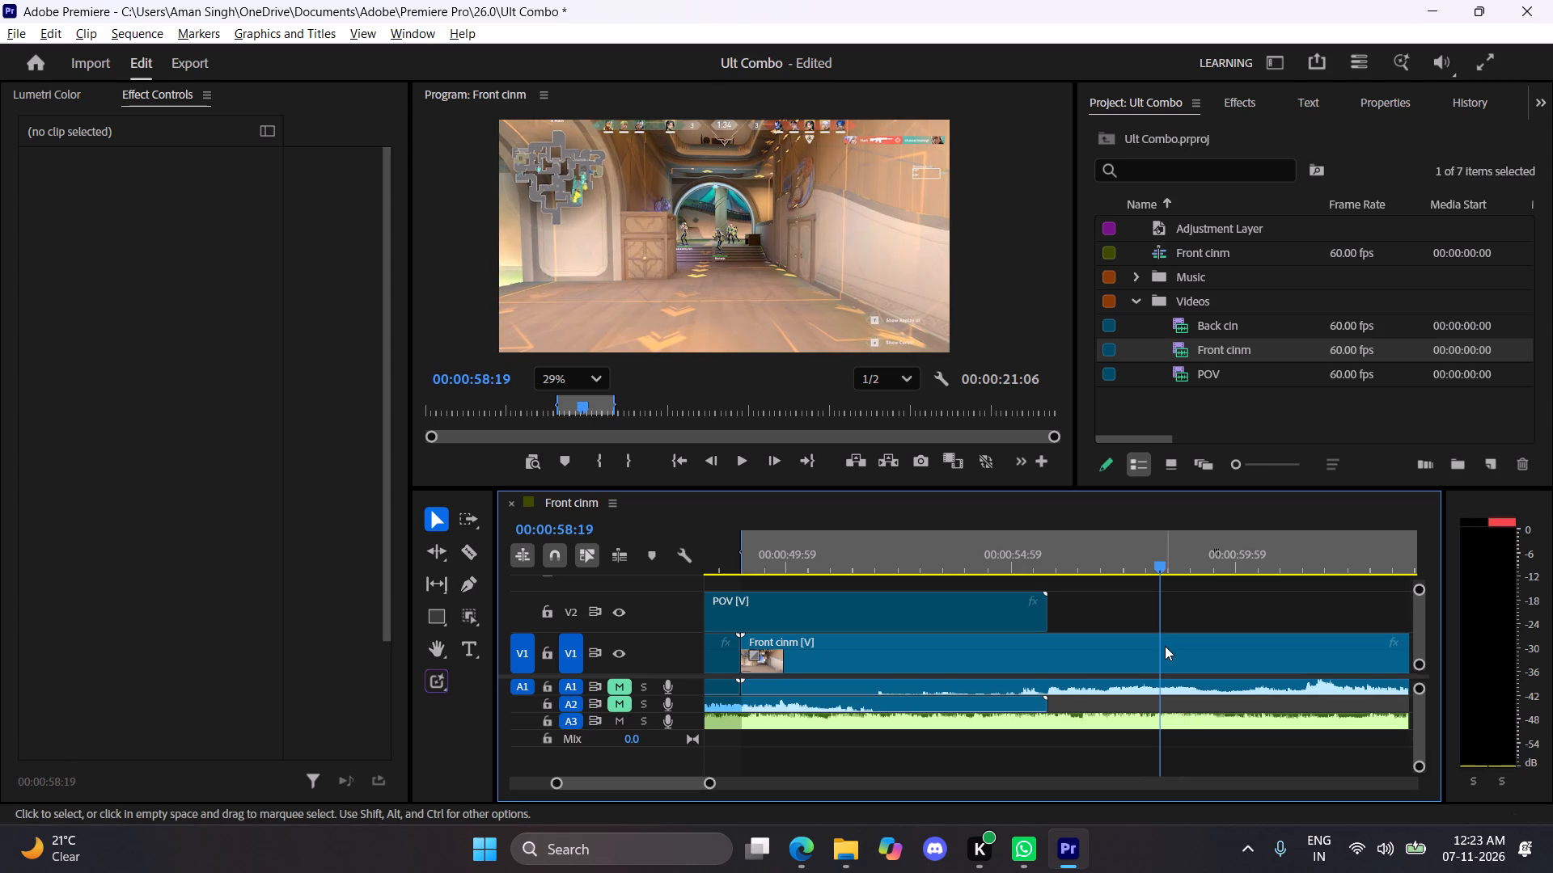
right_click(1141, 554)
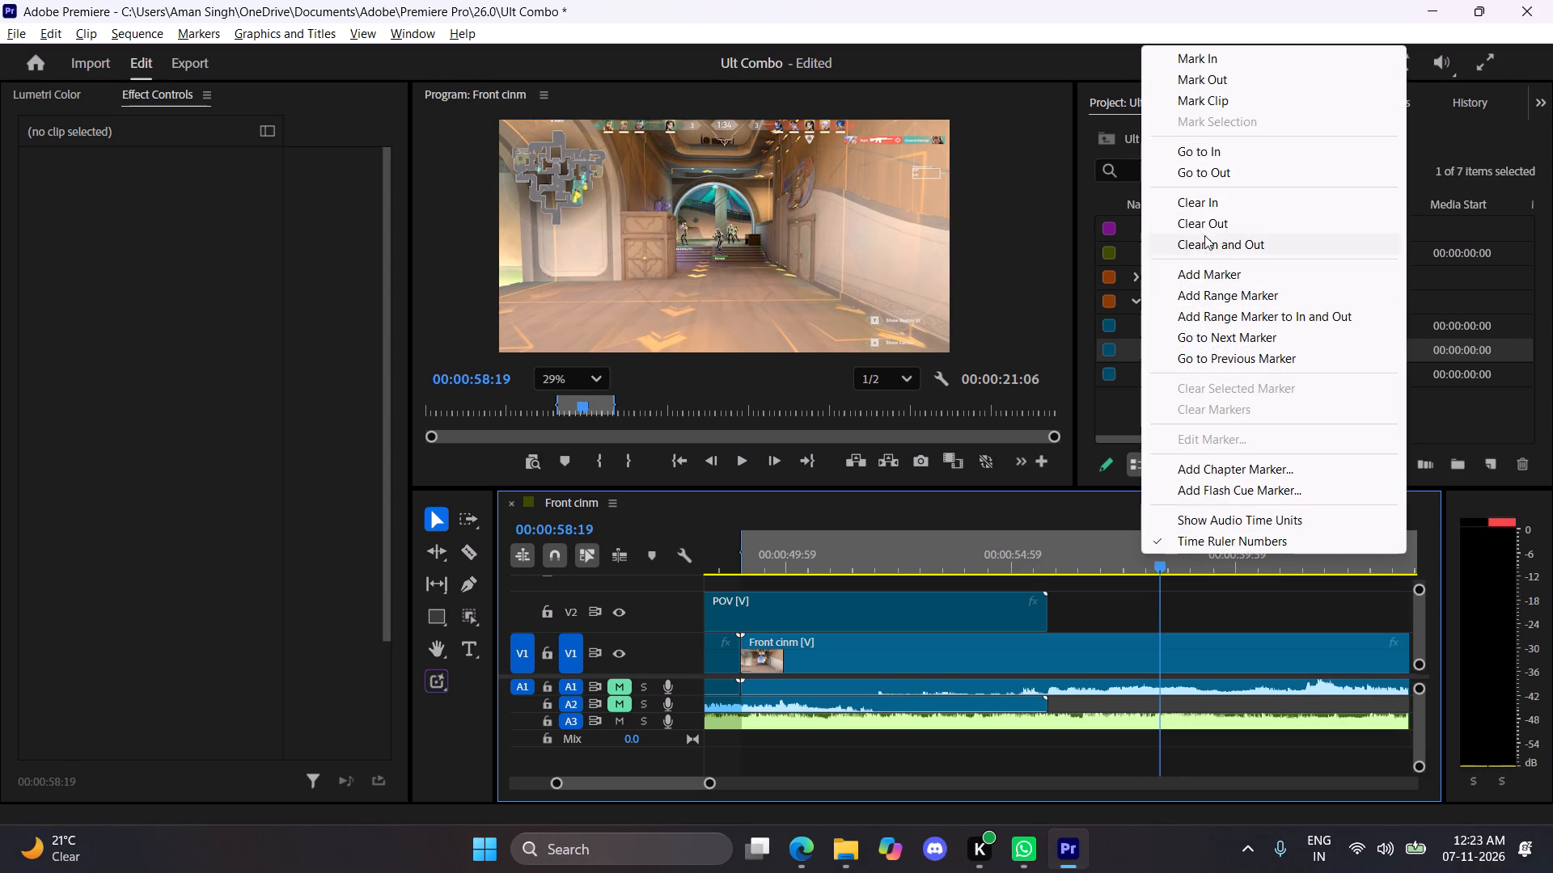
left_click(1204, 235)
Split the fresh Front cinm clip at 00:00:58:19 and delete the part before the cut.
key("c")
left_click(1159, 645)
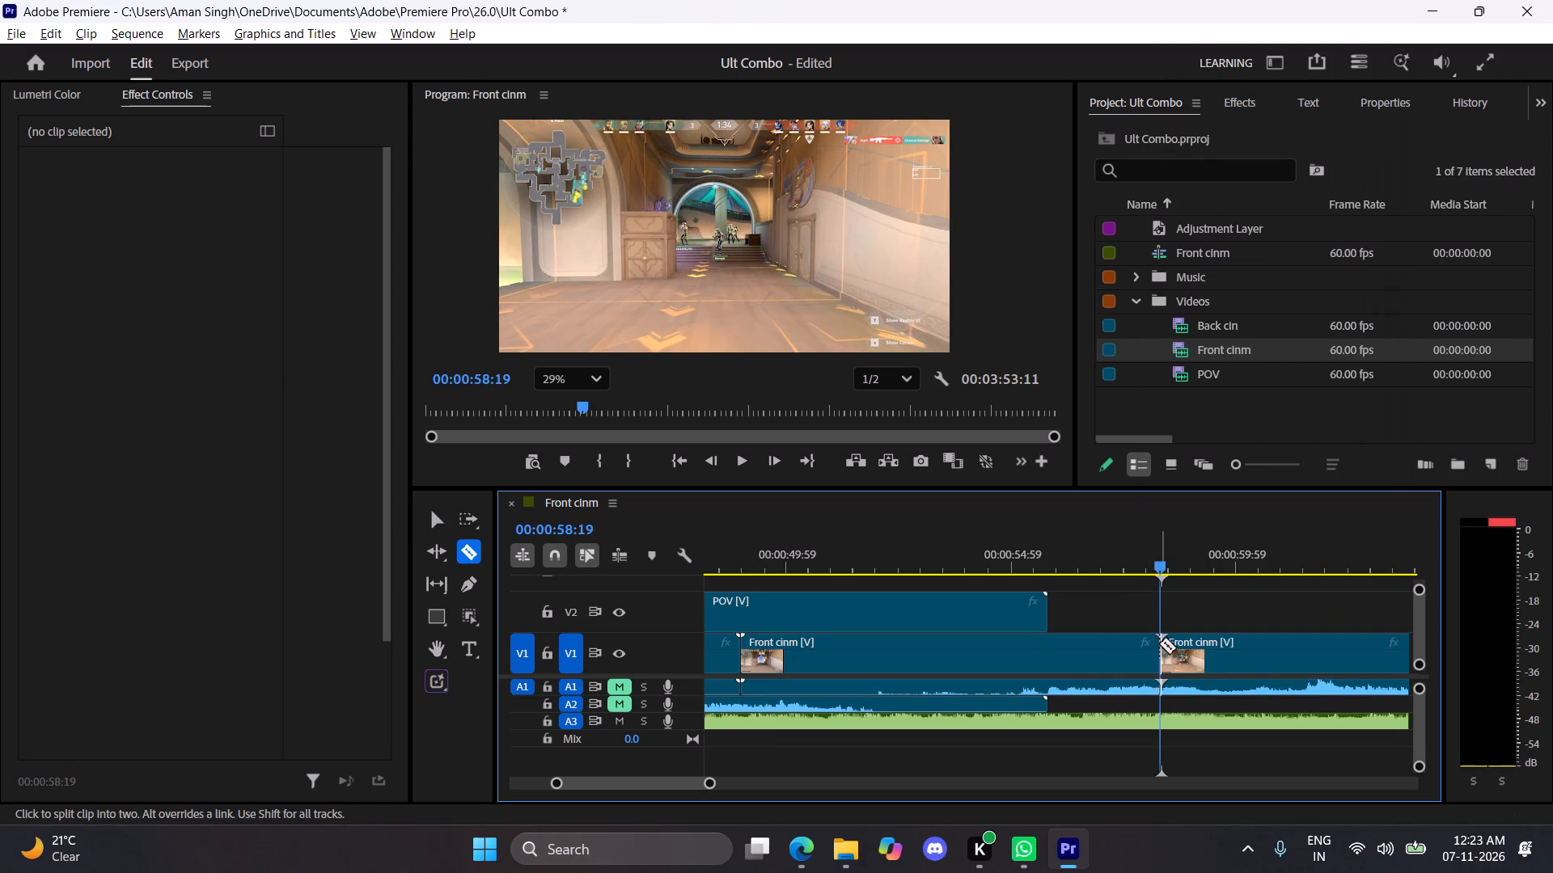
key("v")
left_click(1096, 643)
key("BackSpace")
Move the remaining Front cinm clip earlier on V1, to about 00:00:51.
left_click_drag(1226, 653, 965, 642)
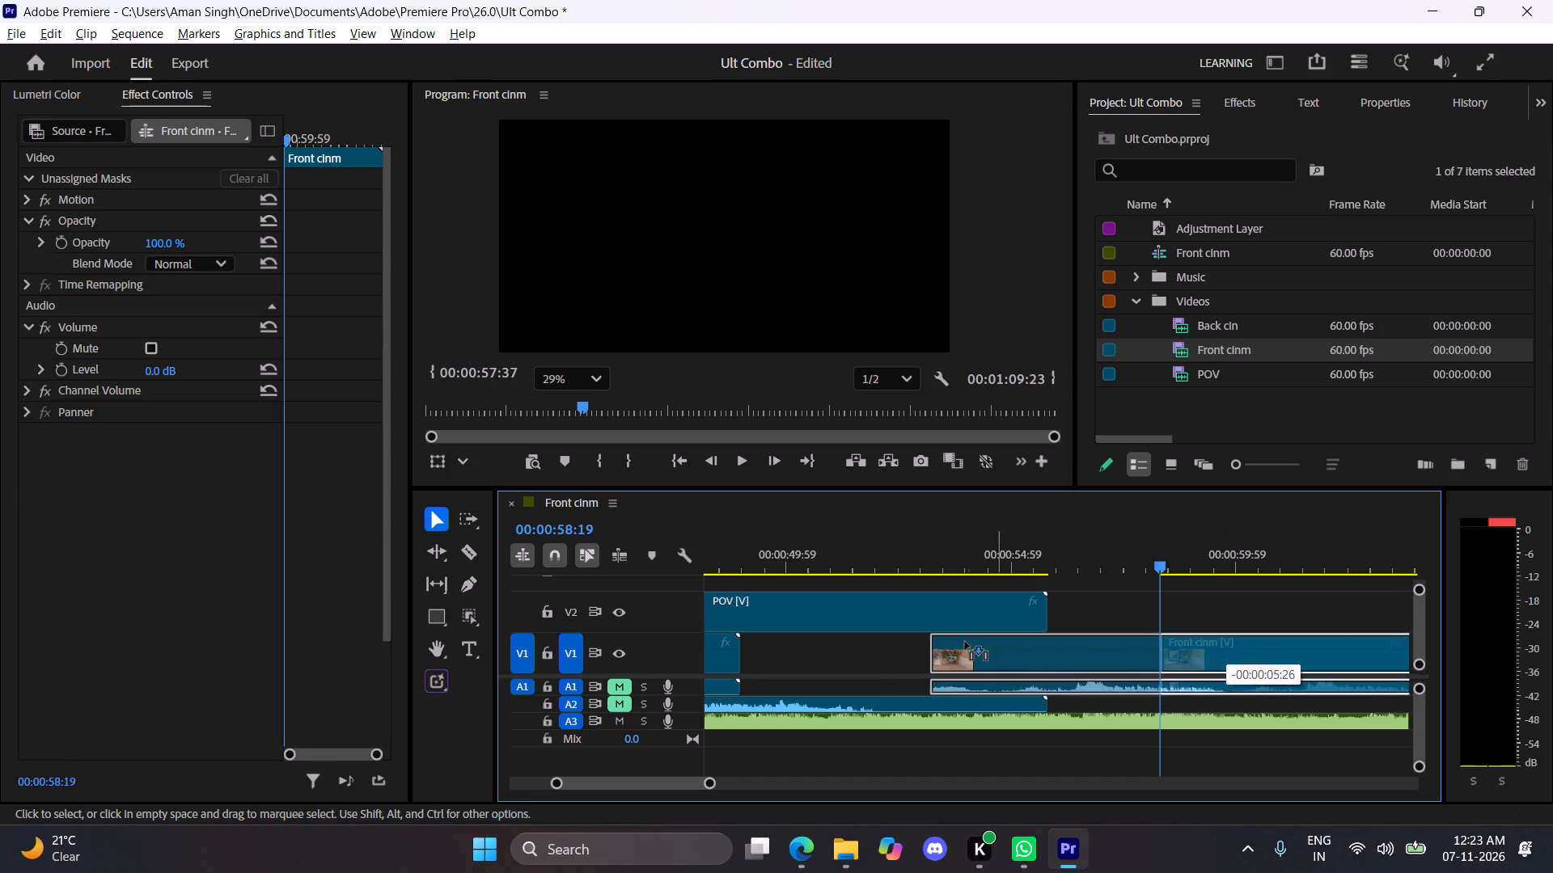
left_click_drag(965, 642, 298, 646)
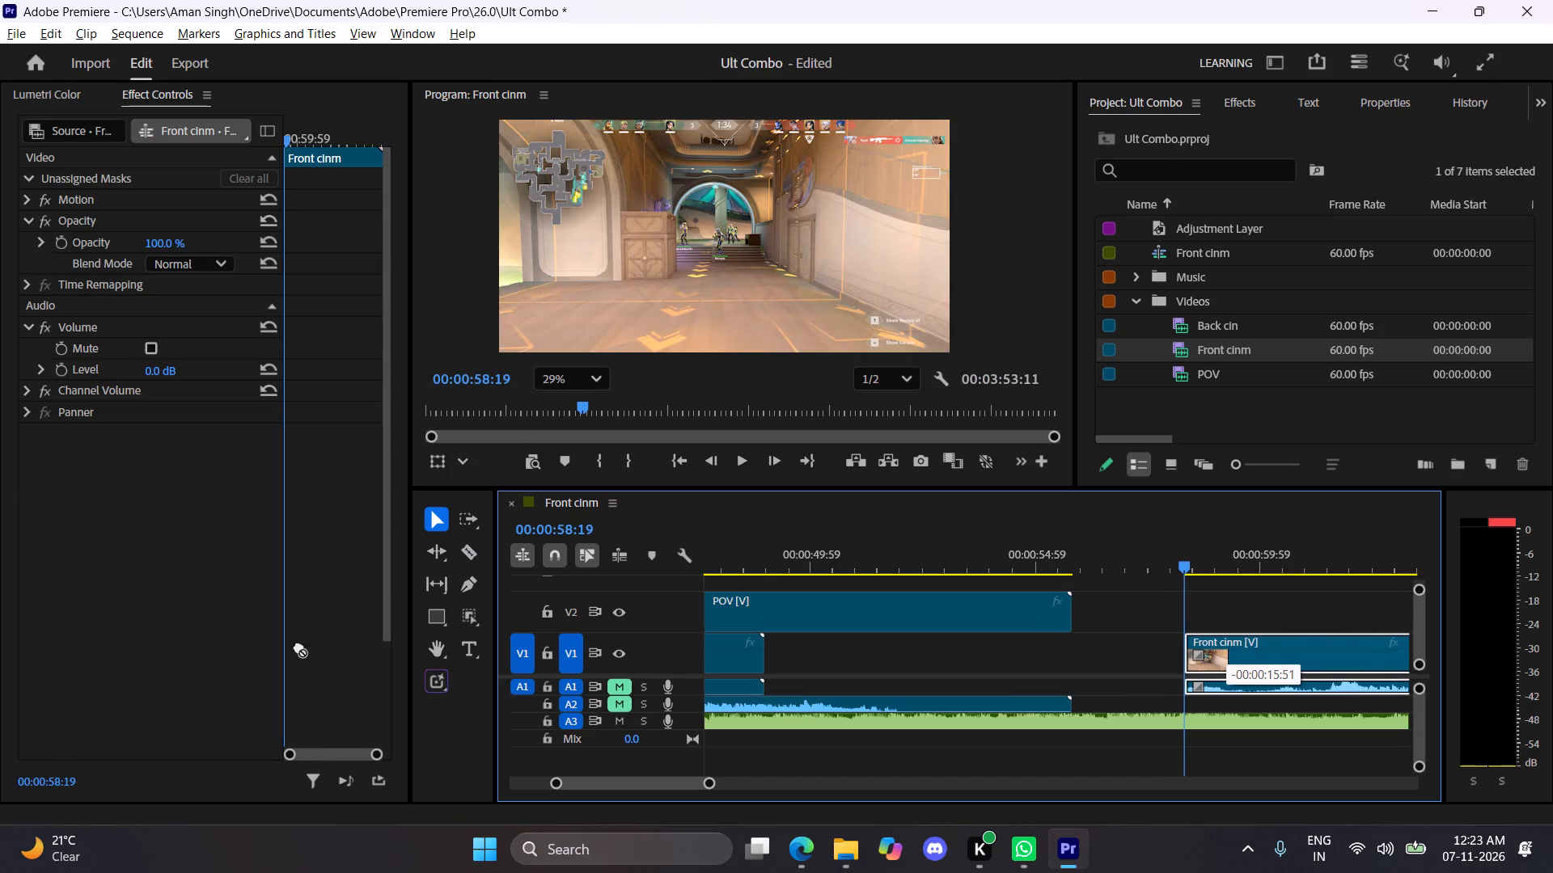
left_click_drag(298, 646, 932, 673)
Move the Back cin remainder on V1 out past the Front cinm clip, to about 00:01:15.
left_click_drag(727, 655, 1080, 658)
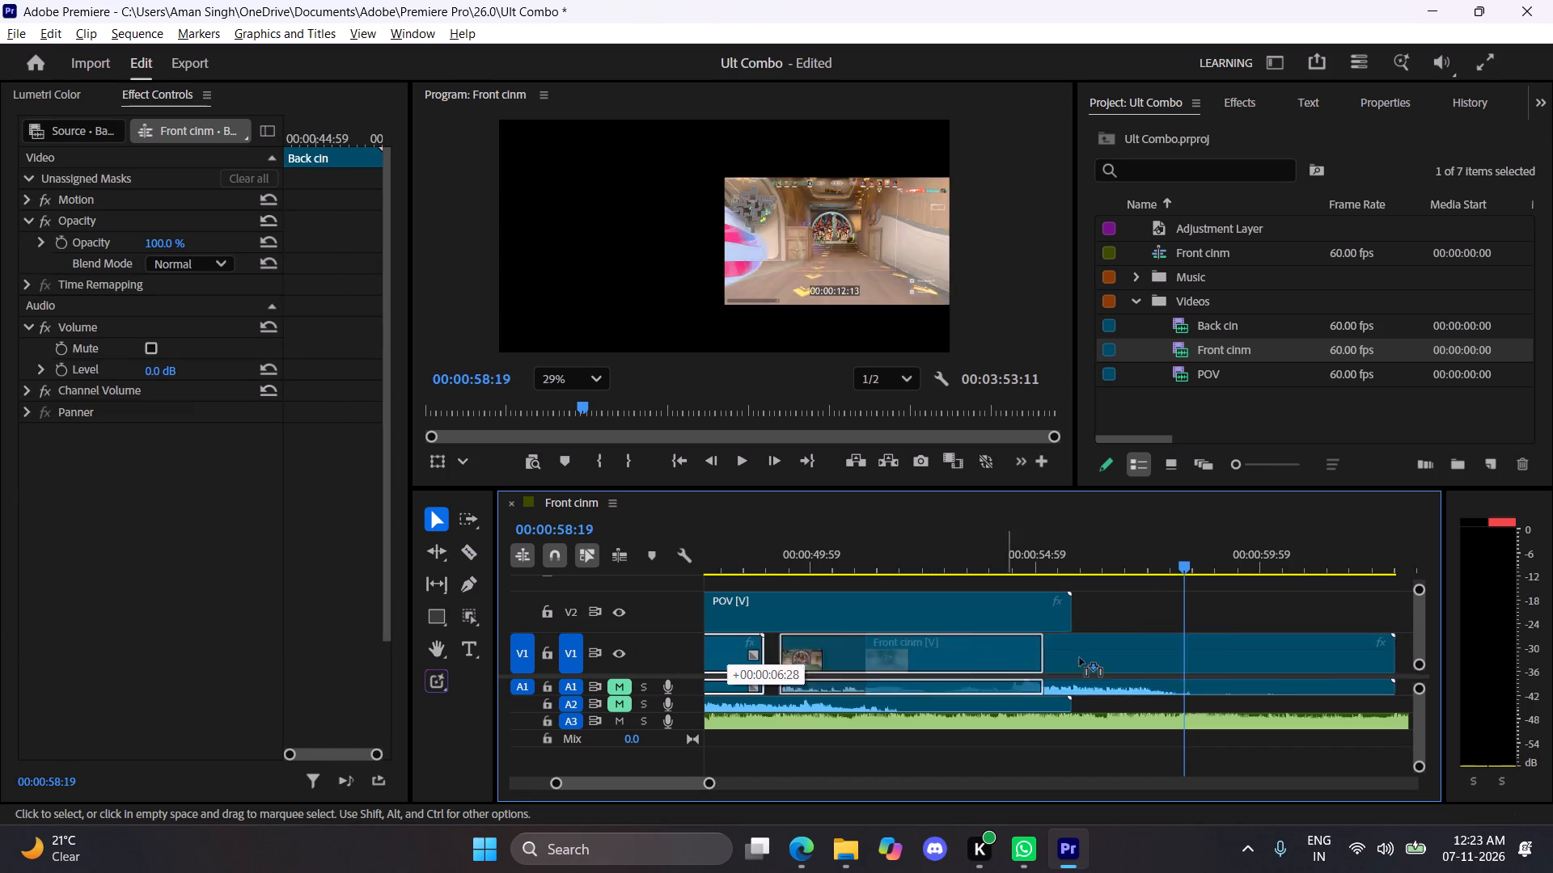
left_click_drag(1080, 658, 1386, 654)
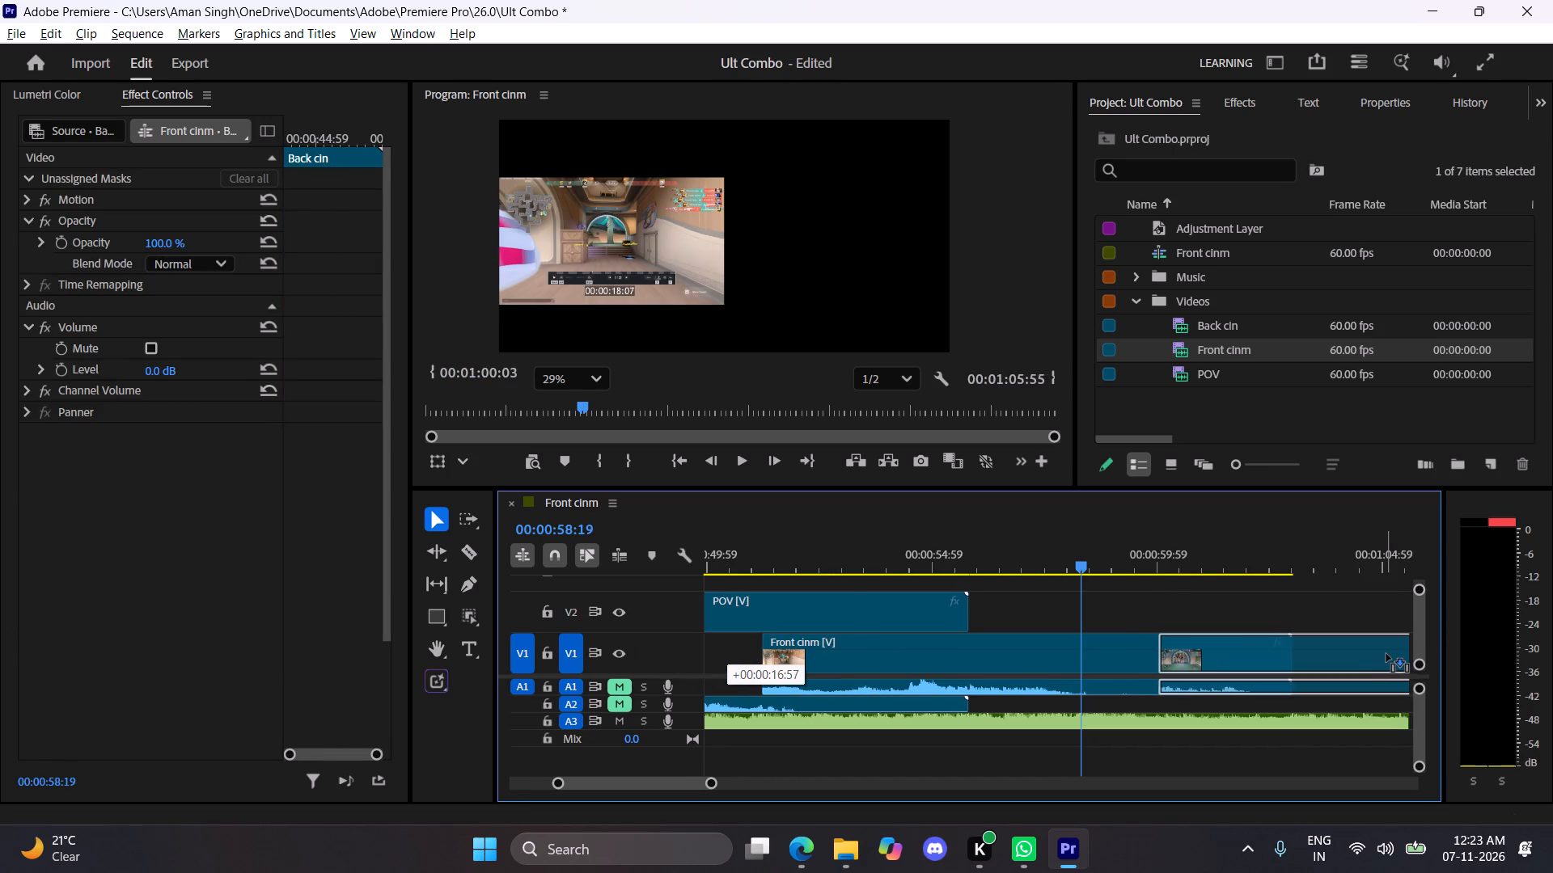
left_click_drag(1386, 654, 1321, 641)
scroll(1386, 653, "left", 2)
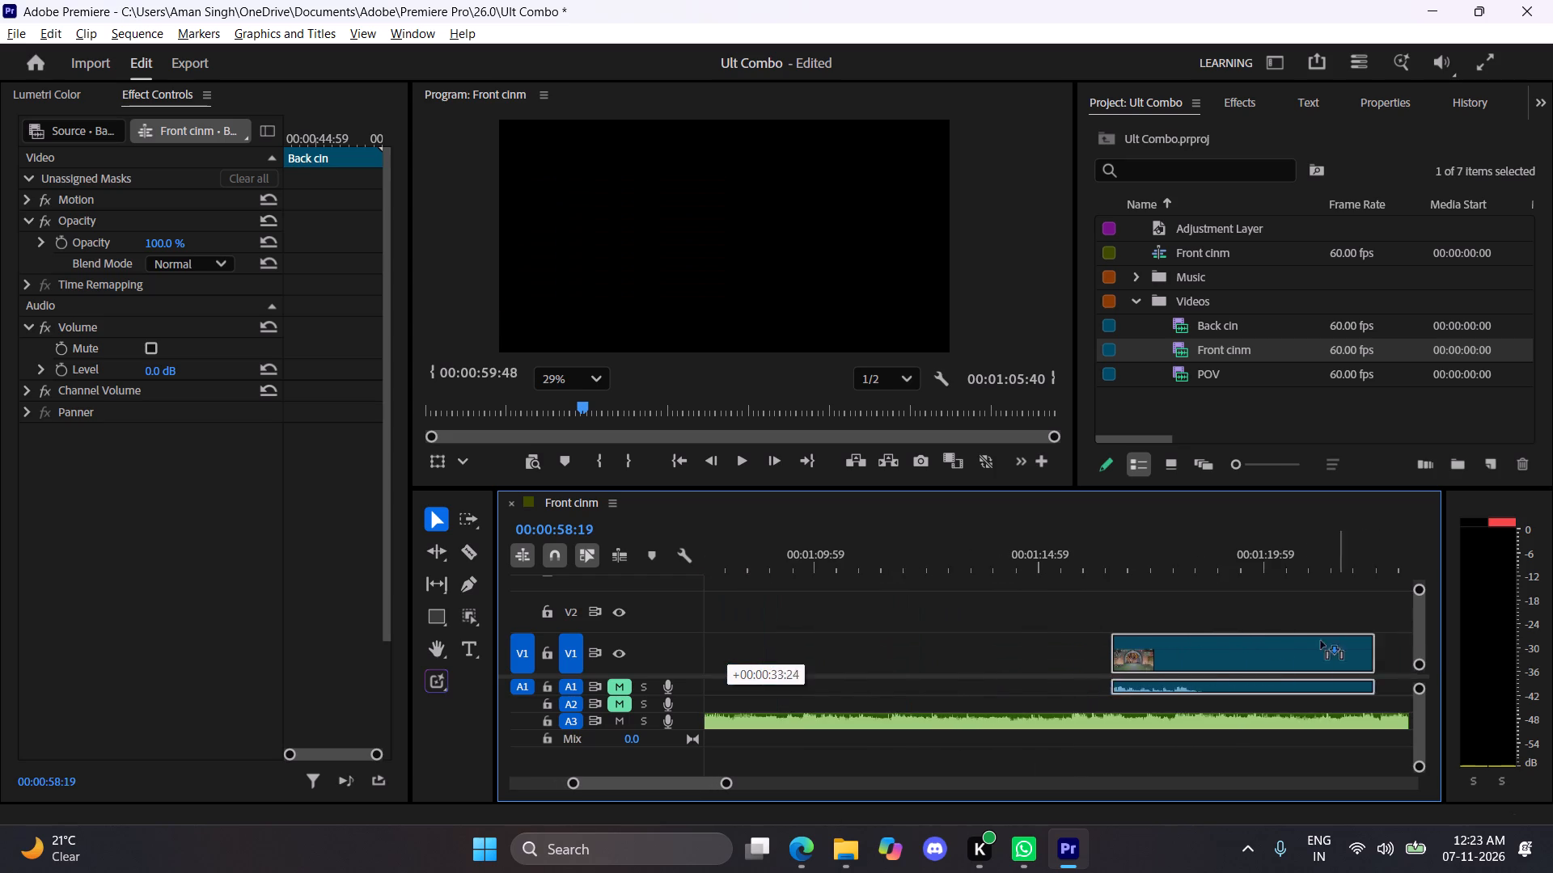
left_click_drag(1321, 641, 1256, 636)
Close the V1 gap between the short Back cin piece ending at 00:00:34:18 and the Front cinm clip.
left_click_drag(738, 576, 840, 578)
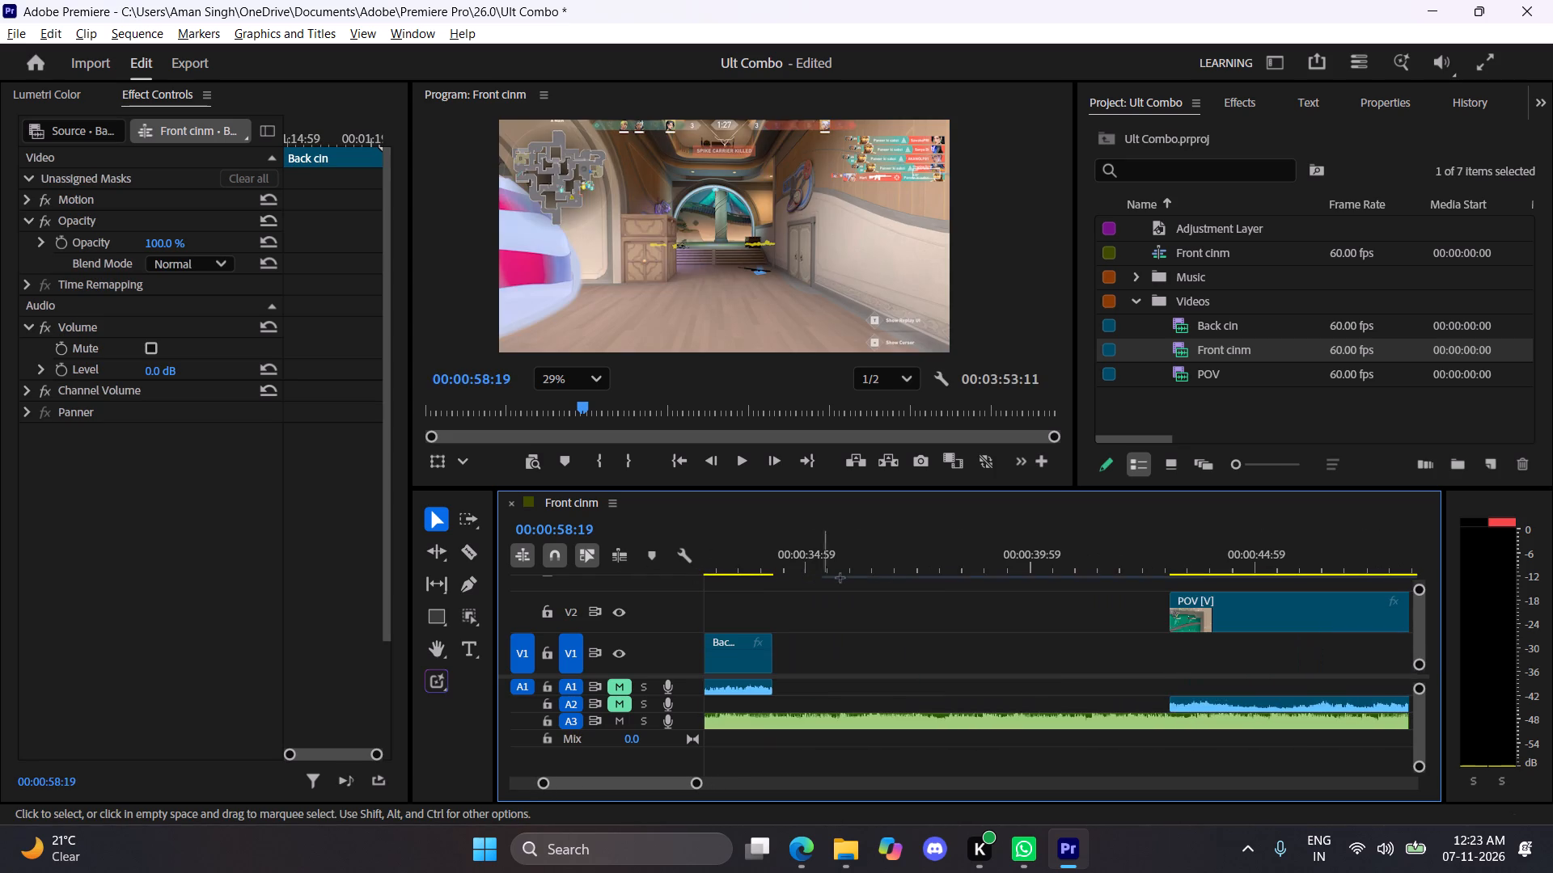
left_click_drag(840, 578, 953, 580)
left_click(904, 670)
key("BackSpace")
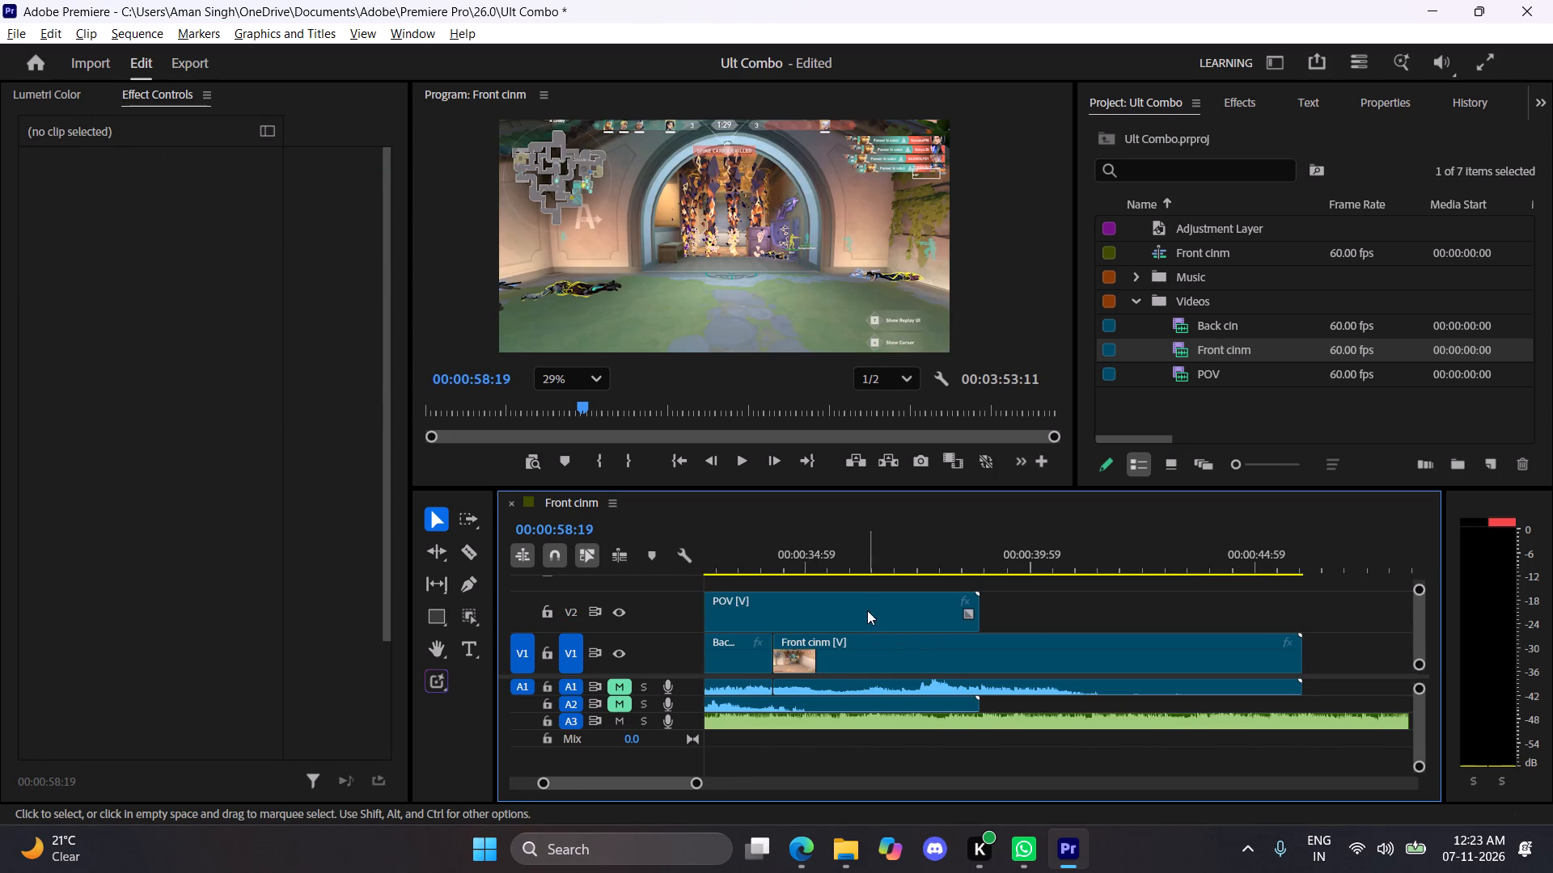
Move the POV clip on V2 later, from 00:00:26:09 to about 00:00:42.
left_click_drag(852, 569, 840, 559)
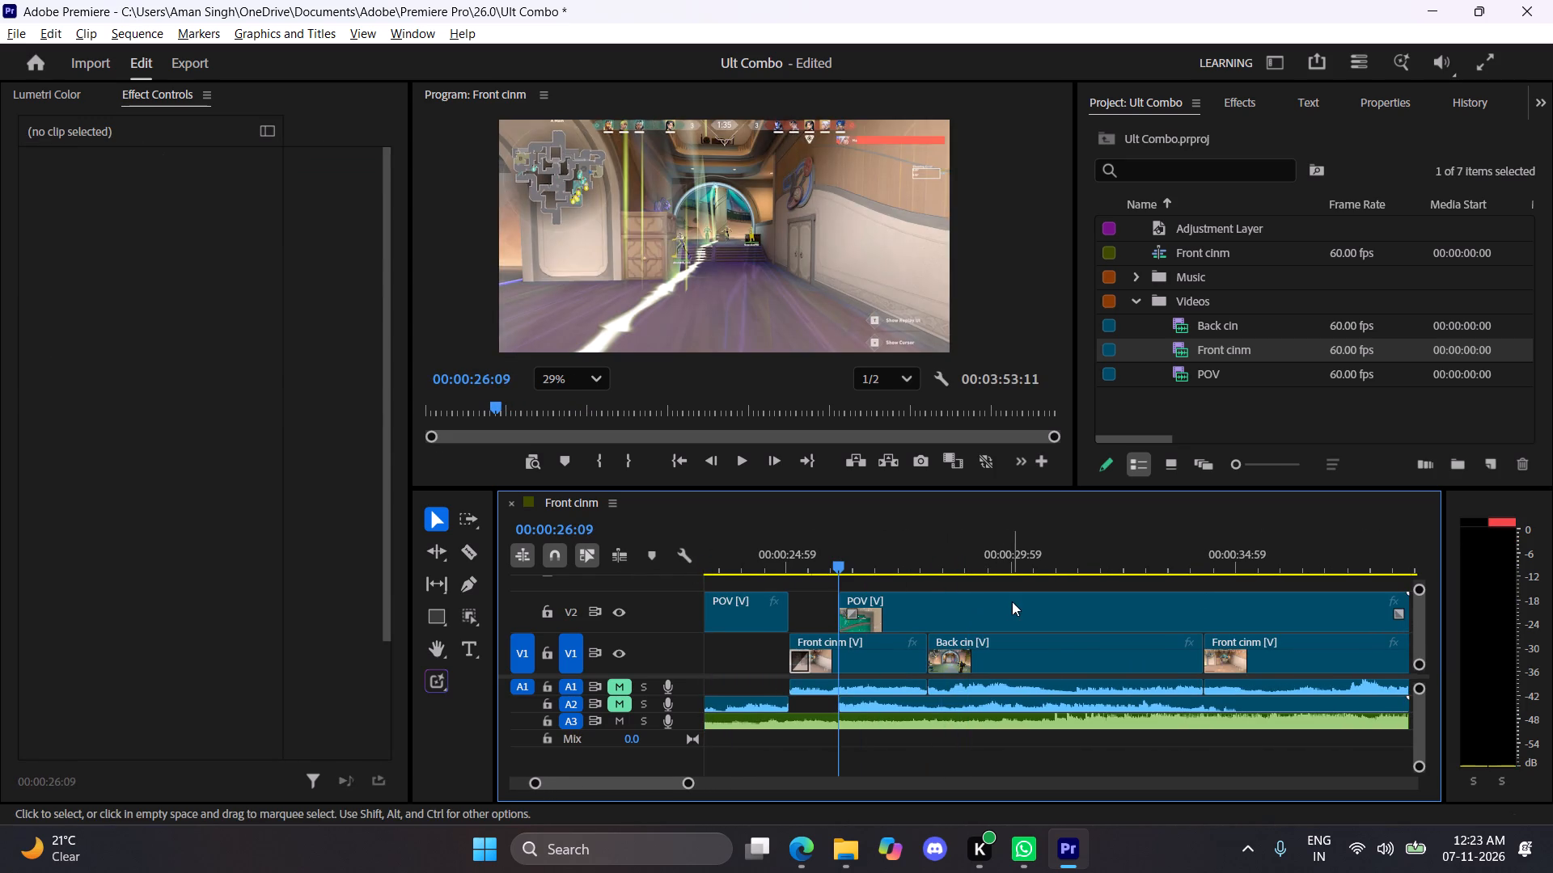
left_click_drag(1013, 601, 1384, 606)
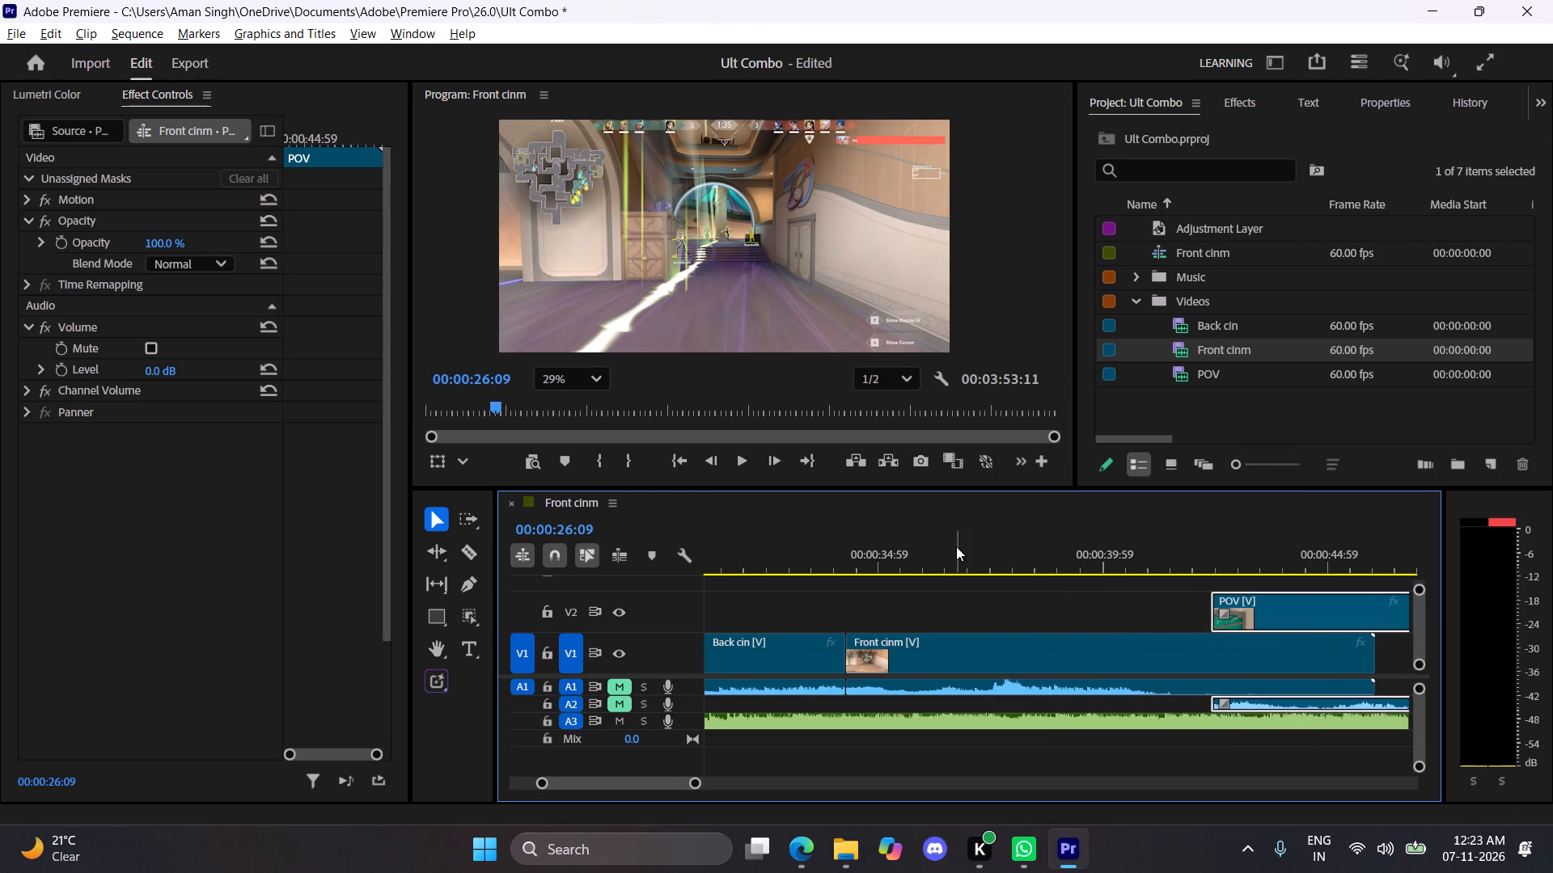
Play the joined section, cut the Front cinm clip's opening off at 00:00:34:57, and close the gap after the Back cin piece.
left_click_drag(954, 551, 889, 559)
key("space")
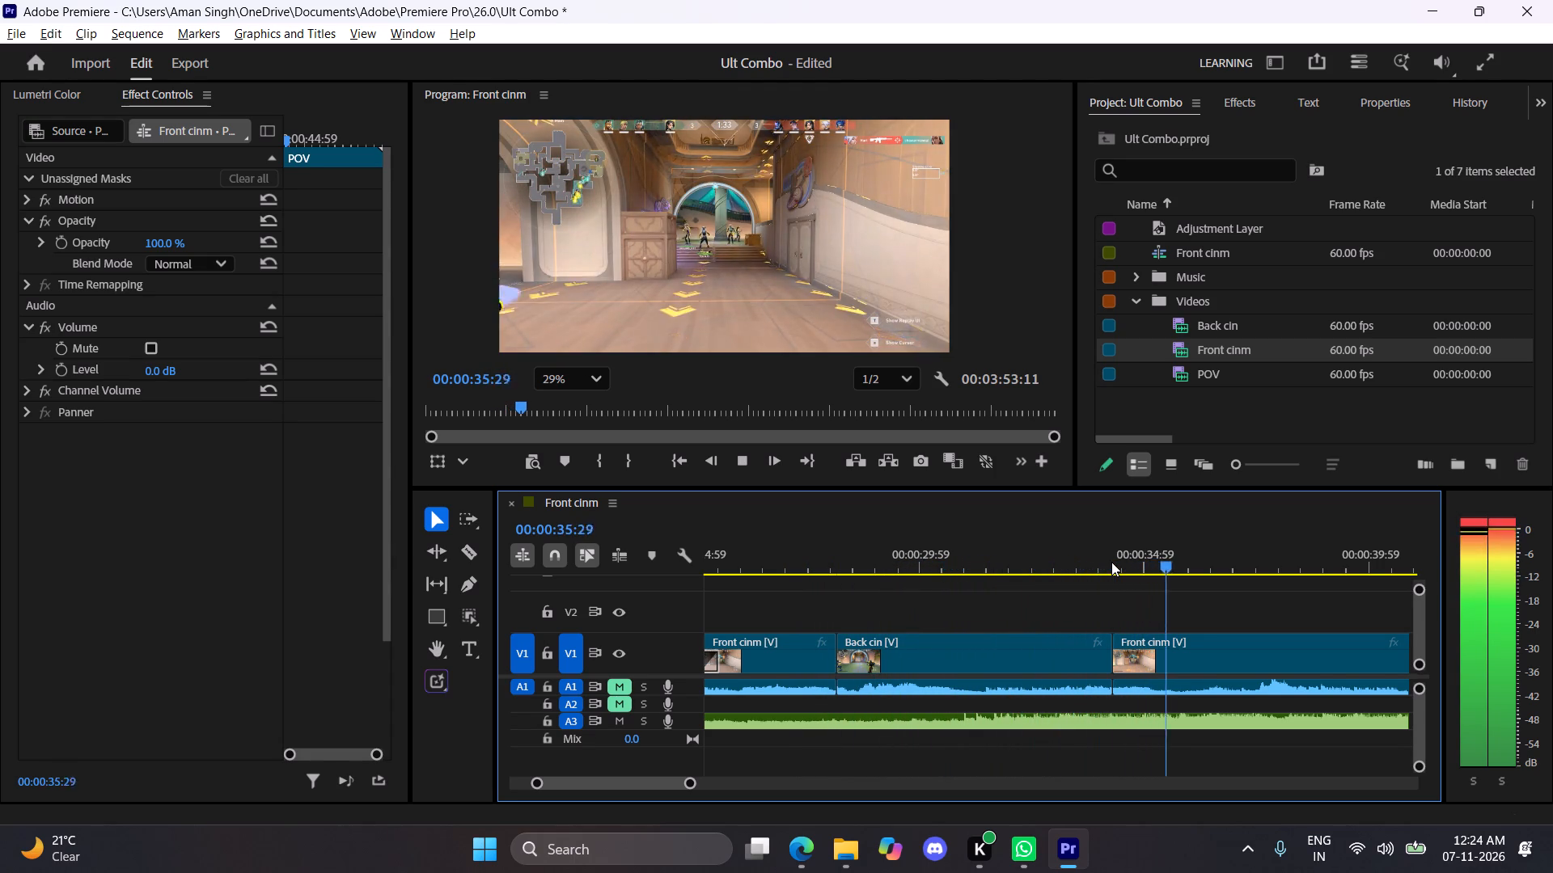
key("space")
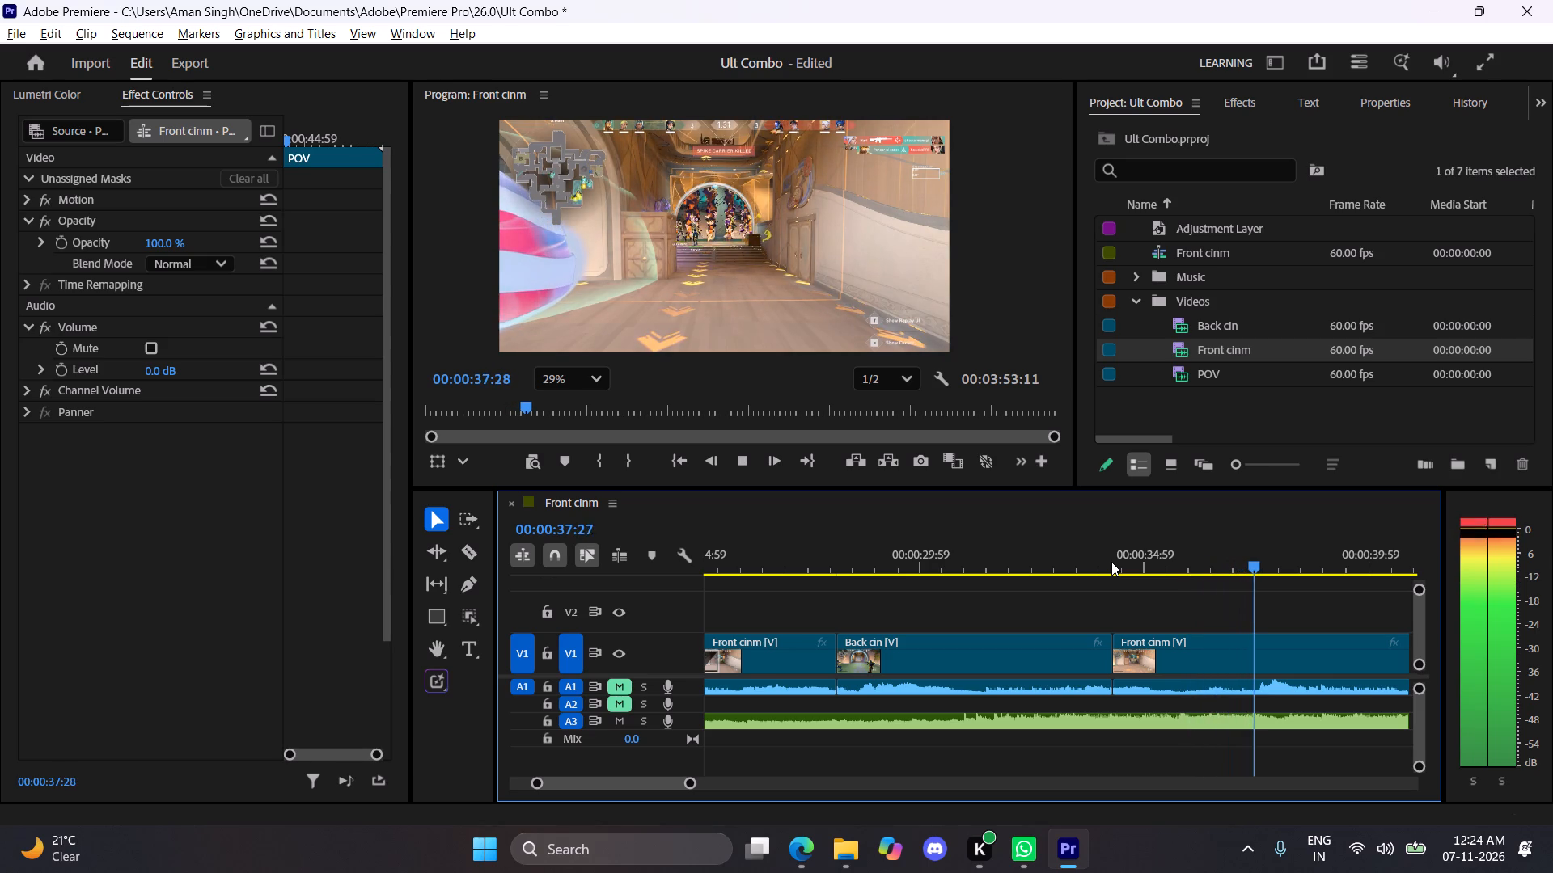
left_click_drag(1204, 562, 1128, 562)
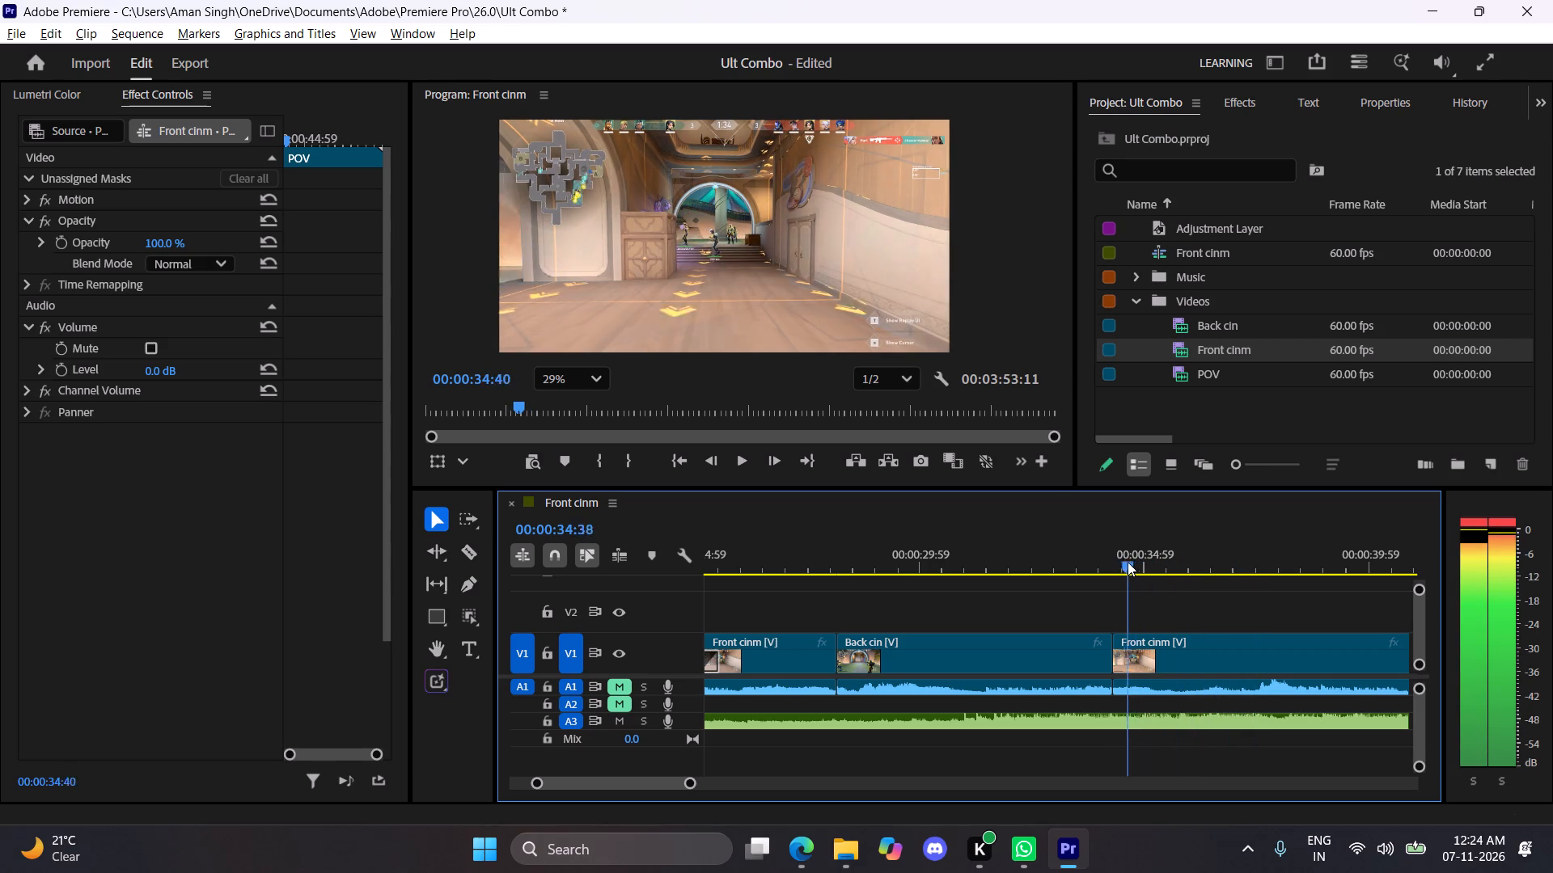
left_click_drag(1128, 562, 1162, 565)
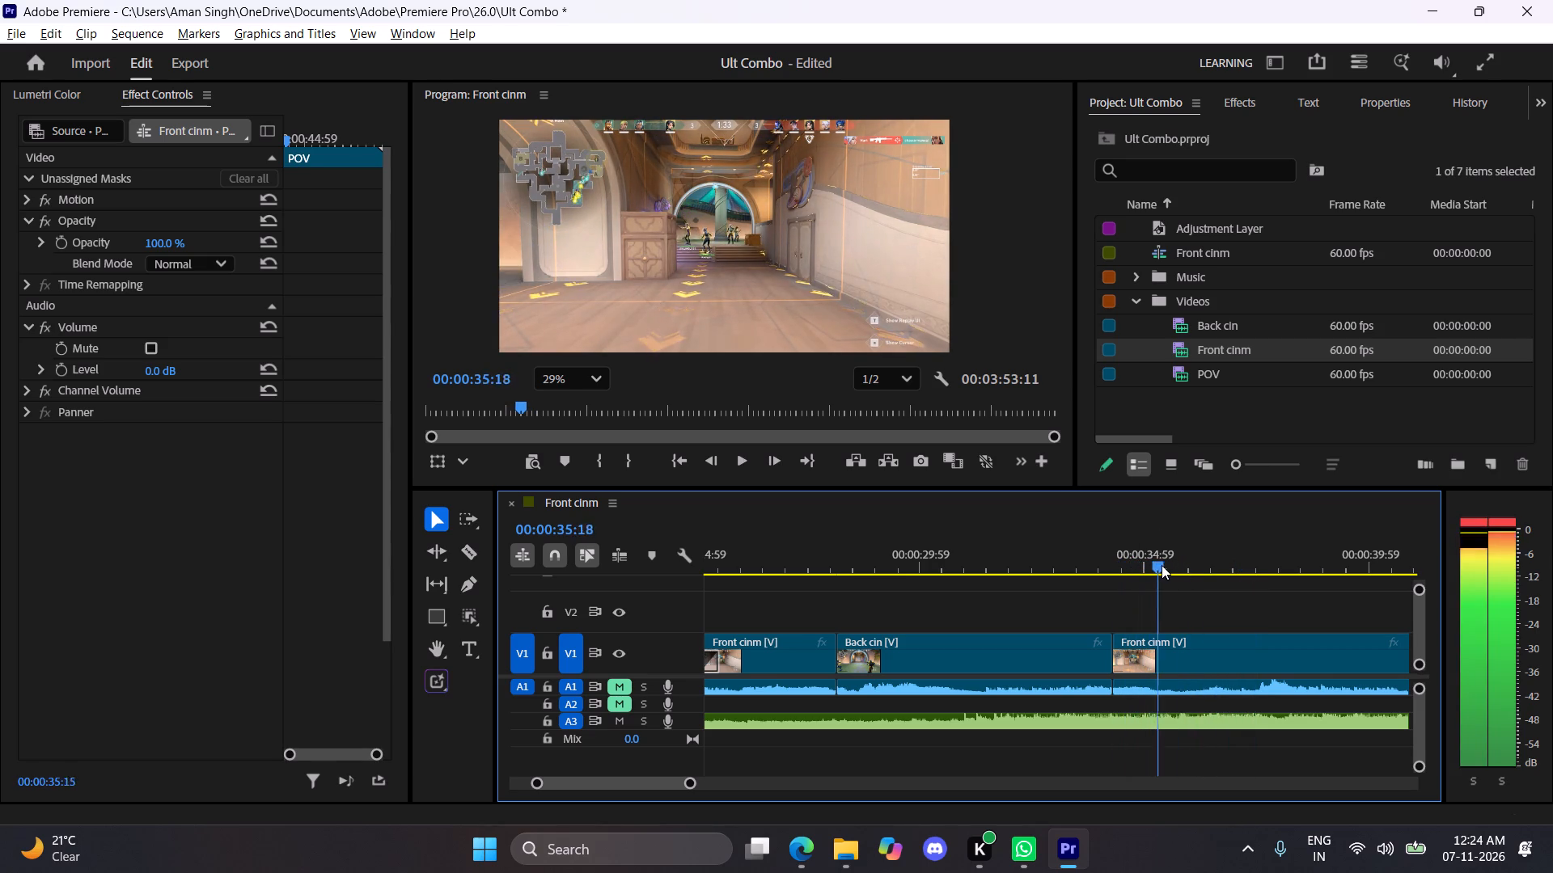
left_click_drag(1162, 565, 1164, 567)
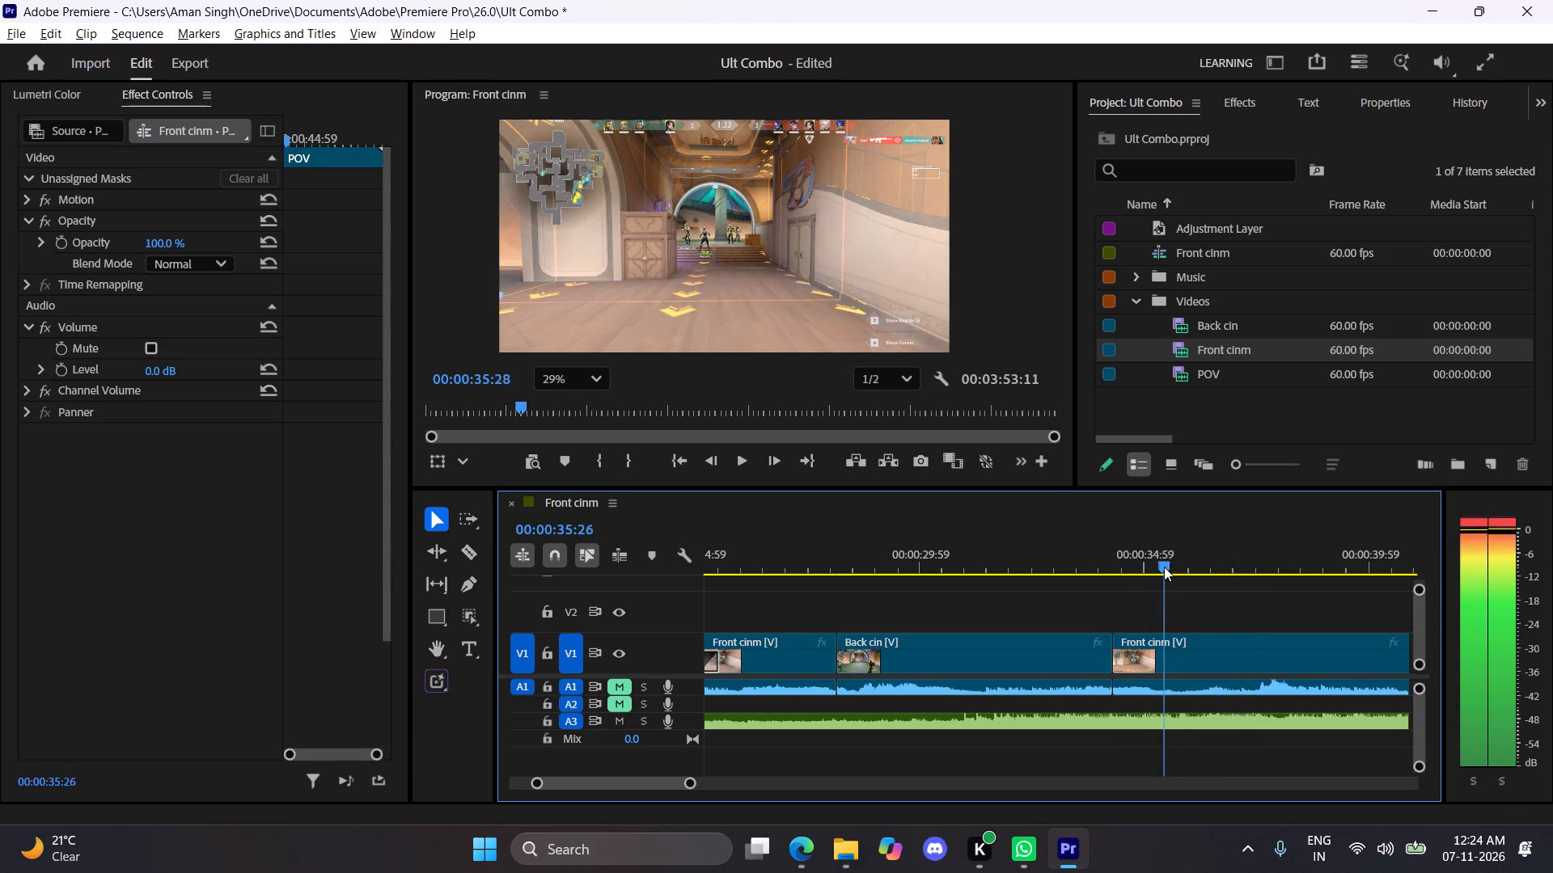
left_click_drag(1164, 567, 1145, 564)
key("c")
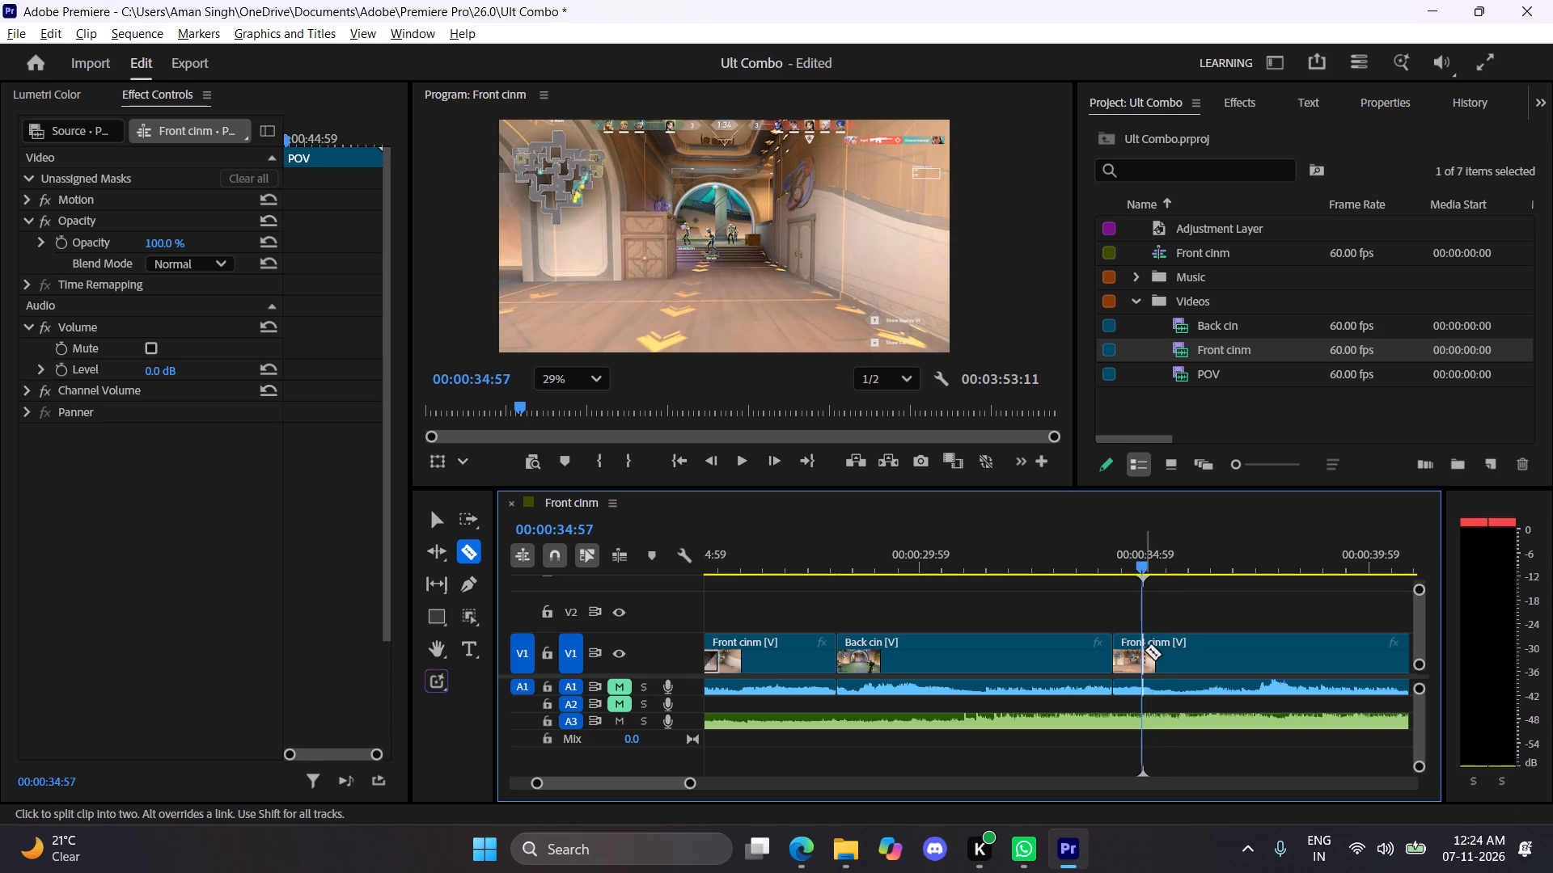
left_click(1145, 650)
key("v")
left_click(1123, 650)
key("BackSpace")
left_click(1123, 650)
key("BackSpace")
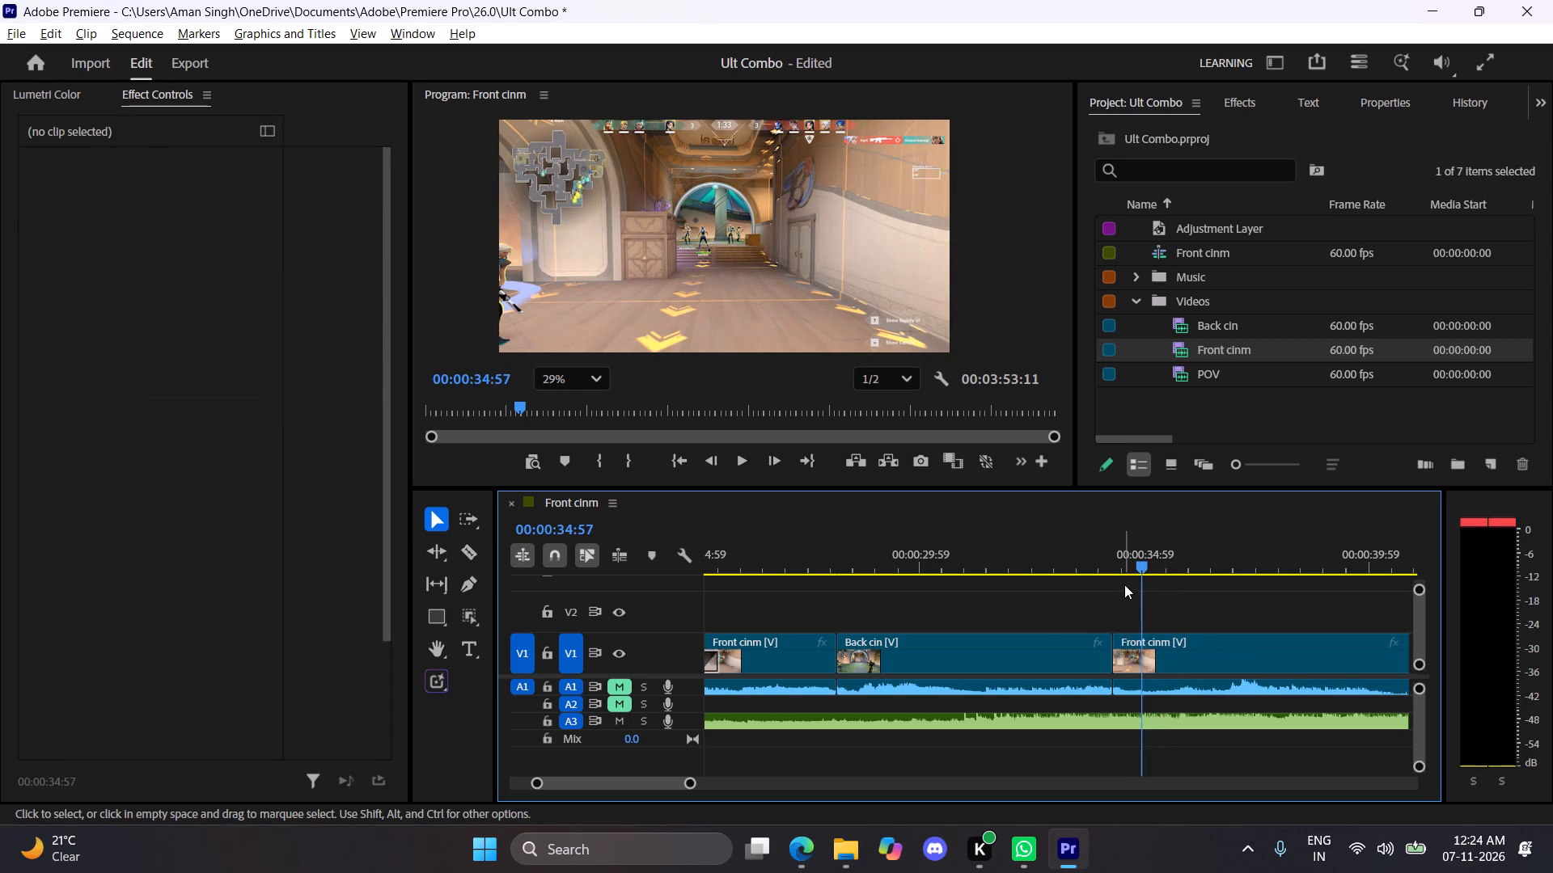
Play the Back cin to Front cinm transition and split the Front cinm clip at 00:00:38:04.
left_click_drag(1114, 569, 1062, 565)
key("space")
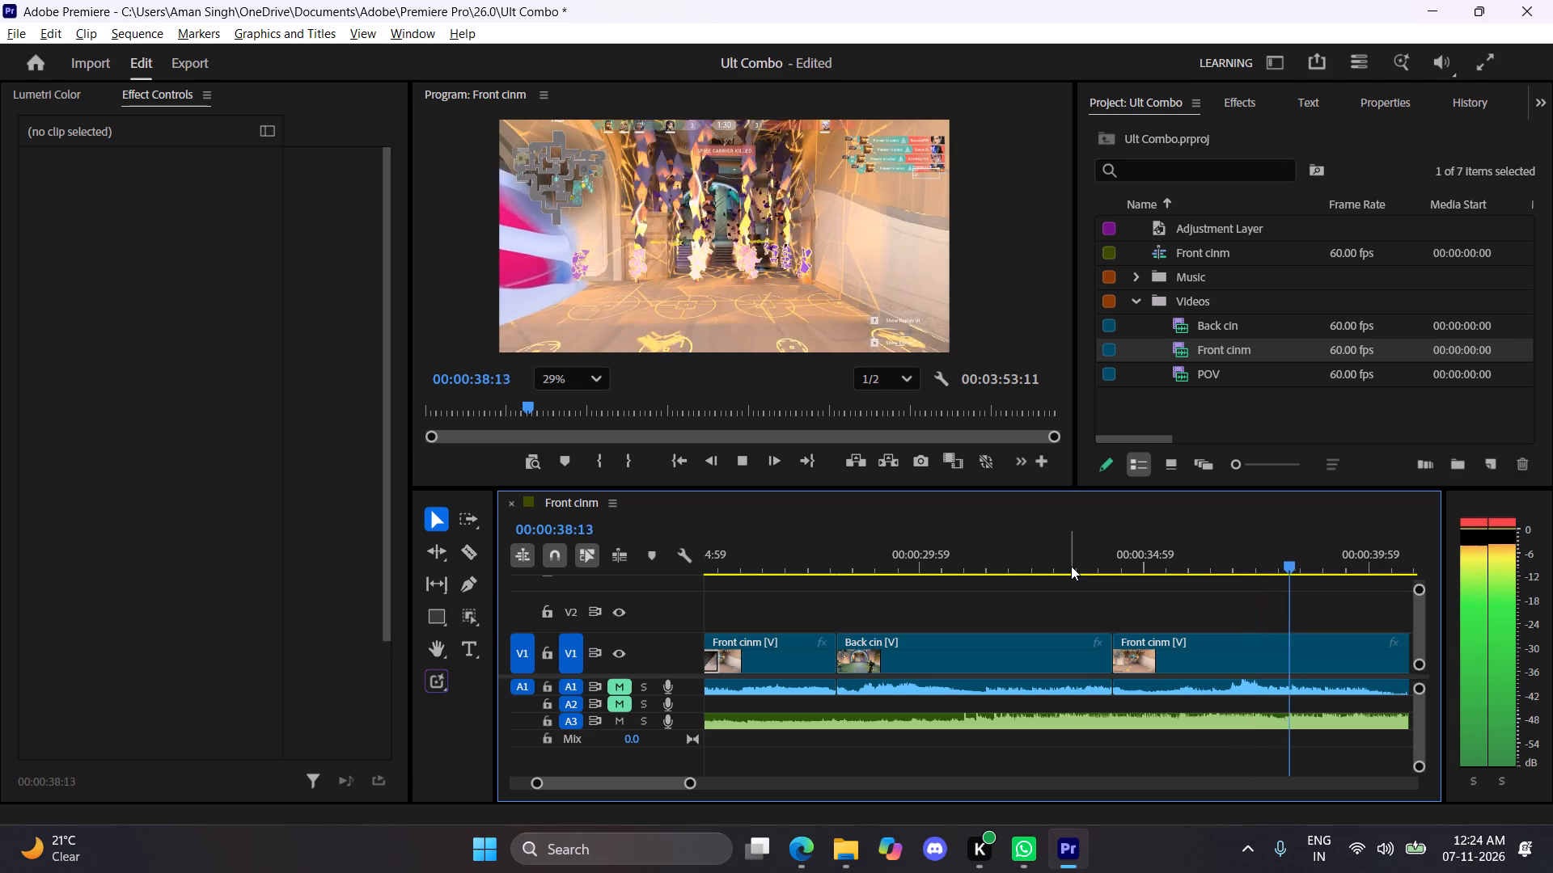
key("space")
left_click_drag(1243, 563, 1198, 561)
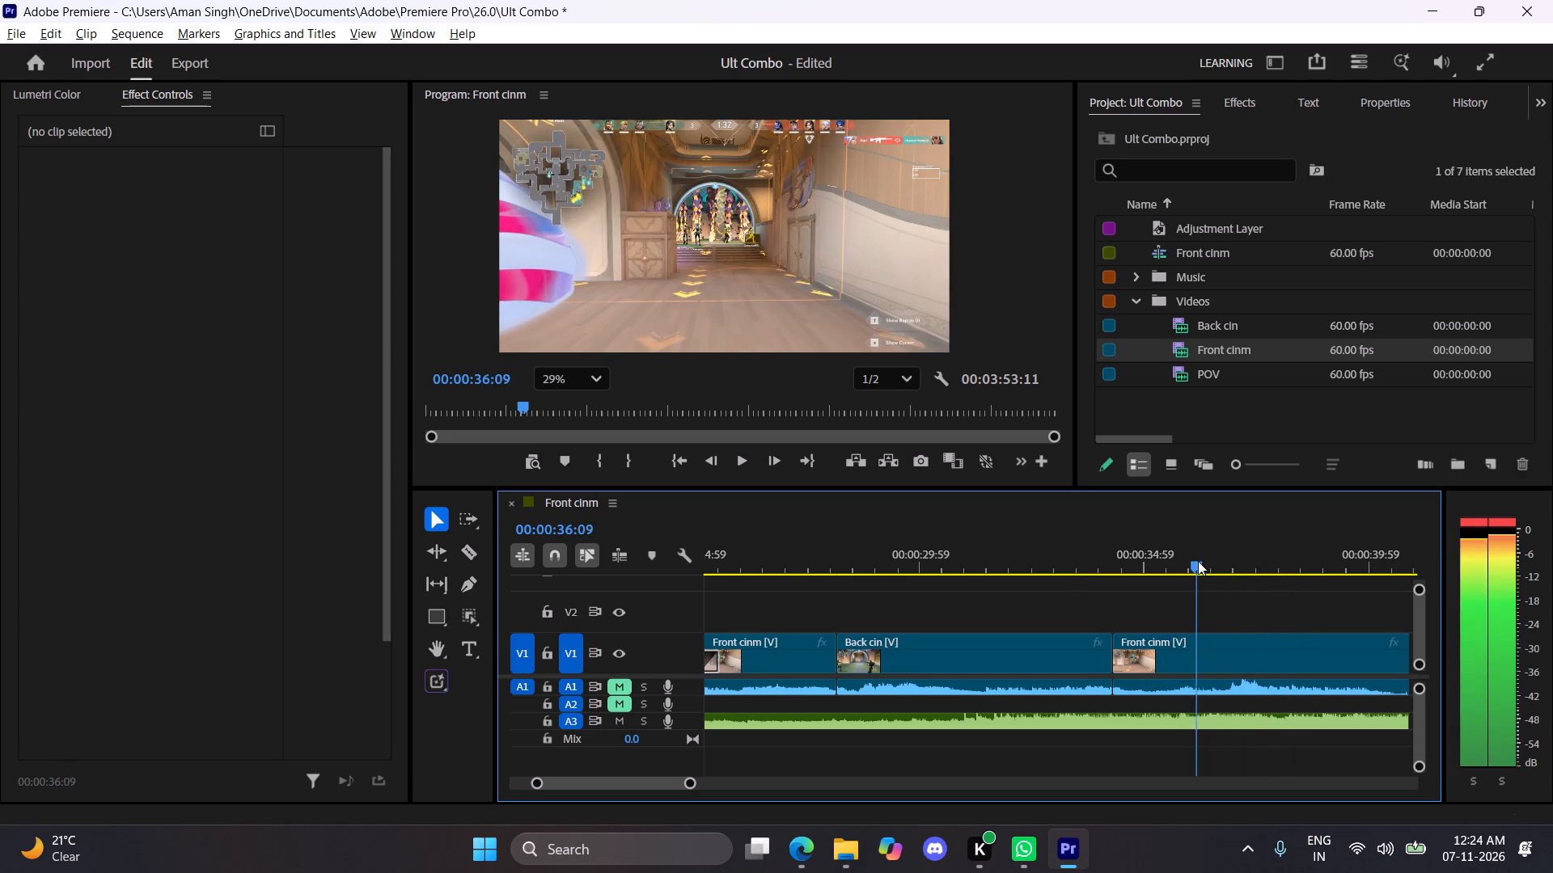
left_click_drag(1198, 561, 1205, 561)
key("space")
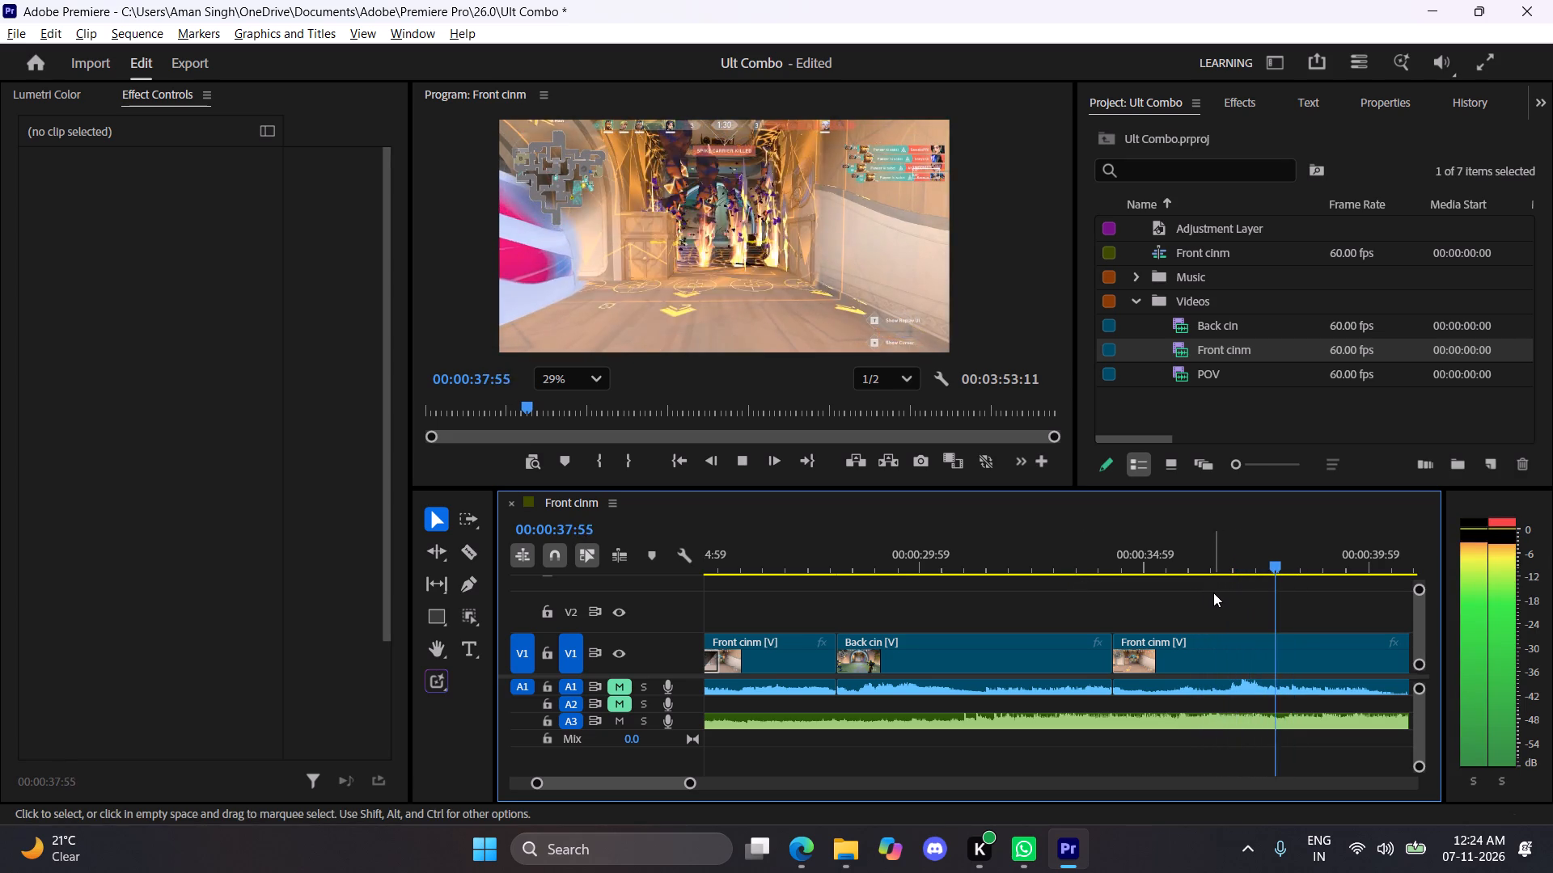
key("space")
key("c")
left_click(1282, 646)
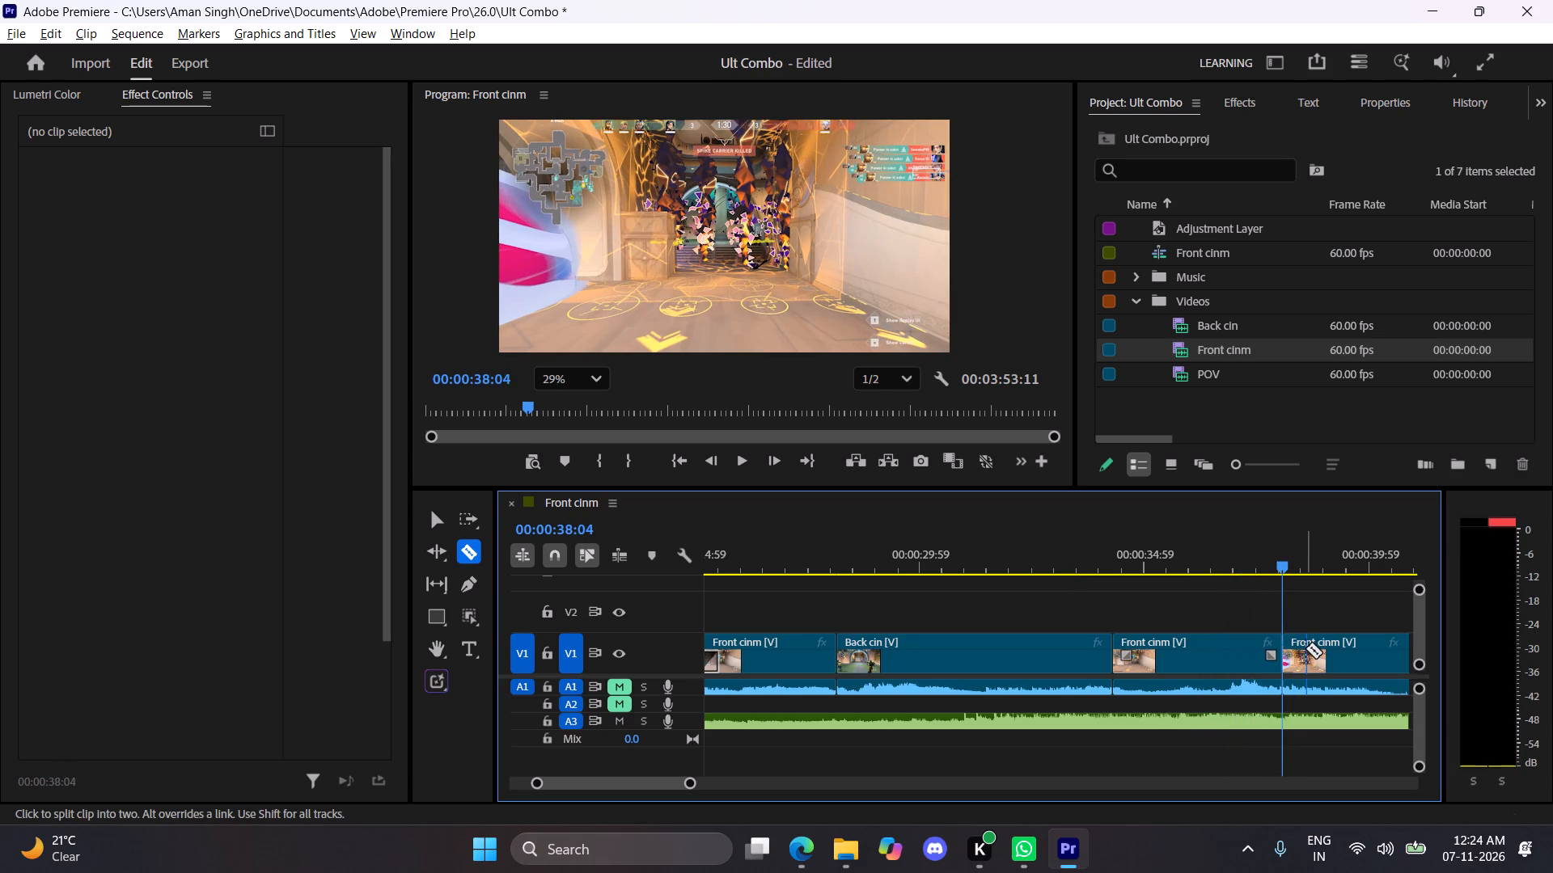
key("v")
Scrub ahead through the POV footage and move the POV clip on V2 earlier so it starts at the 00:00:38:04 cut.
scroll(1286, 610, "left", 1)
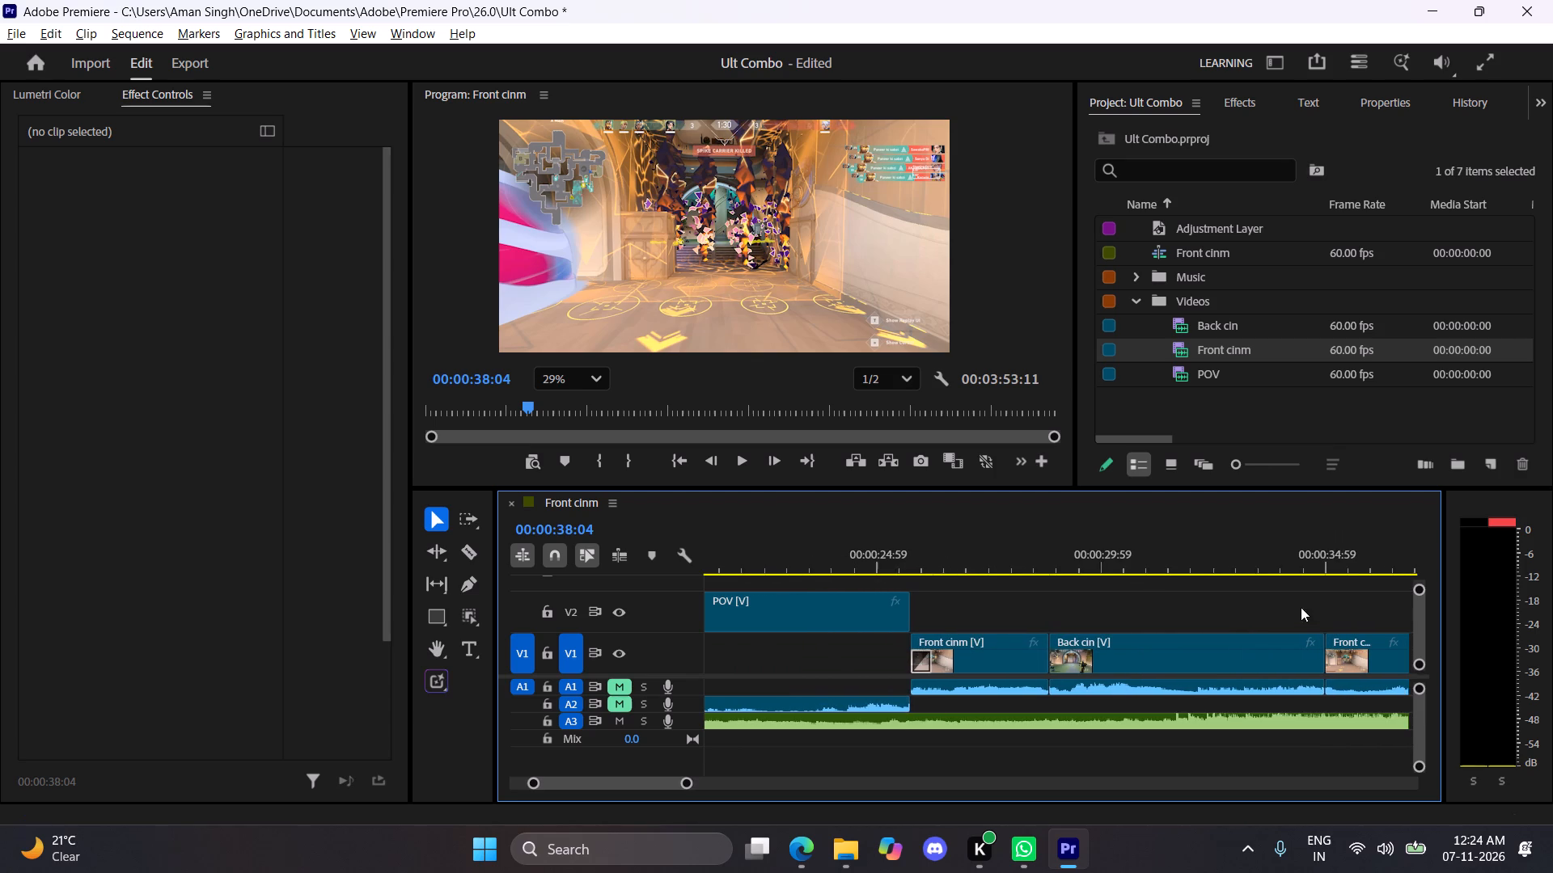
left_click_drag(1328, 563, 1278, 565)
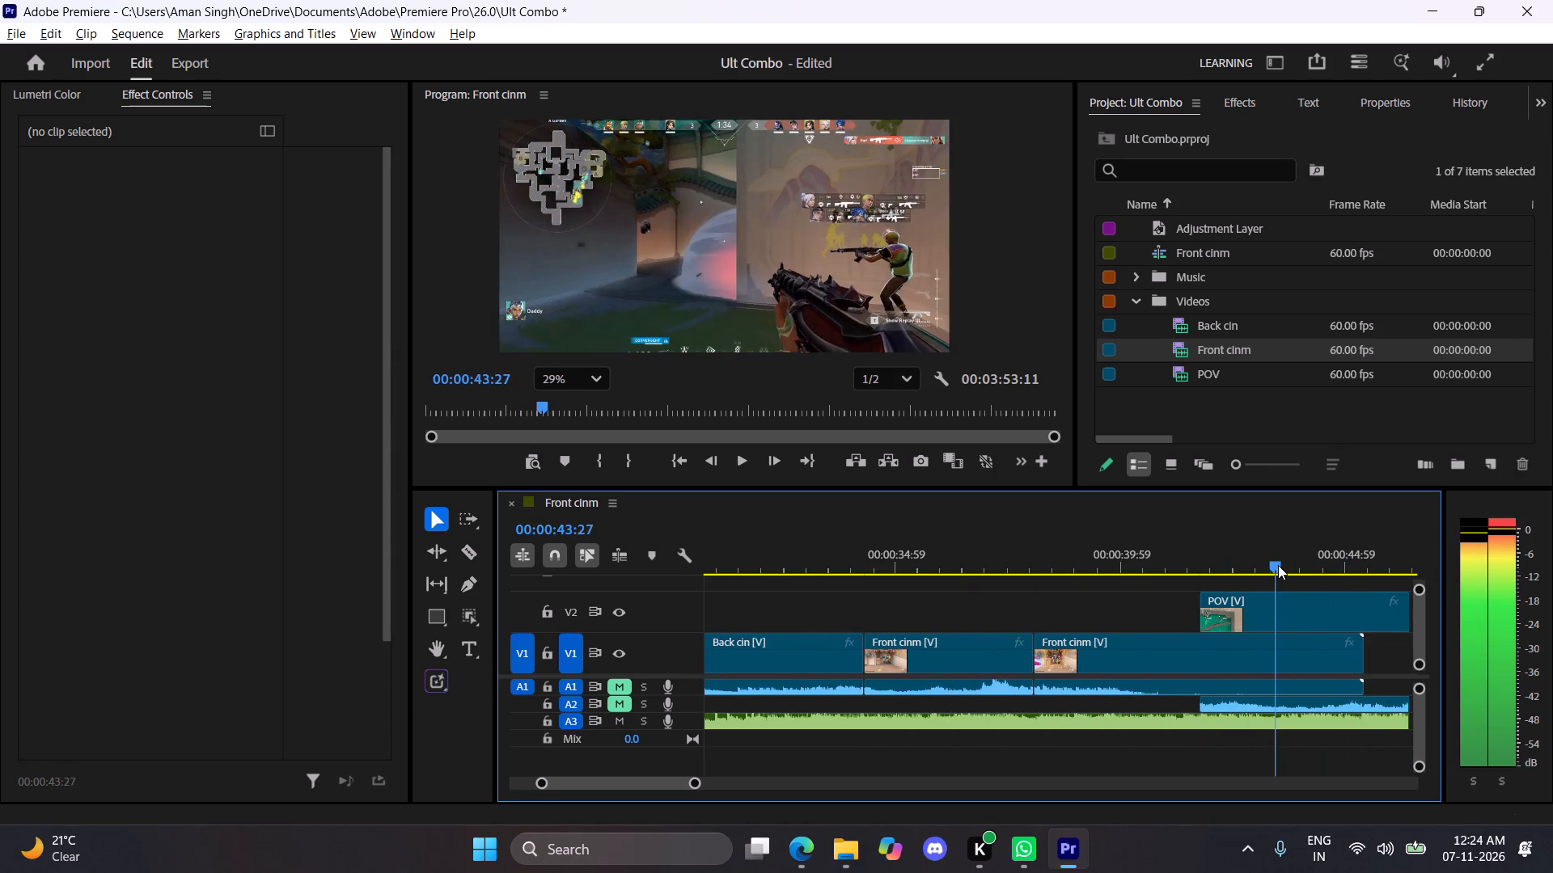
left_click_drag(1278, 565, 1322, 568)
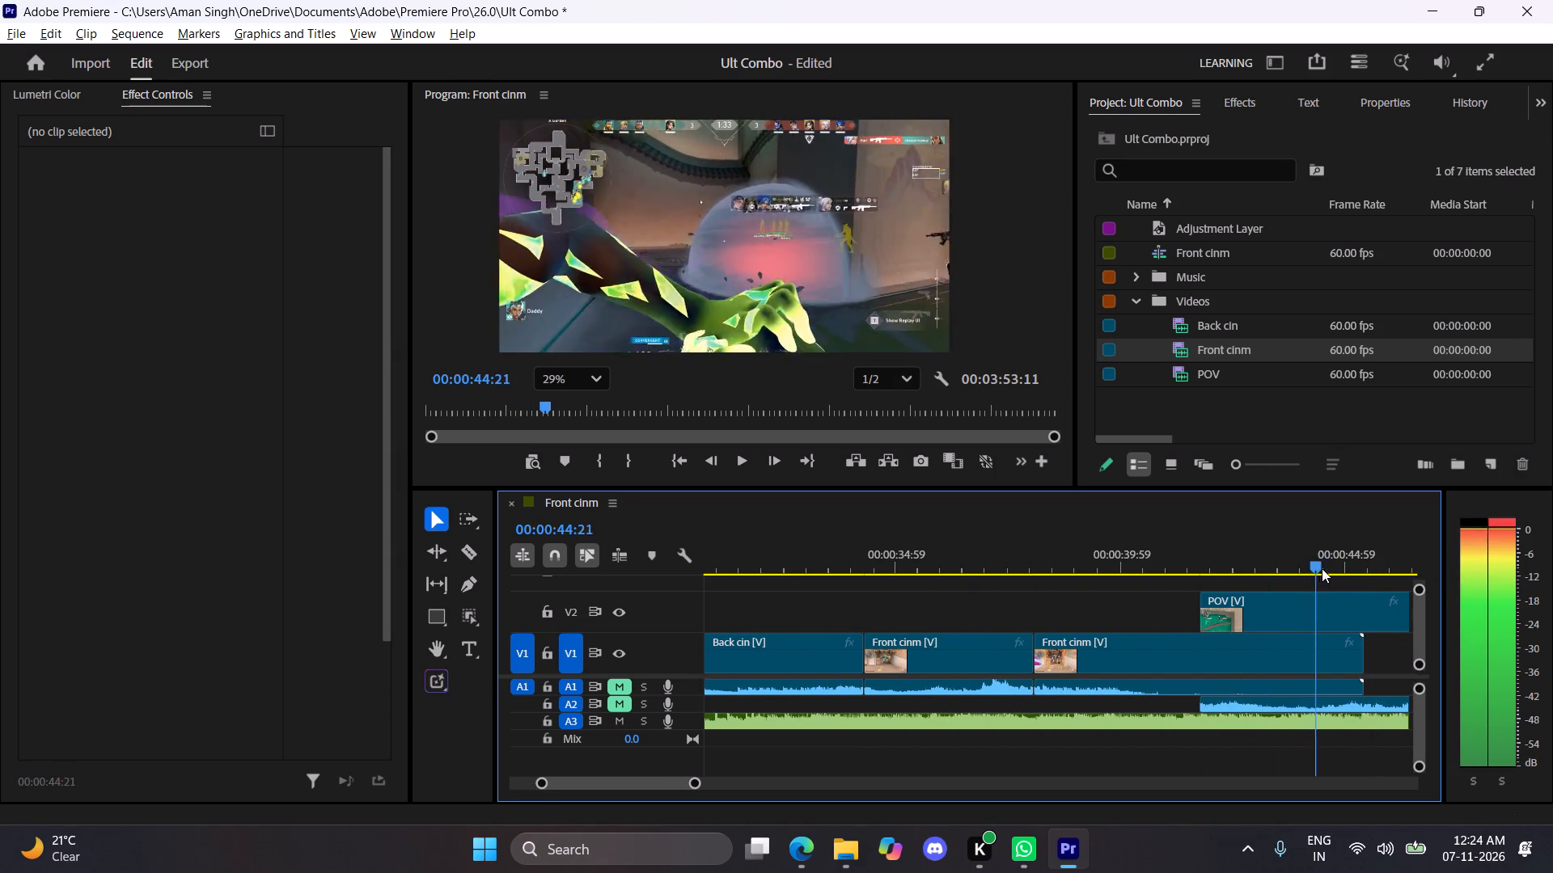
left_click_drag(1322, 568, 1341, 568)
left_click_drag(1327, 609, 1165, 605)
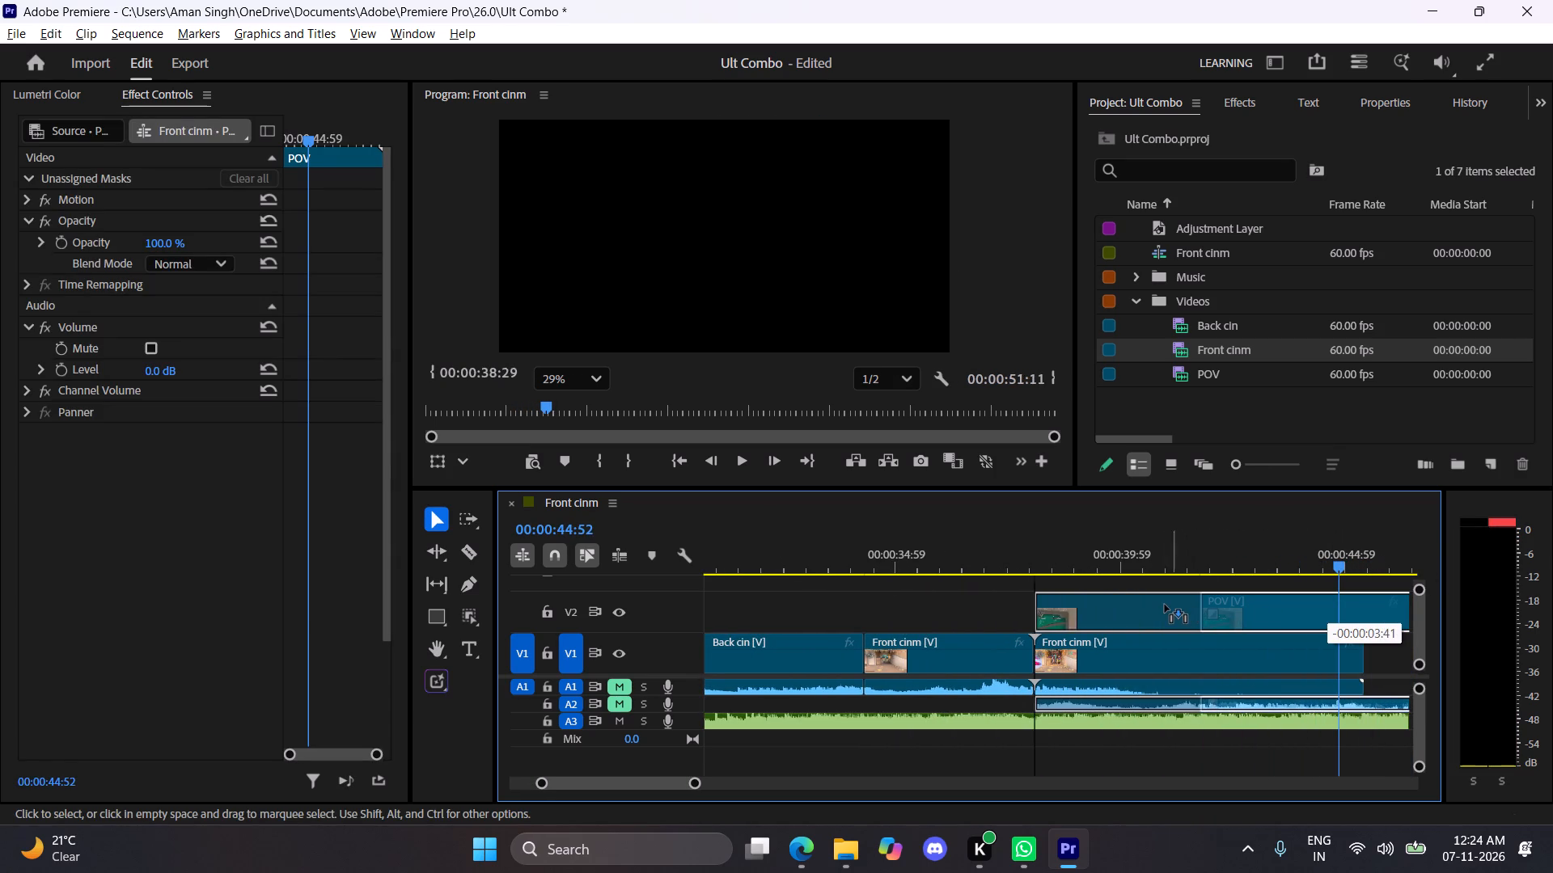
left_click_drag(1165, 605, 1161, 604)
Move the leftover Front cinm and Back cin clips on V1 later, to about 00:00:55 and 00:01:06:36, clear of the POV clip.
left_click_drag(1168, 647, 1420, 658)
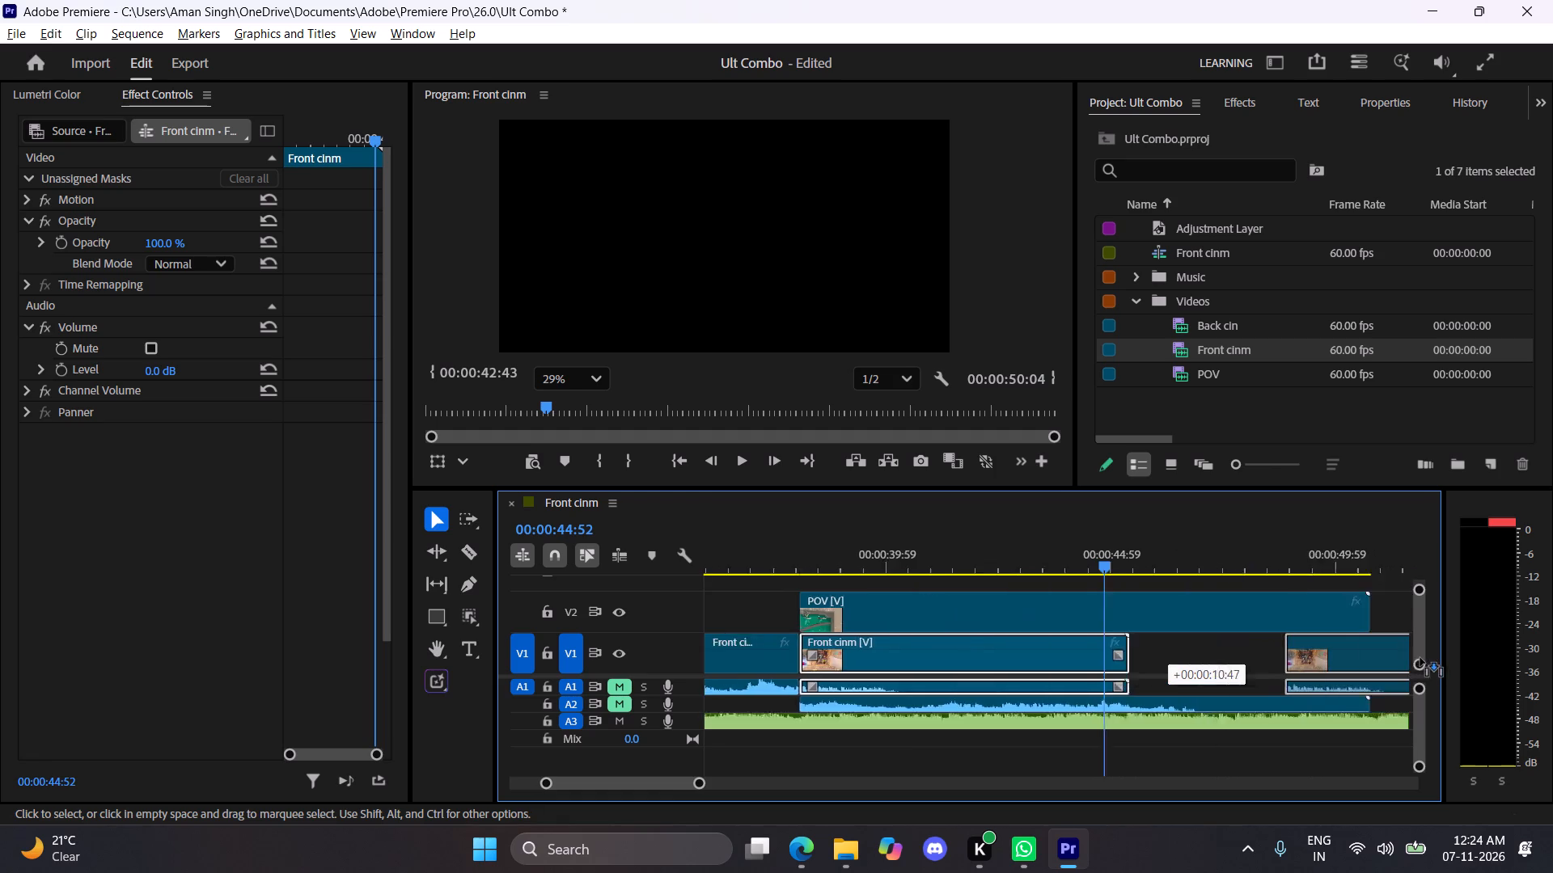
left_click_drag(1420, 658, 1093, 663)
left_click_drag(1353, 652, 1223, 657)
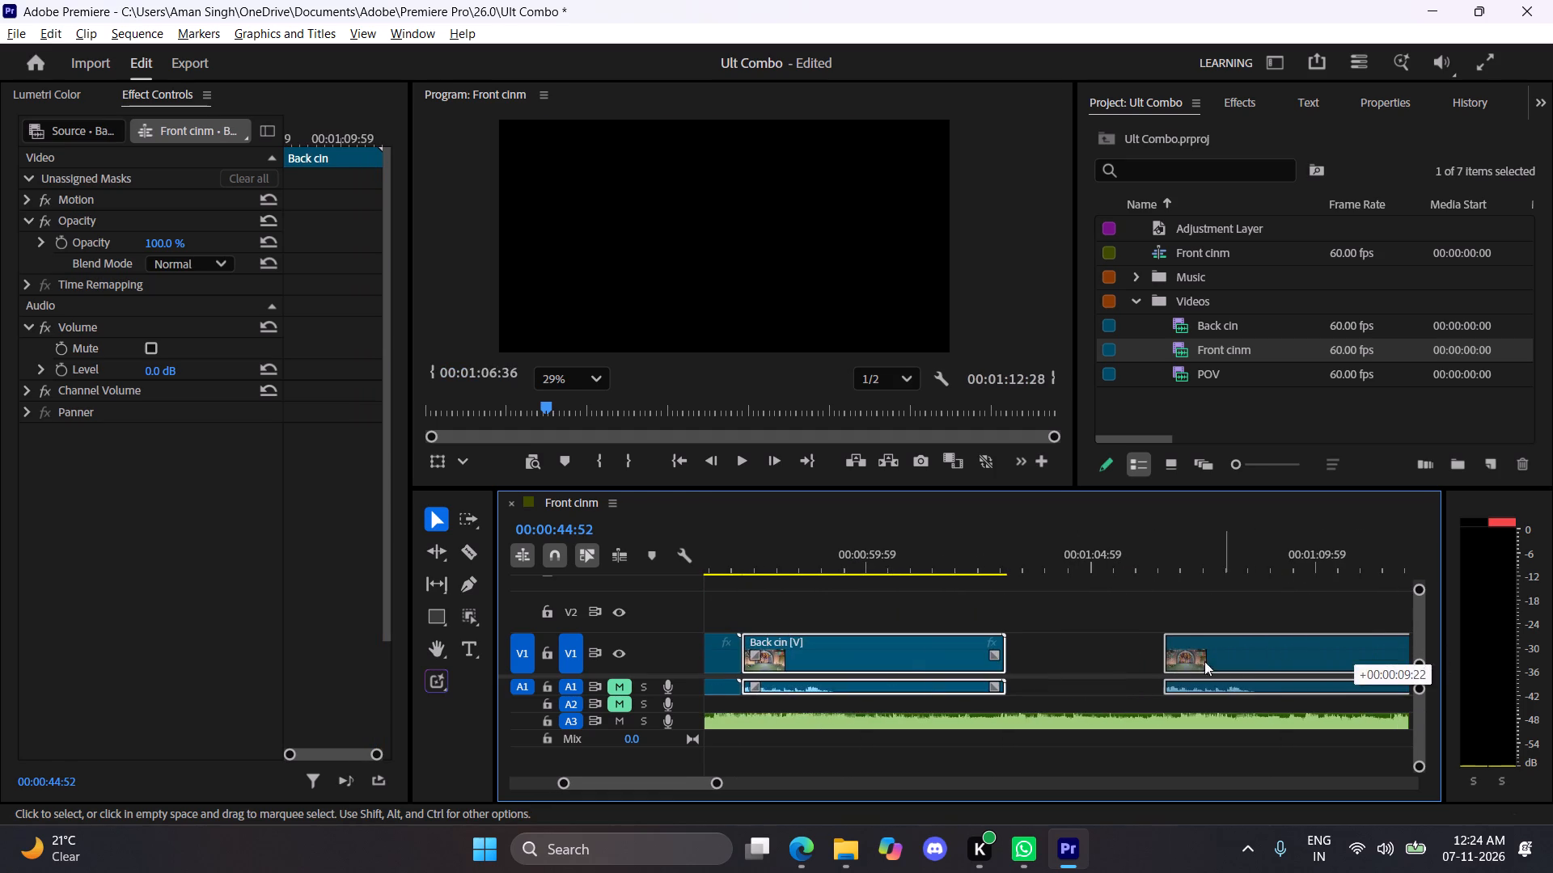
left_click_drag(716, 653, 952, 653)
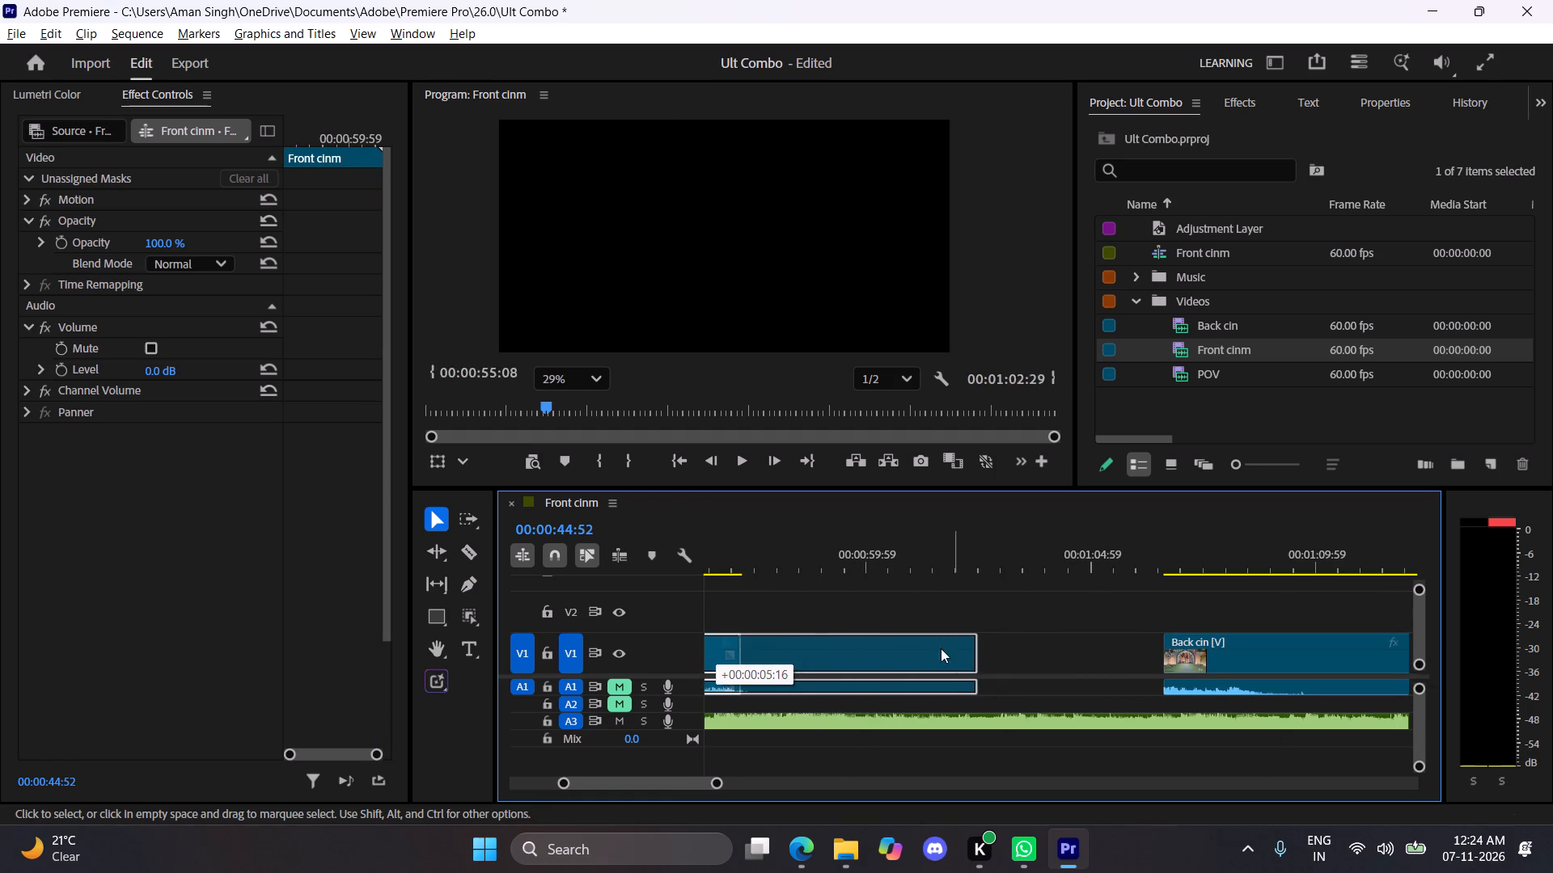
Play the Front cinm to POV transition, cut the POV clip's opening off at about 00:00:42, and close the gap at 00:00:38:04.
left_click_drag(844, 555, 824, 533)
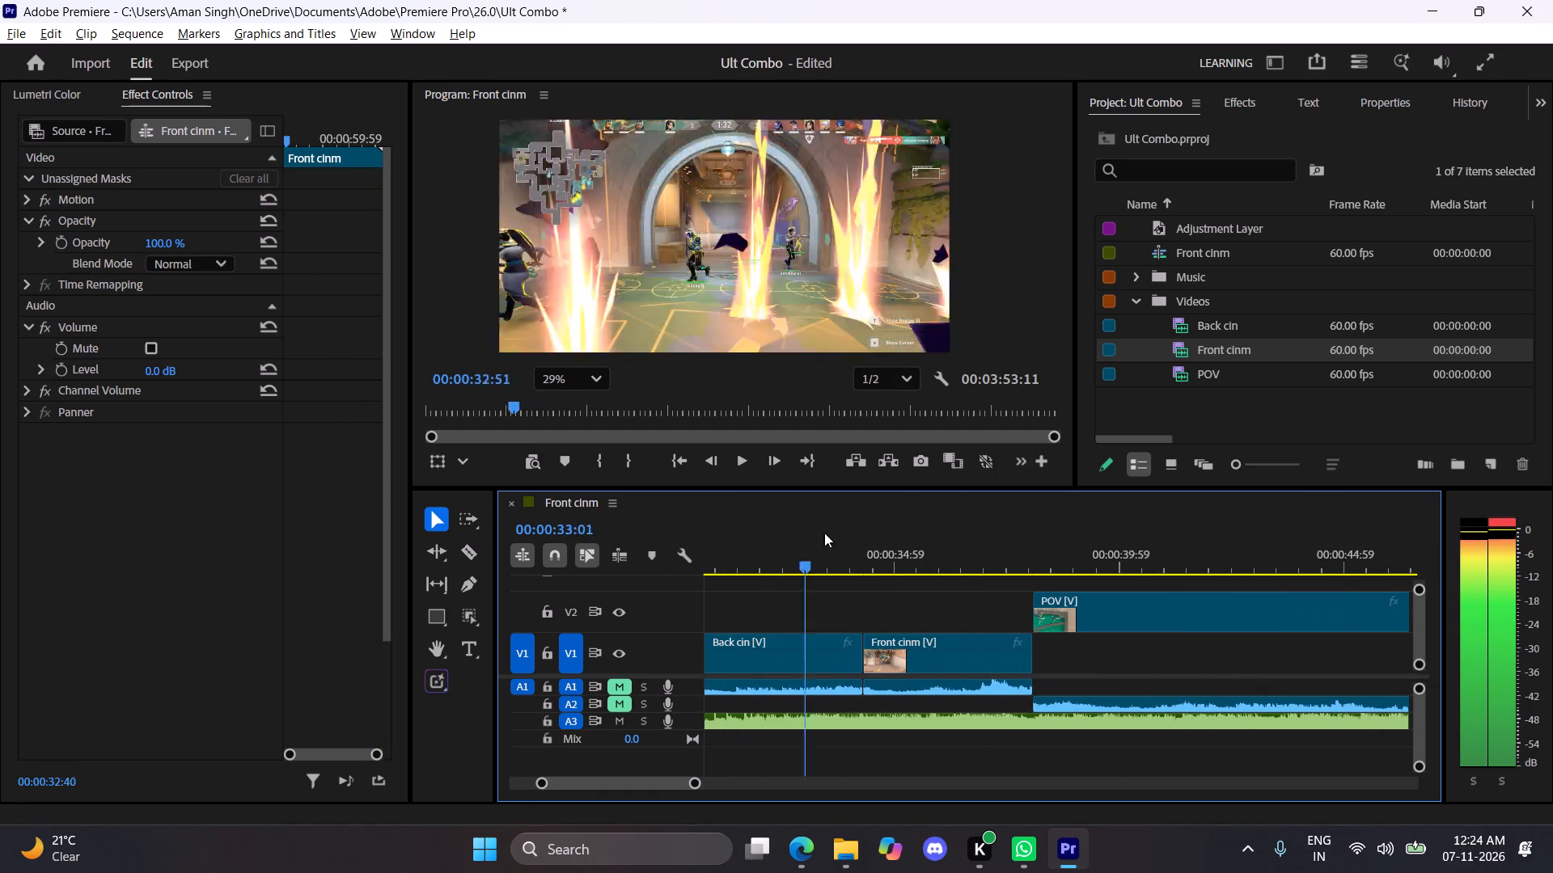
left_click_drag(824, 533, 1072, 532)
key("space")
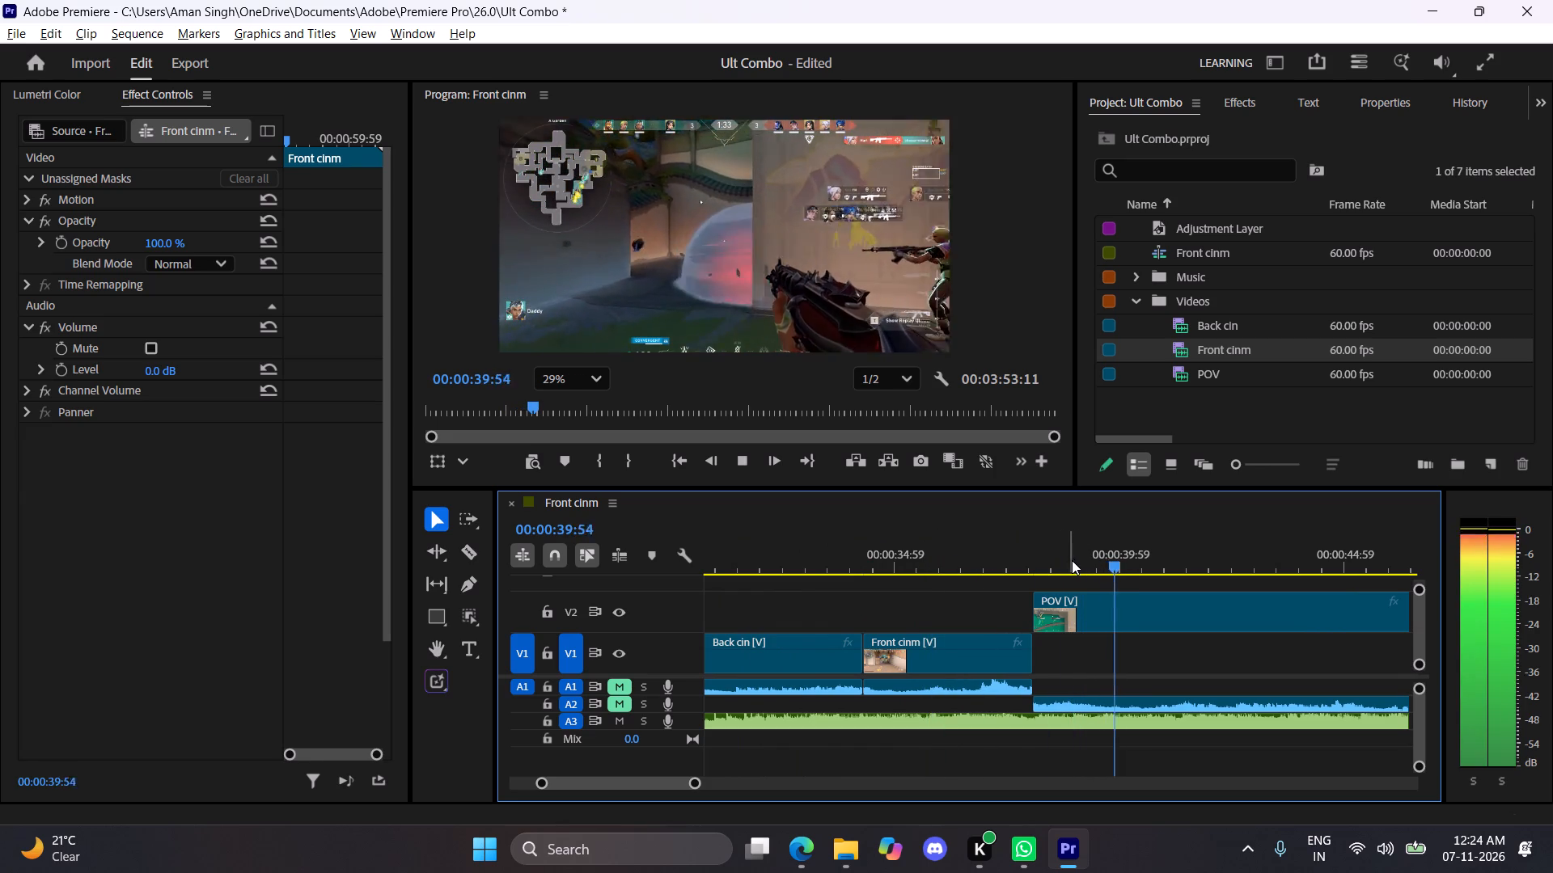
left_click(1209, 560)
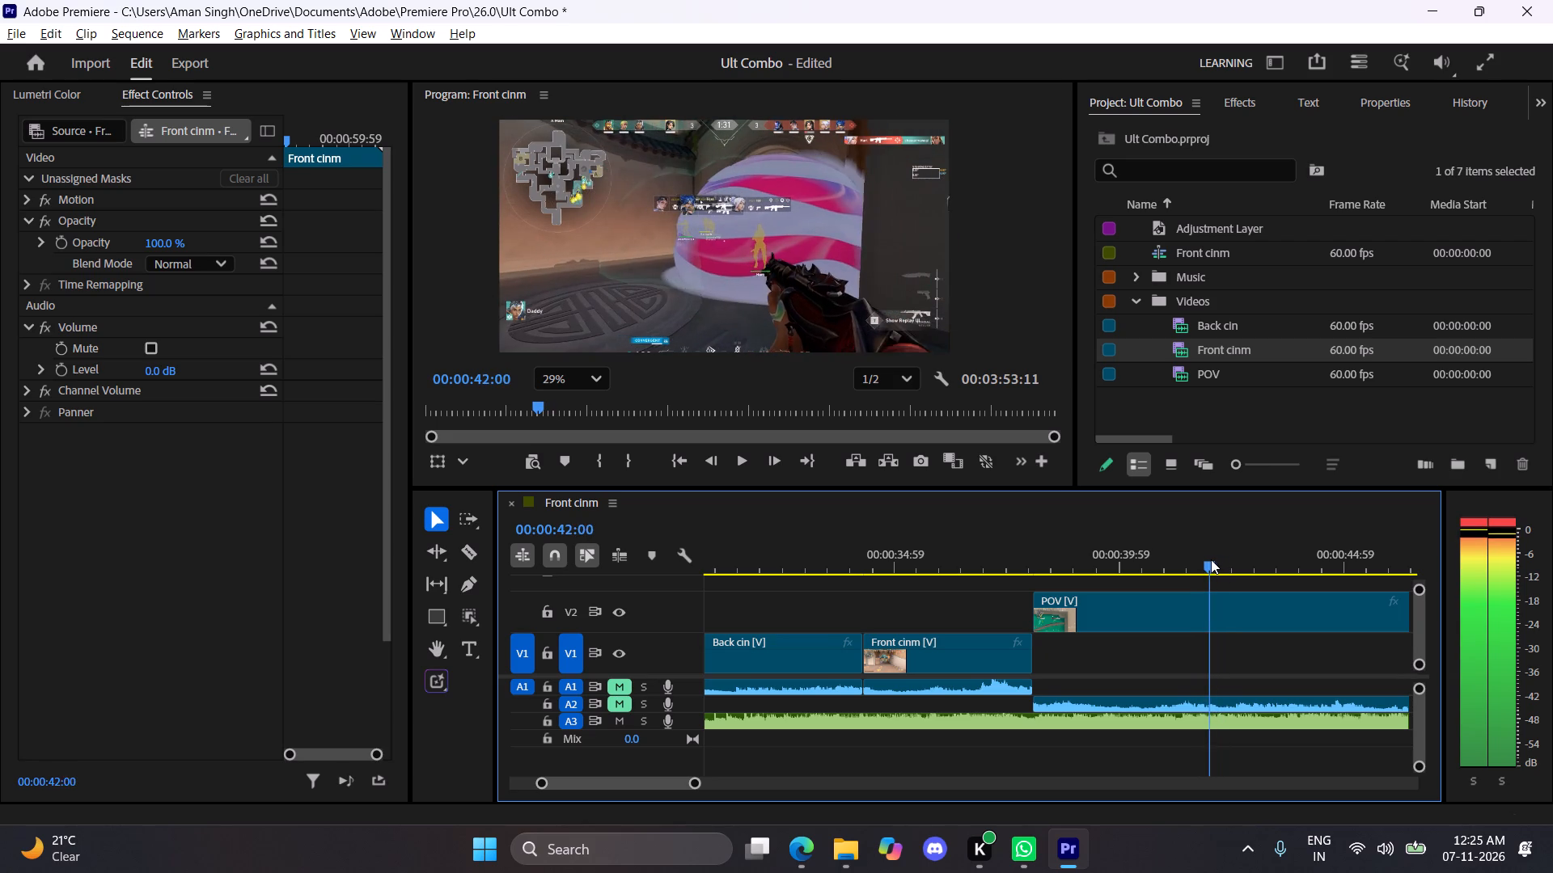
key("c")
left_click(1205, 598)
key("v")
left_click(1170, 604)
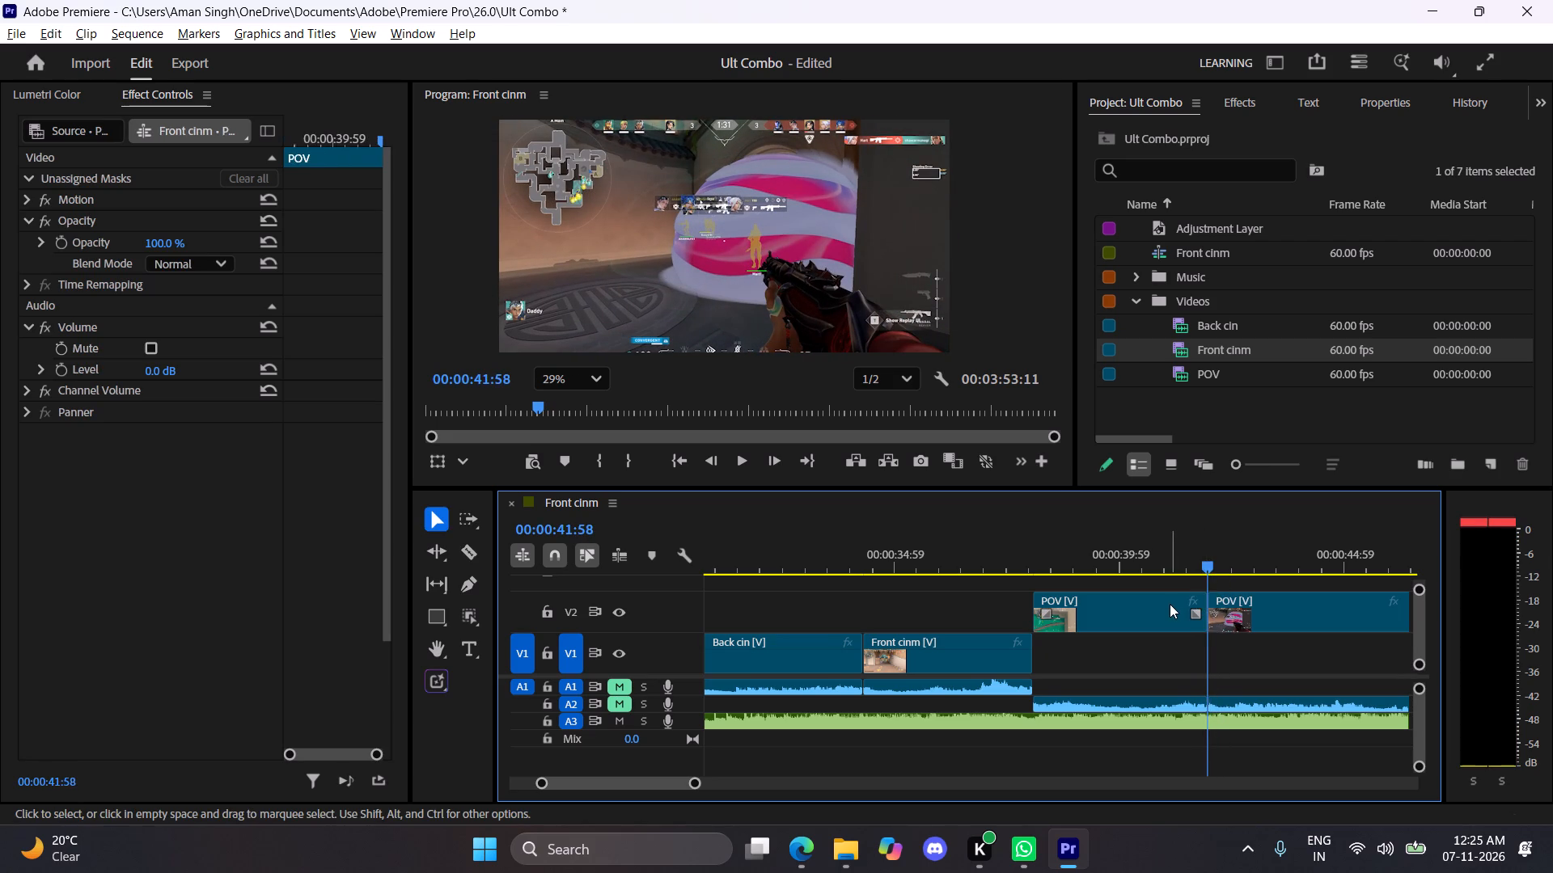
key("BackSpace")
left_click_drag(1259, 604, 1090, 598)
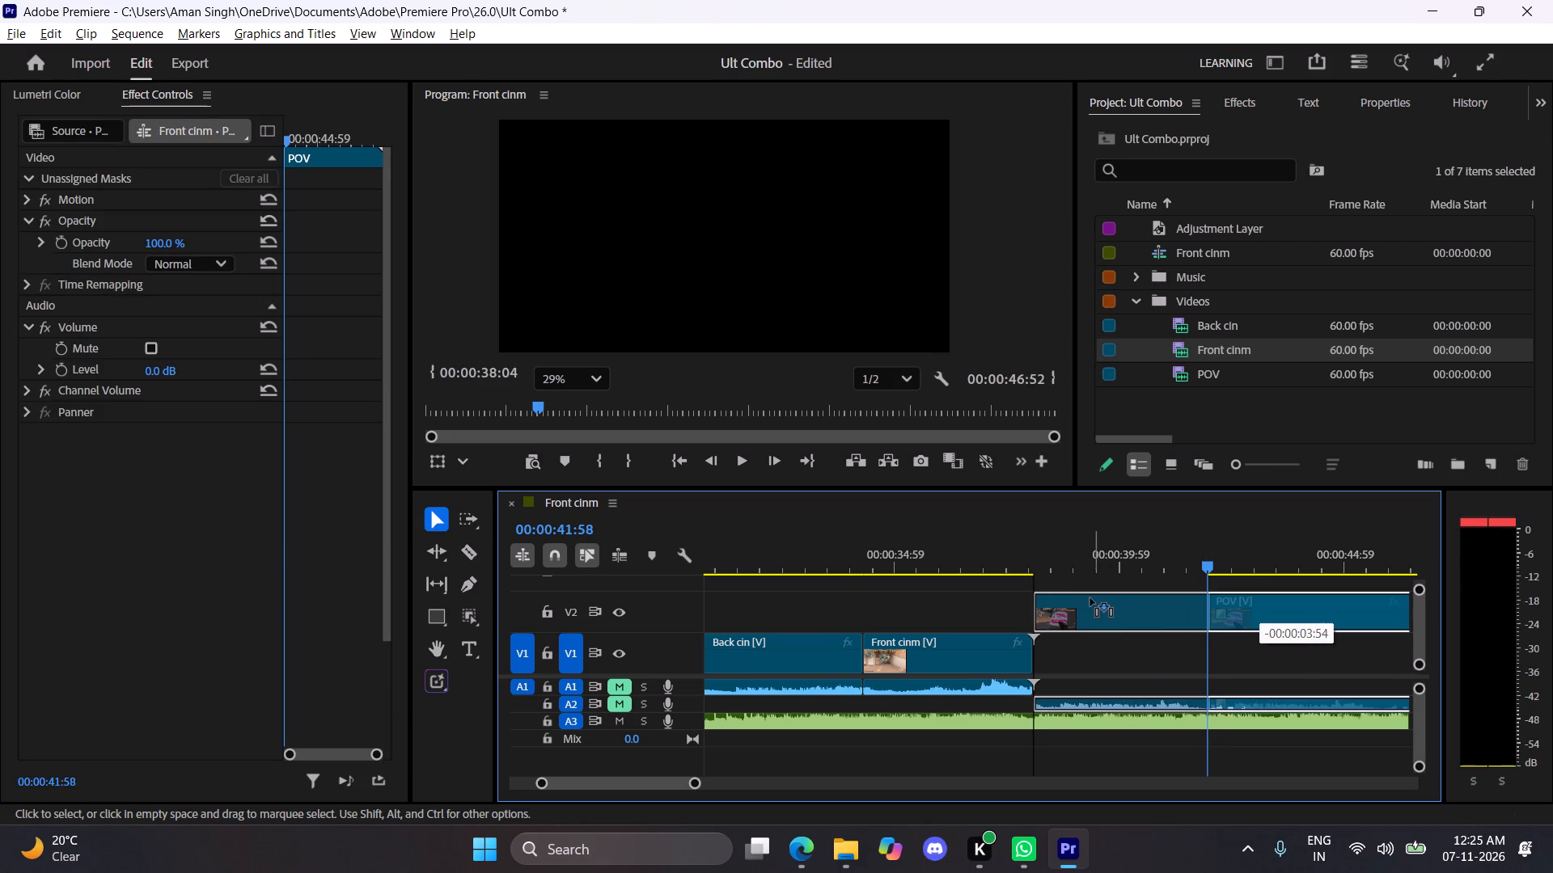
left_click_drag(1090, 598, 1086, 597)
Play the recut Front cinm to POV transition, and play the opening section from 00:00:03:18 into the first POV clip.
left_click_drag(982, 562, 912, 567)
key("space")
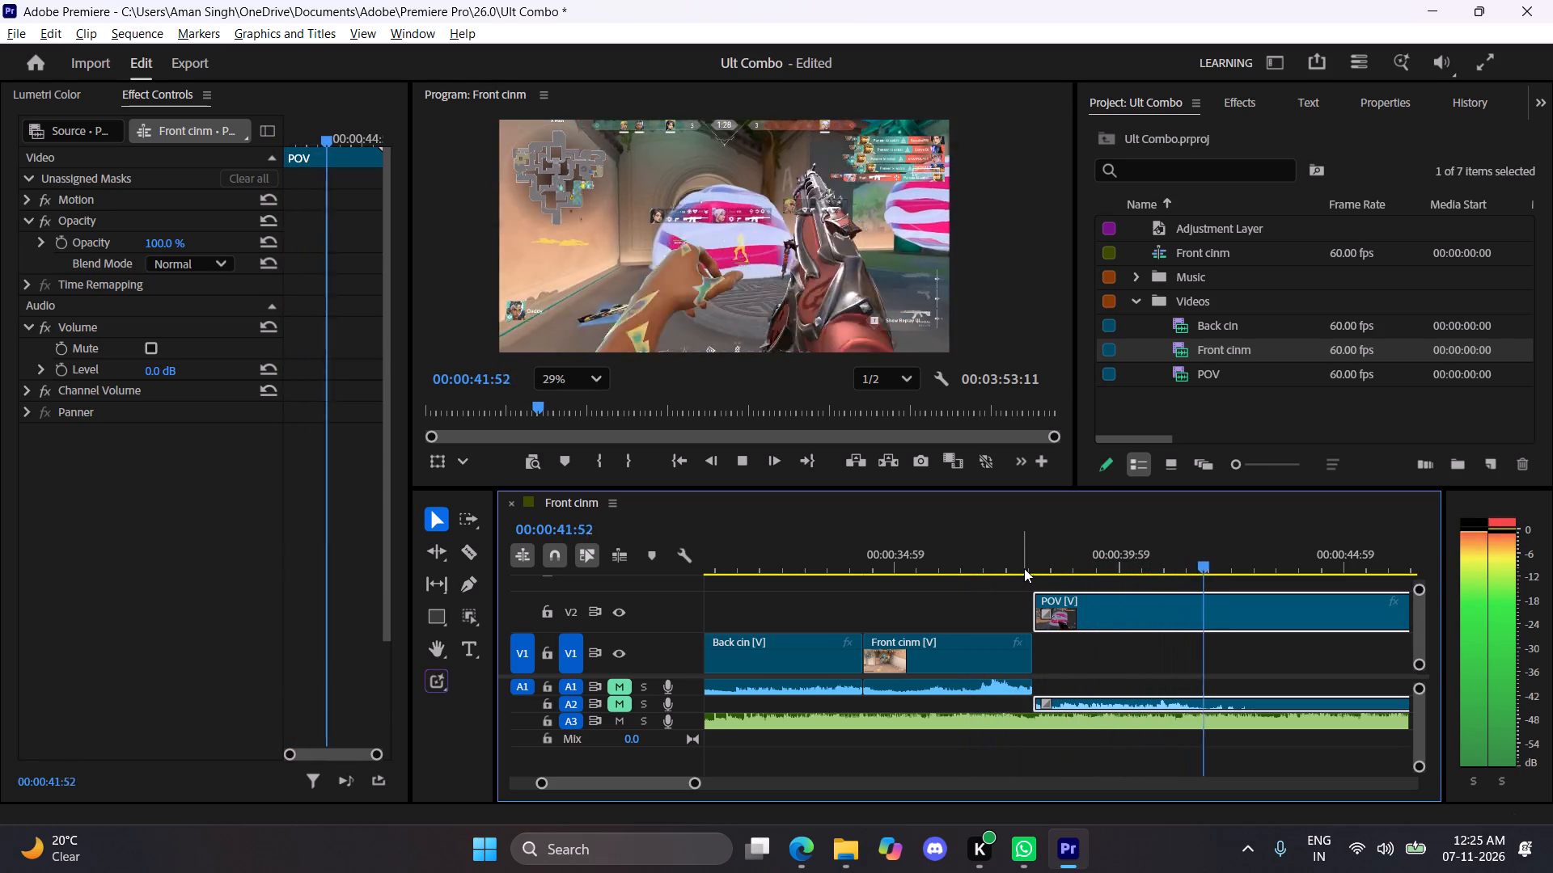
key("space")
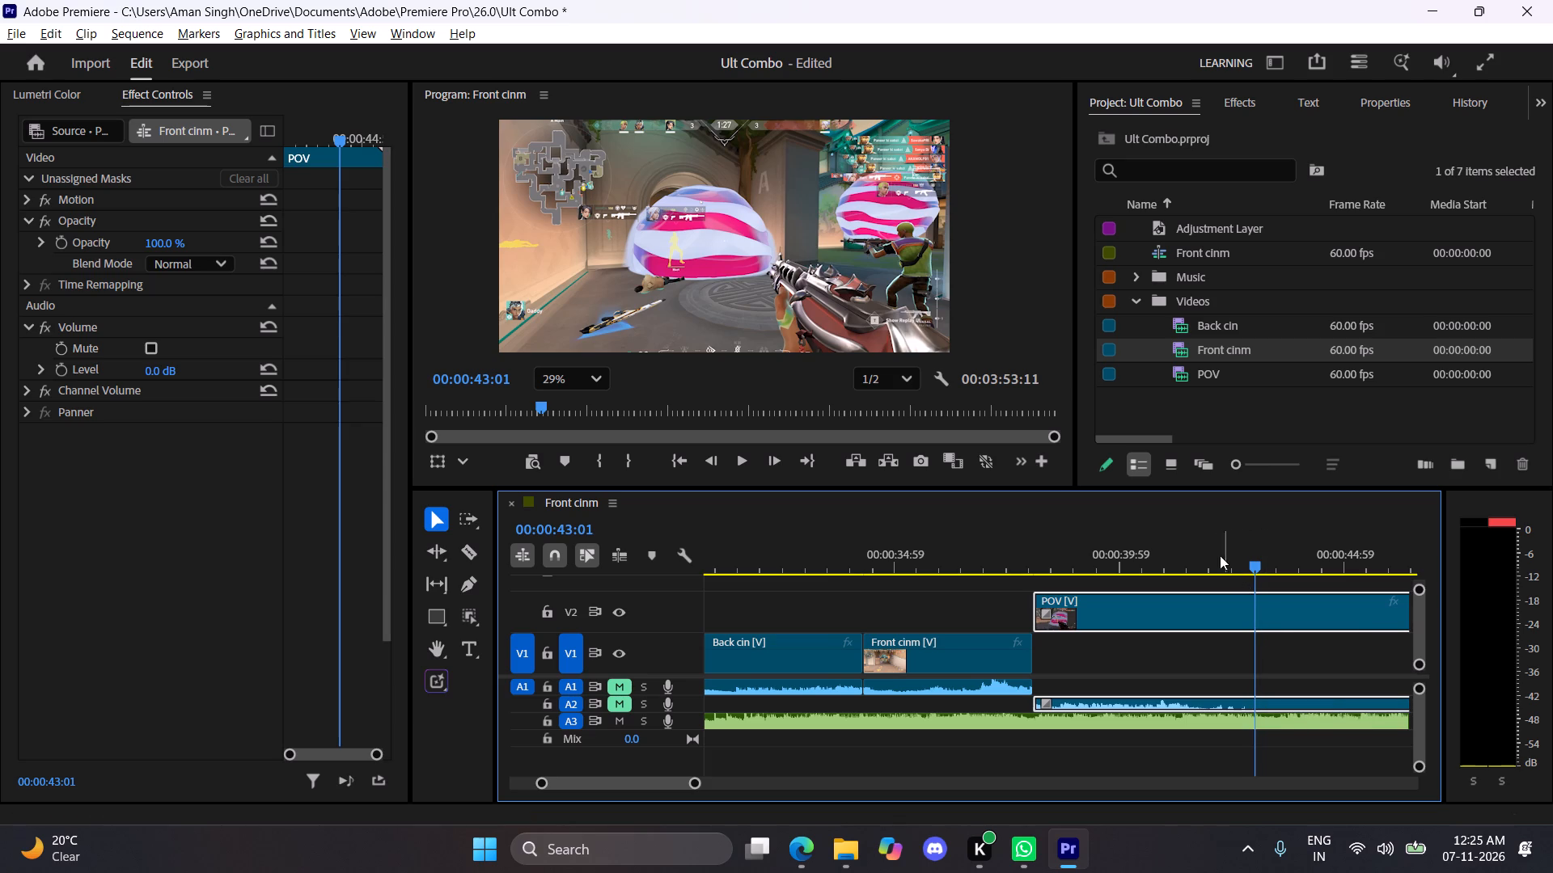
left_click_drag(1218, 554, 825, 546)
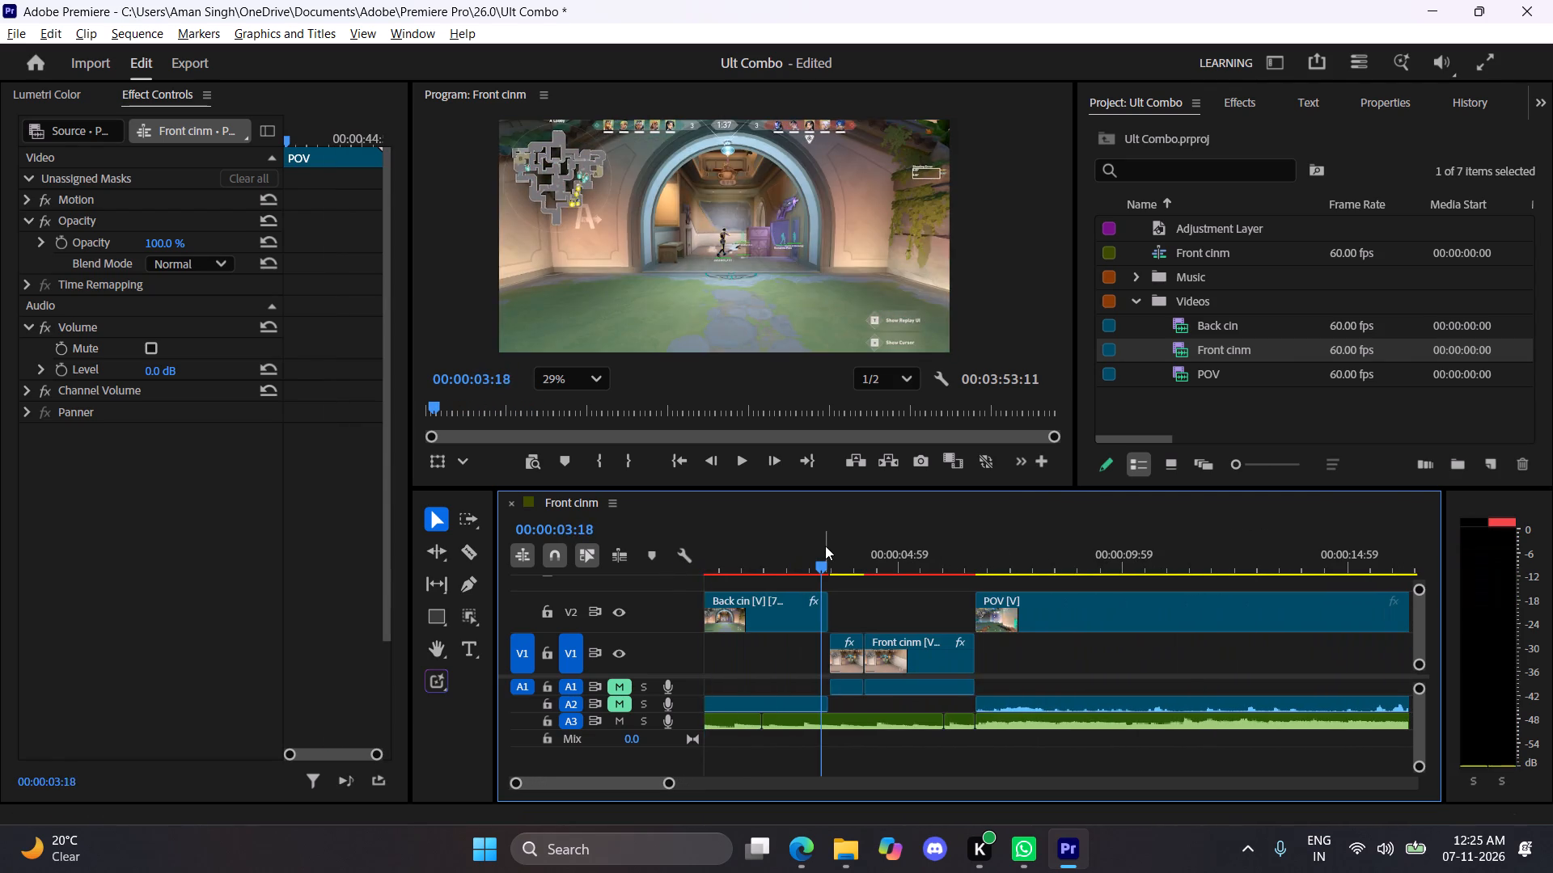
key("space")
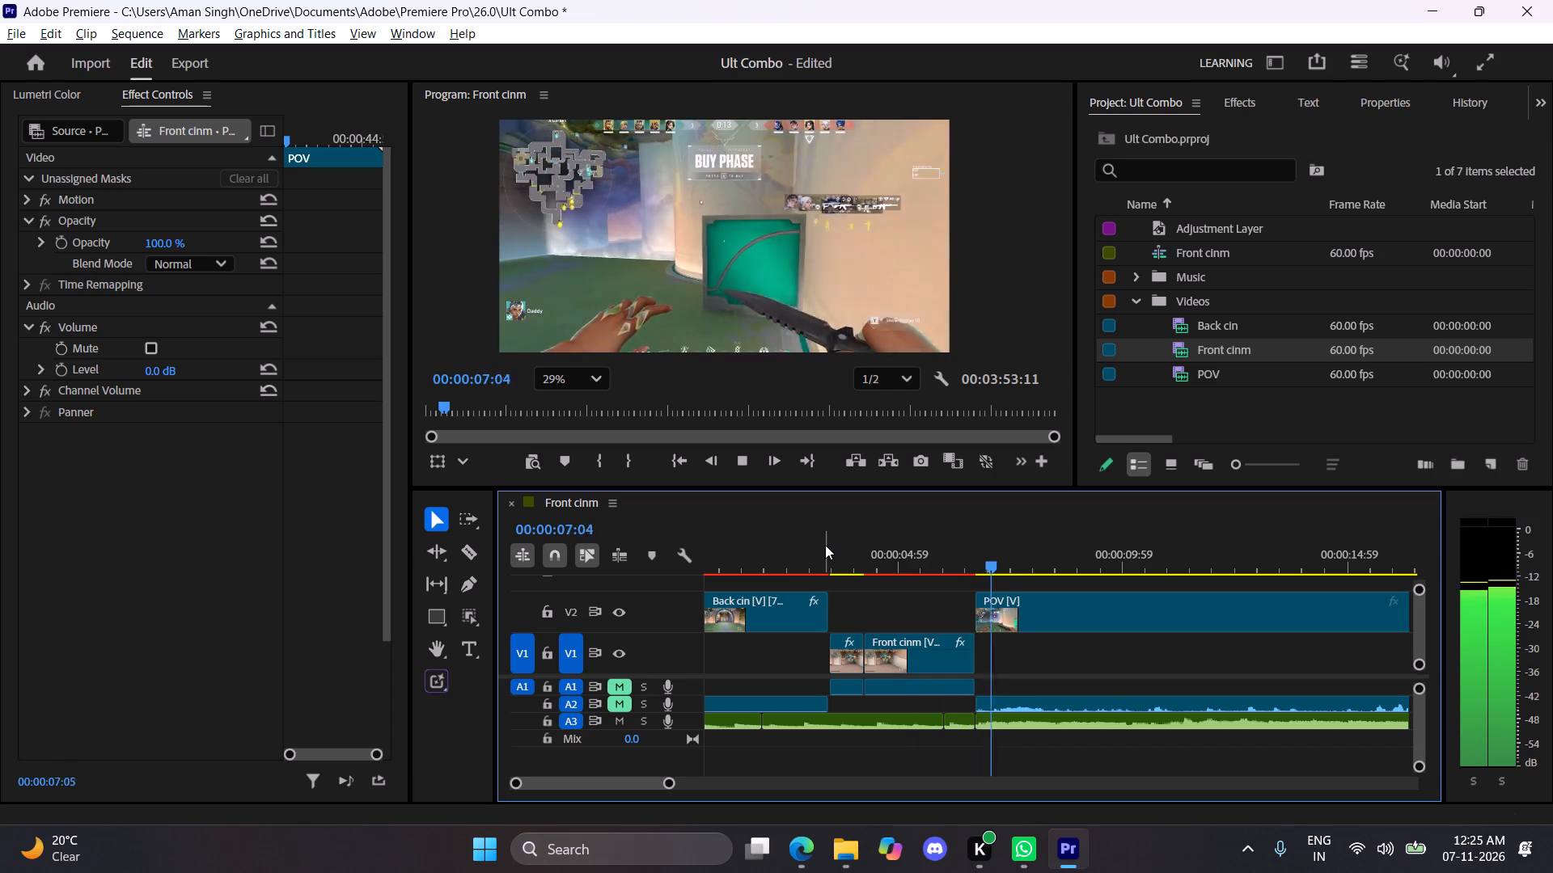
key("space")
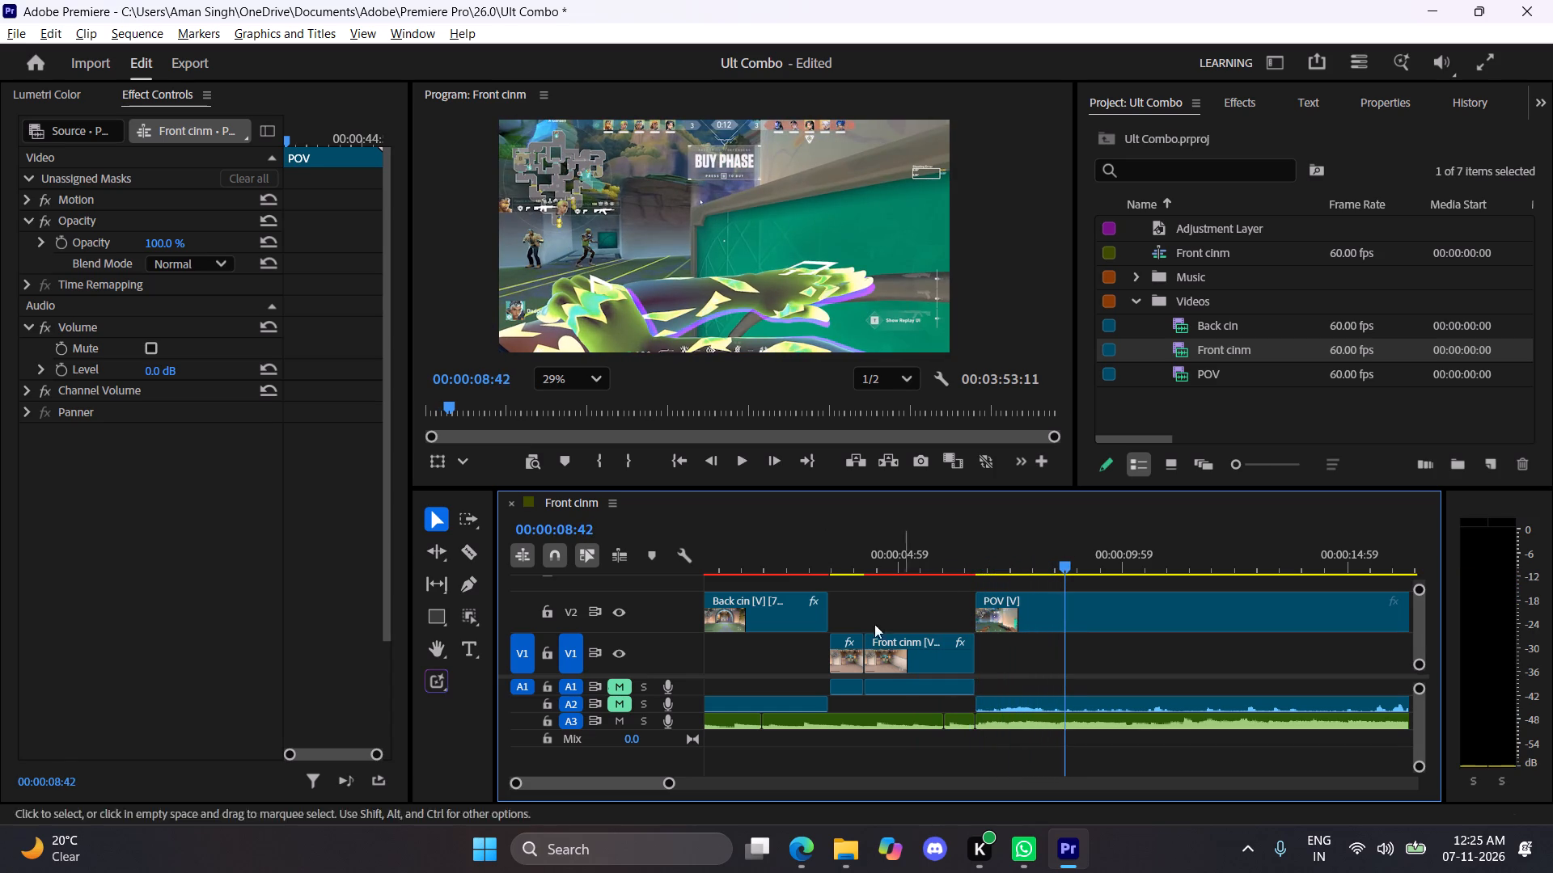
Mute the music on A3 and unmute the game audio on A1 and A2.
left_click(619, 723)
left_click(619, 704)
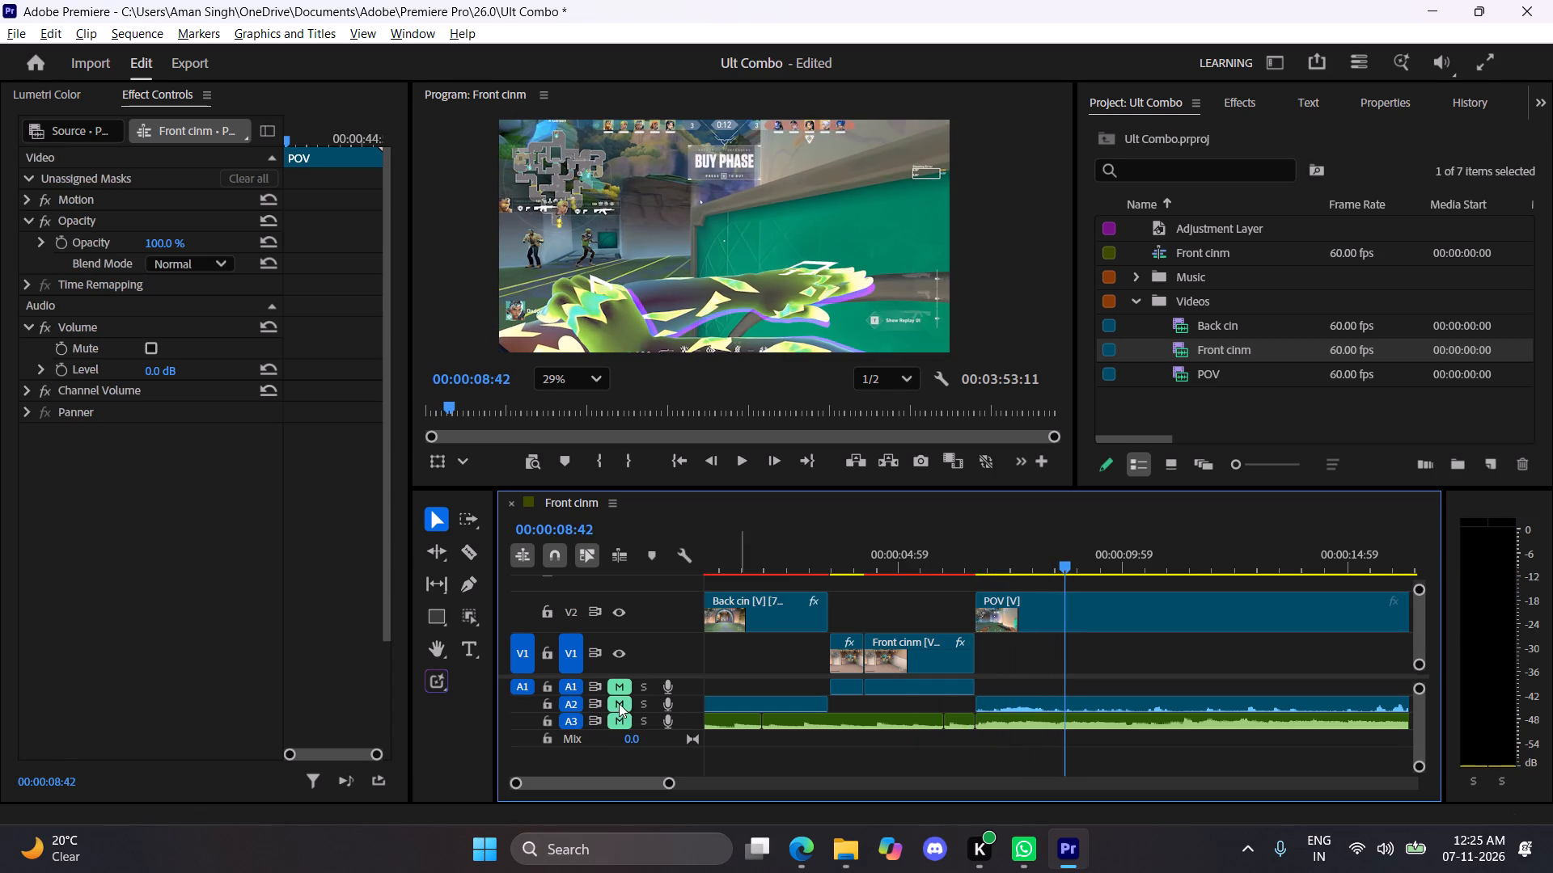
left_click(620, 690)
Play the first POV clip with its game audio and split it at 00:00:15:56.
key("space")
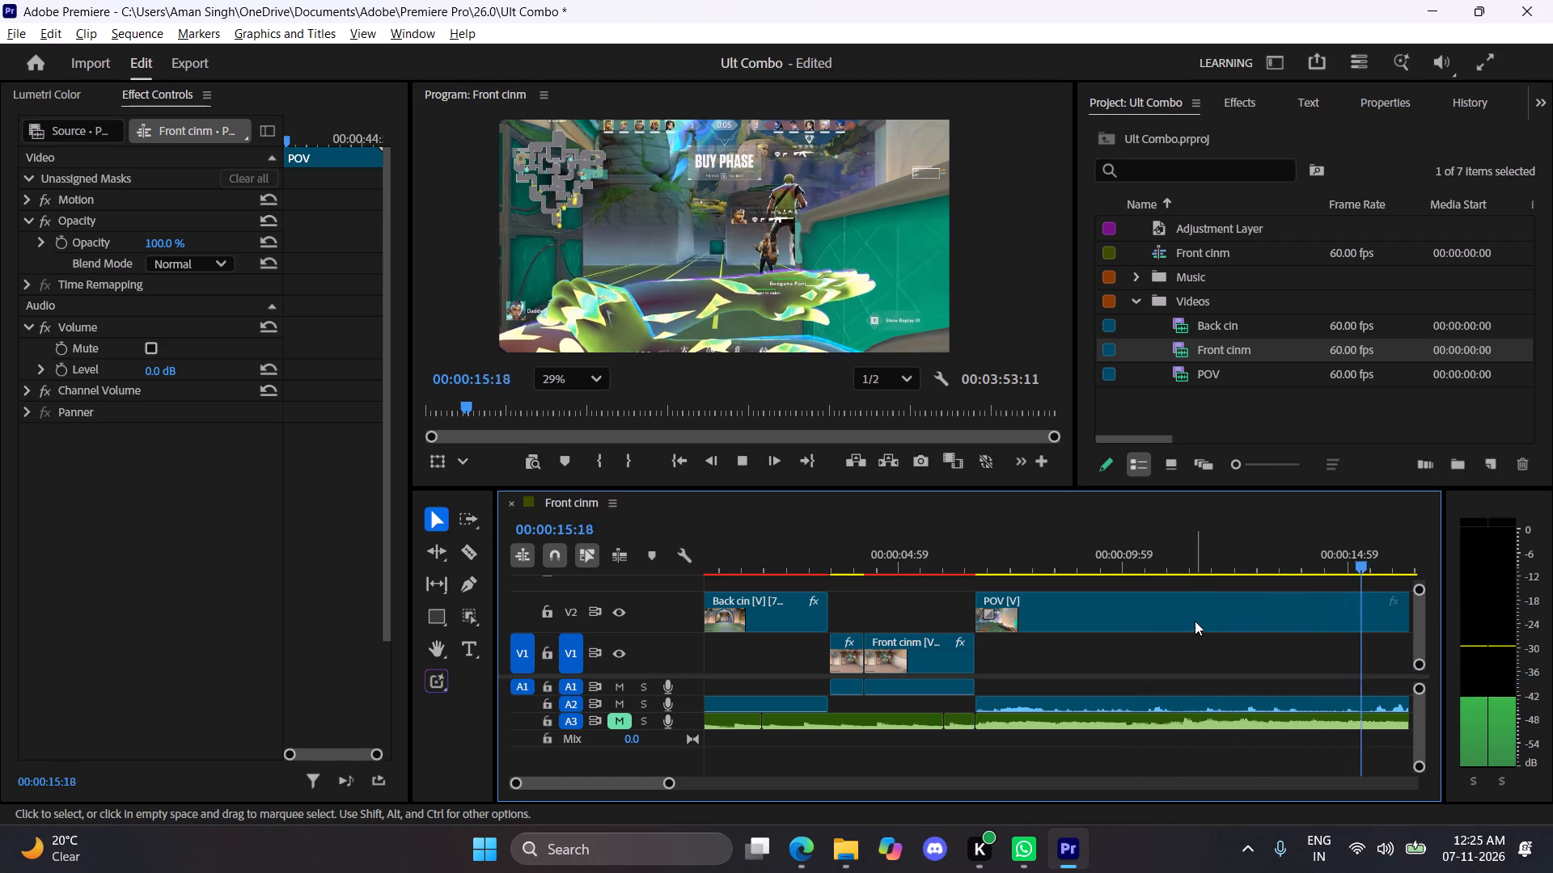
key("space")
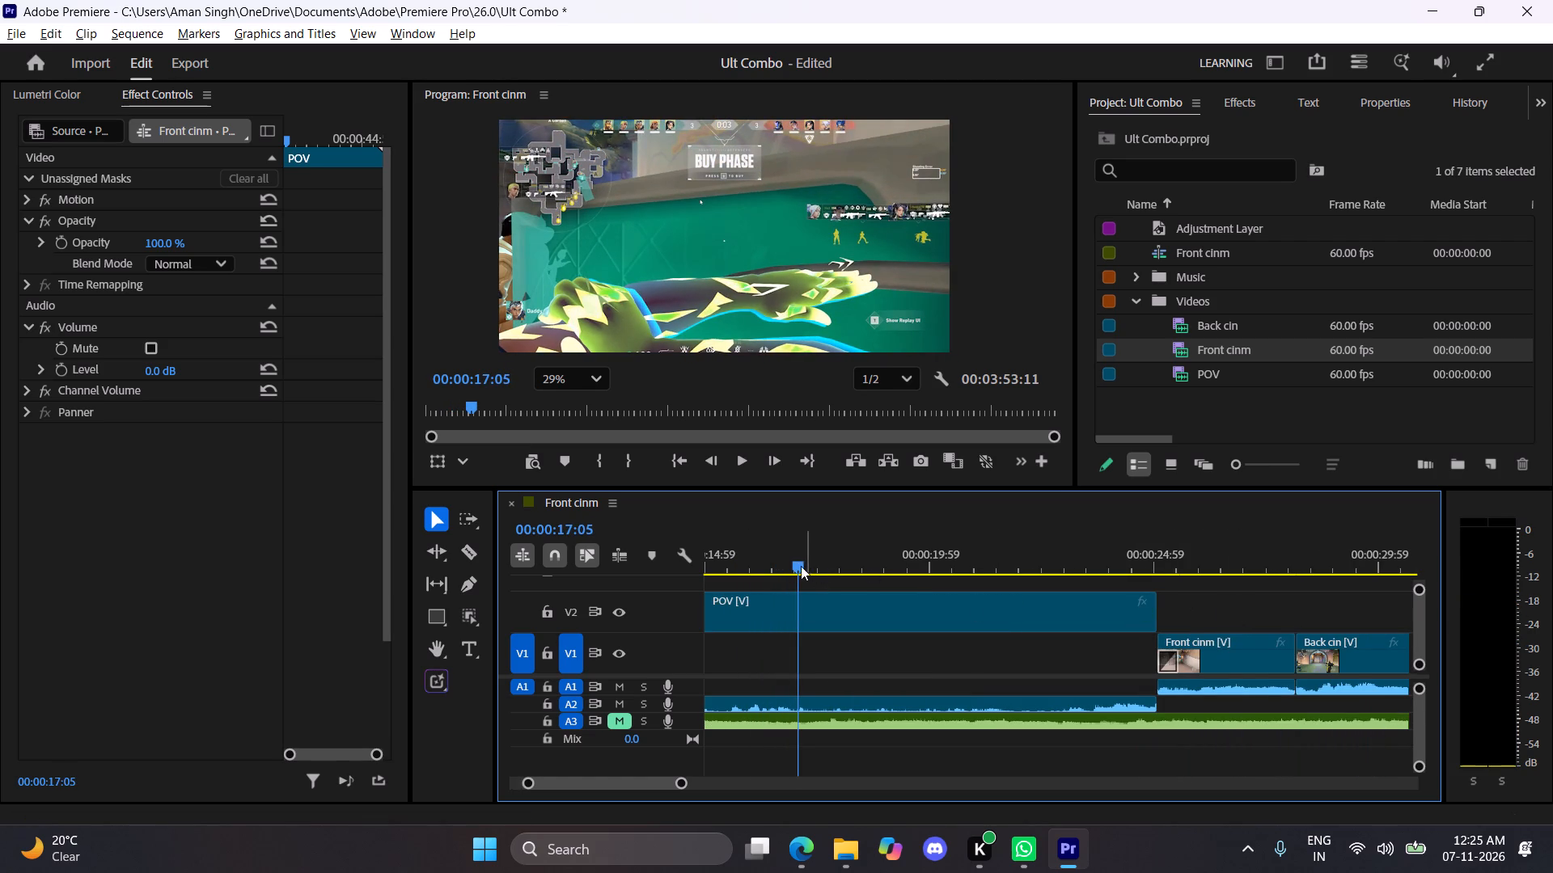
left_click_drag(798, 565, 730, 563)
key("space")
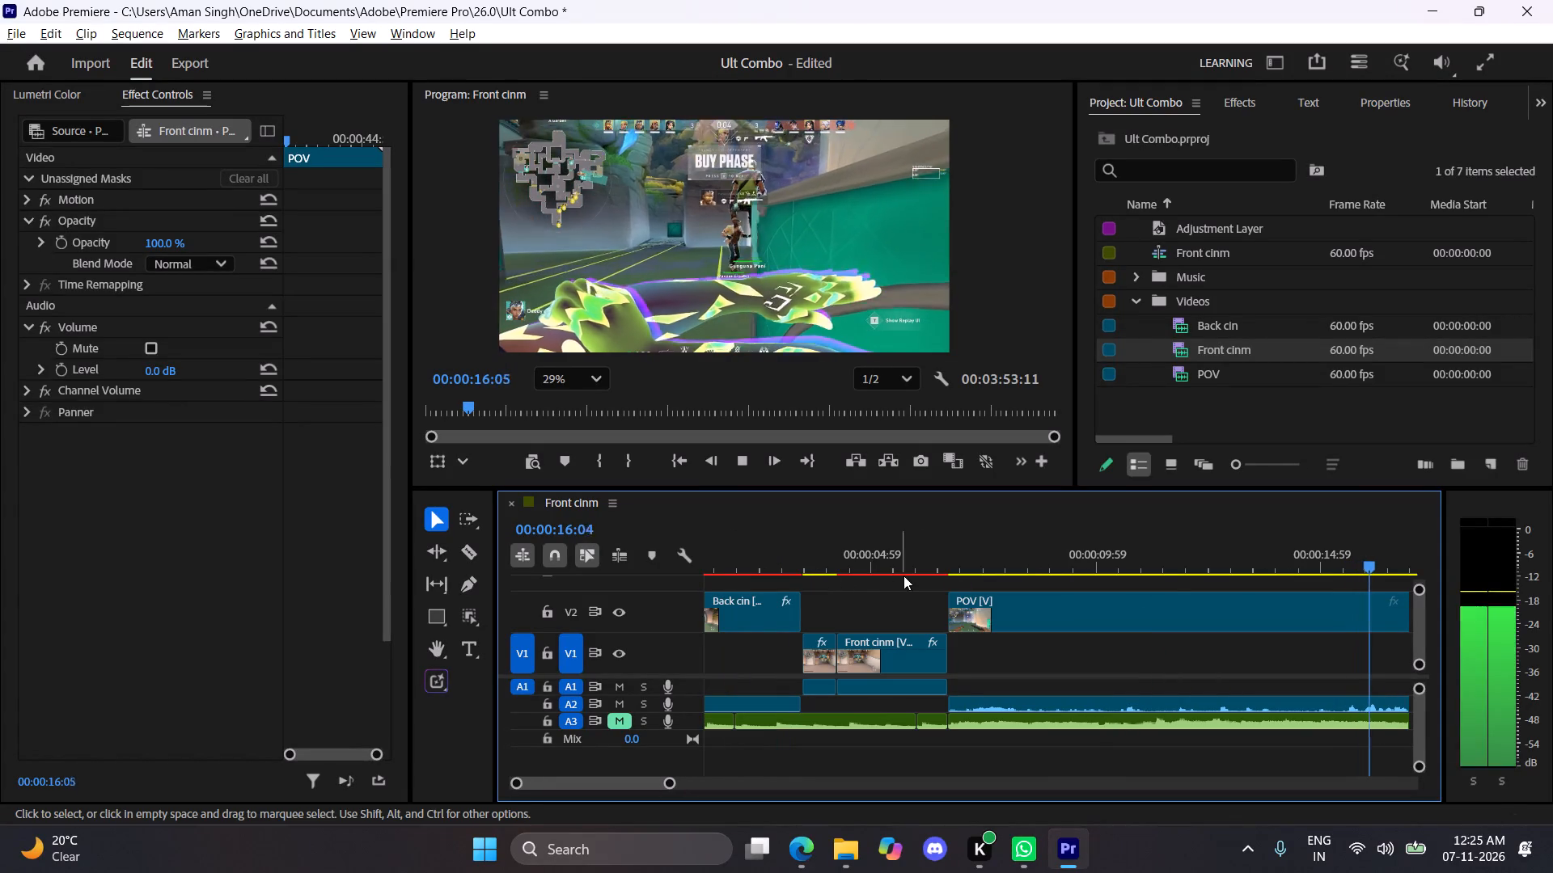
key("space")
left_click_drag(1377, 561, 1367, 559)
key("c")
left_click(1361, 711)
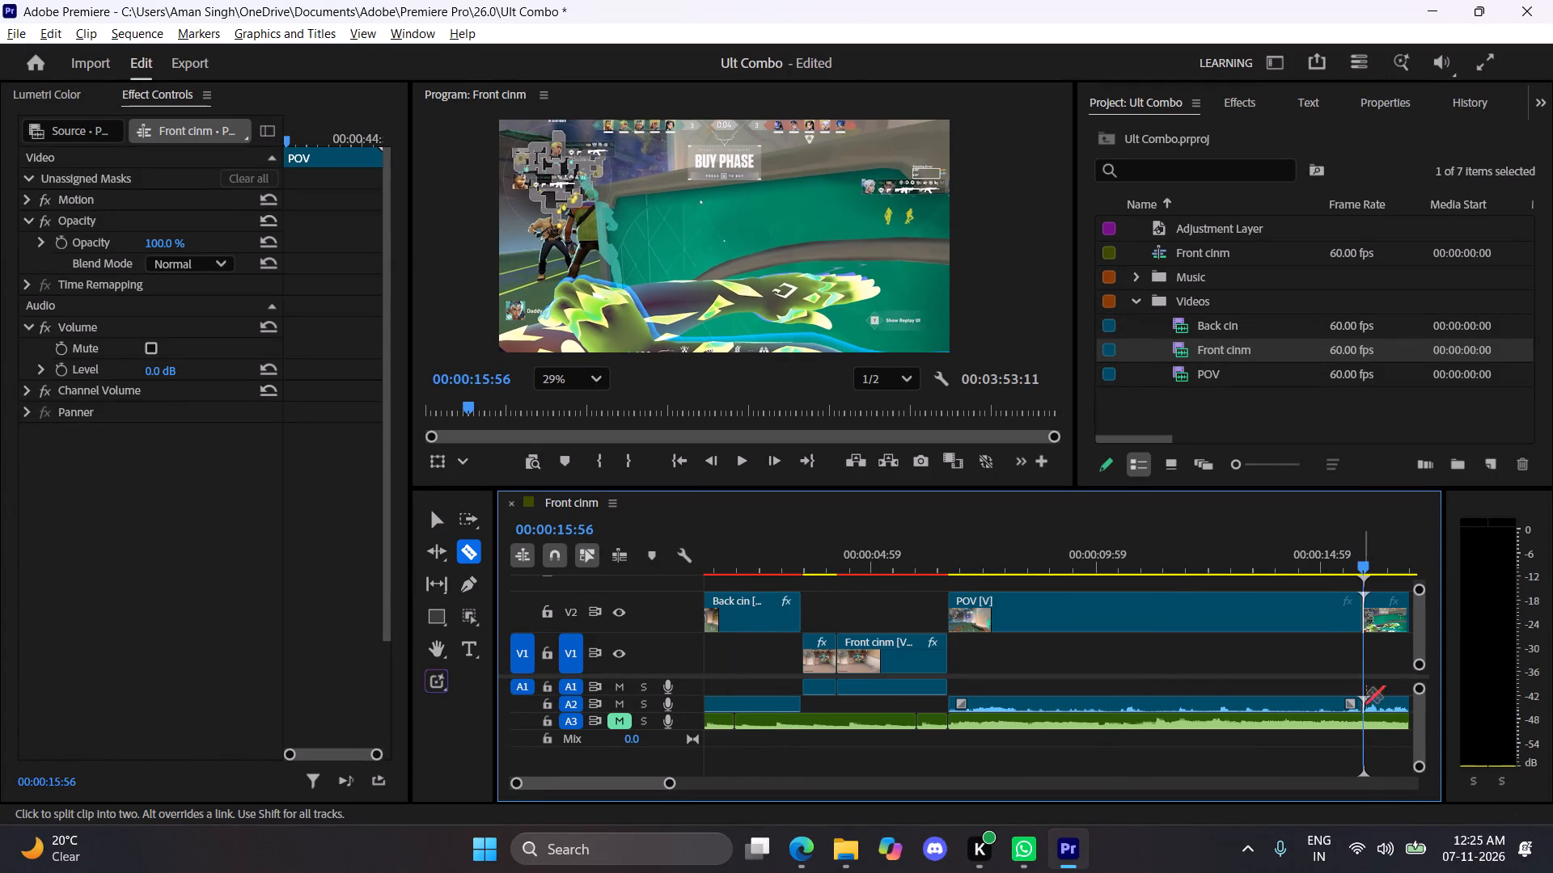
key("v")
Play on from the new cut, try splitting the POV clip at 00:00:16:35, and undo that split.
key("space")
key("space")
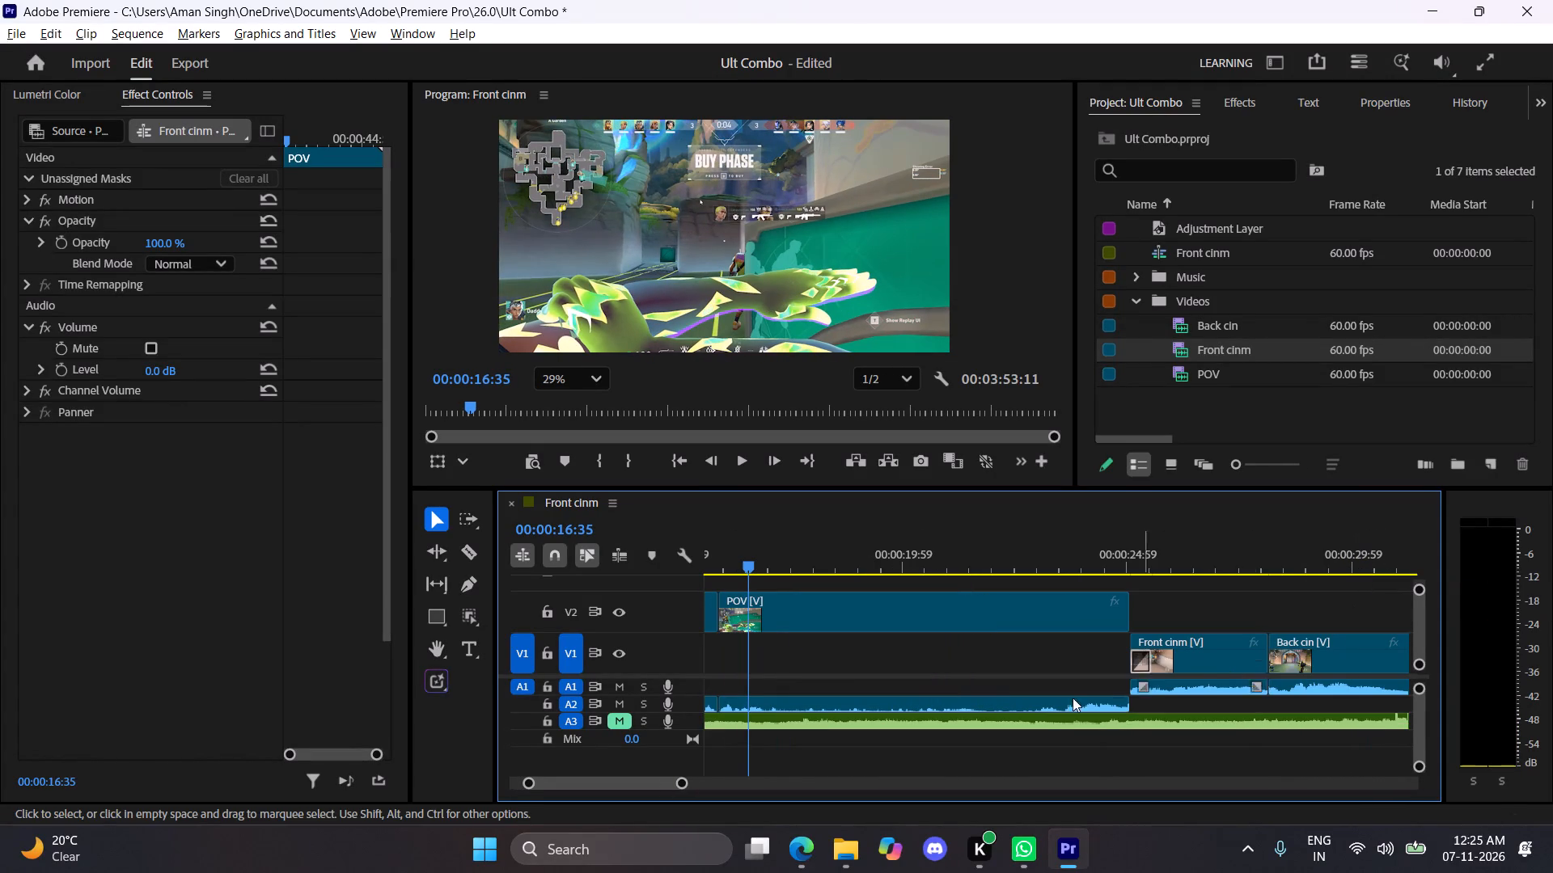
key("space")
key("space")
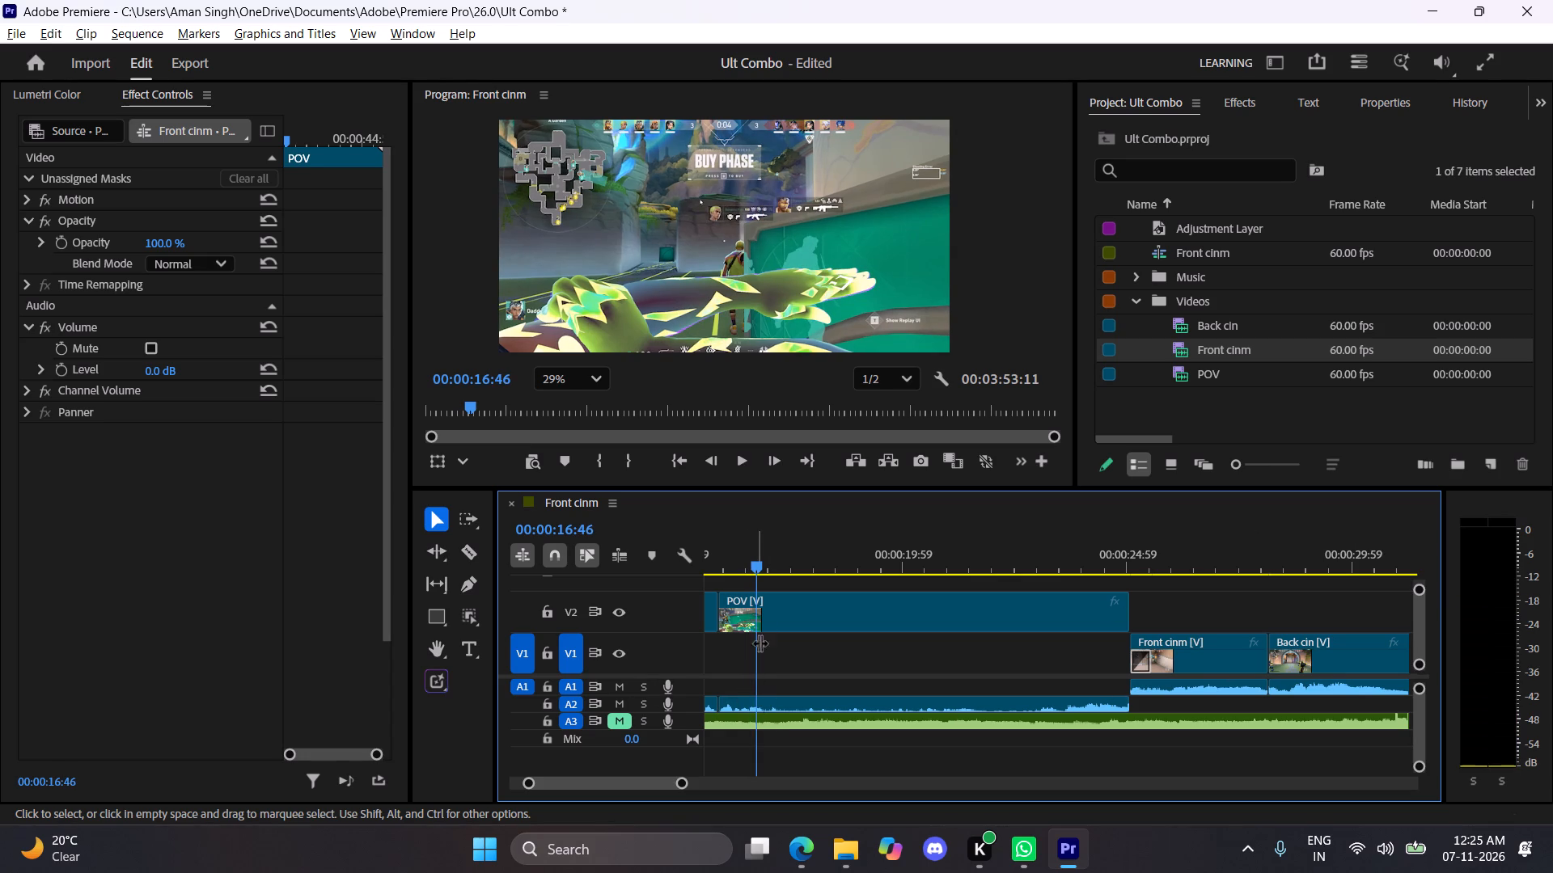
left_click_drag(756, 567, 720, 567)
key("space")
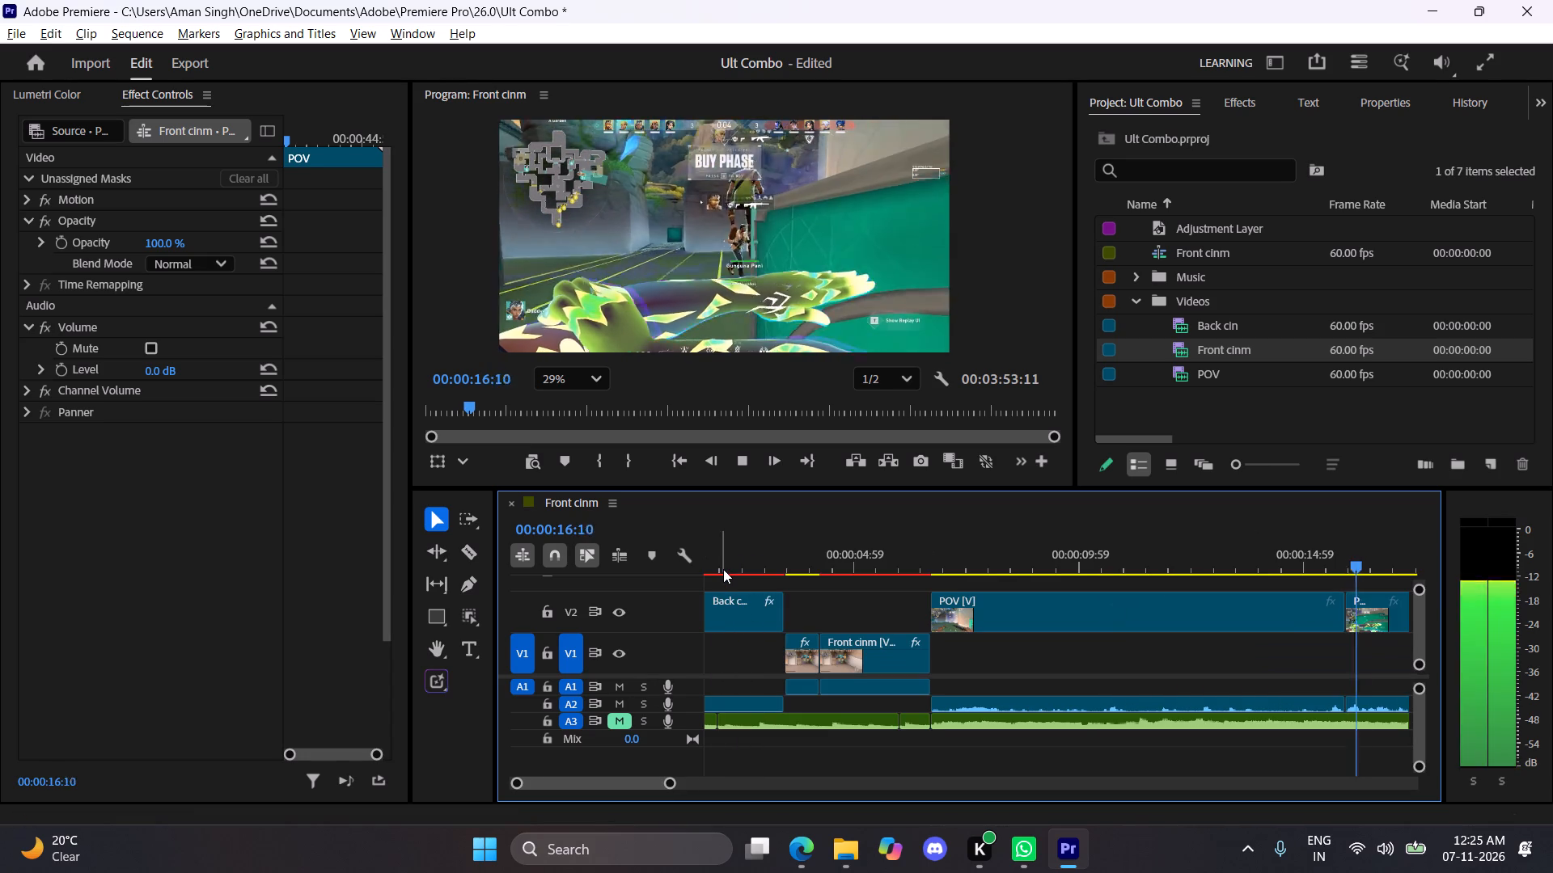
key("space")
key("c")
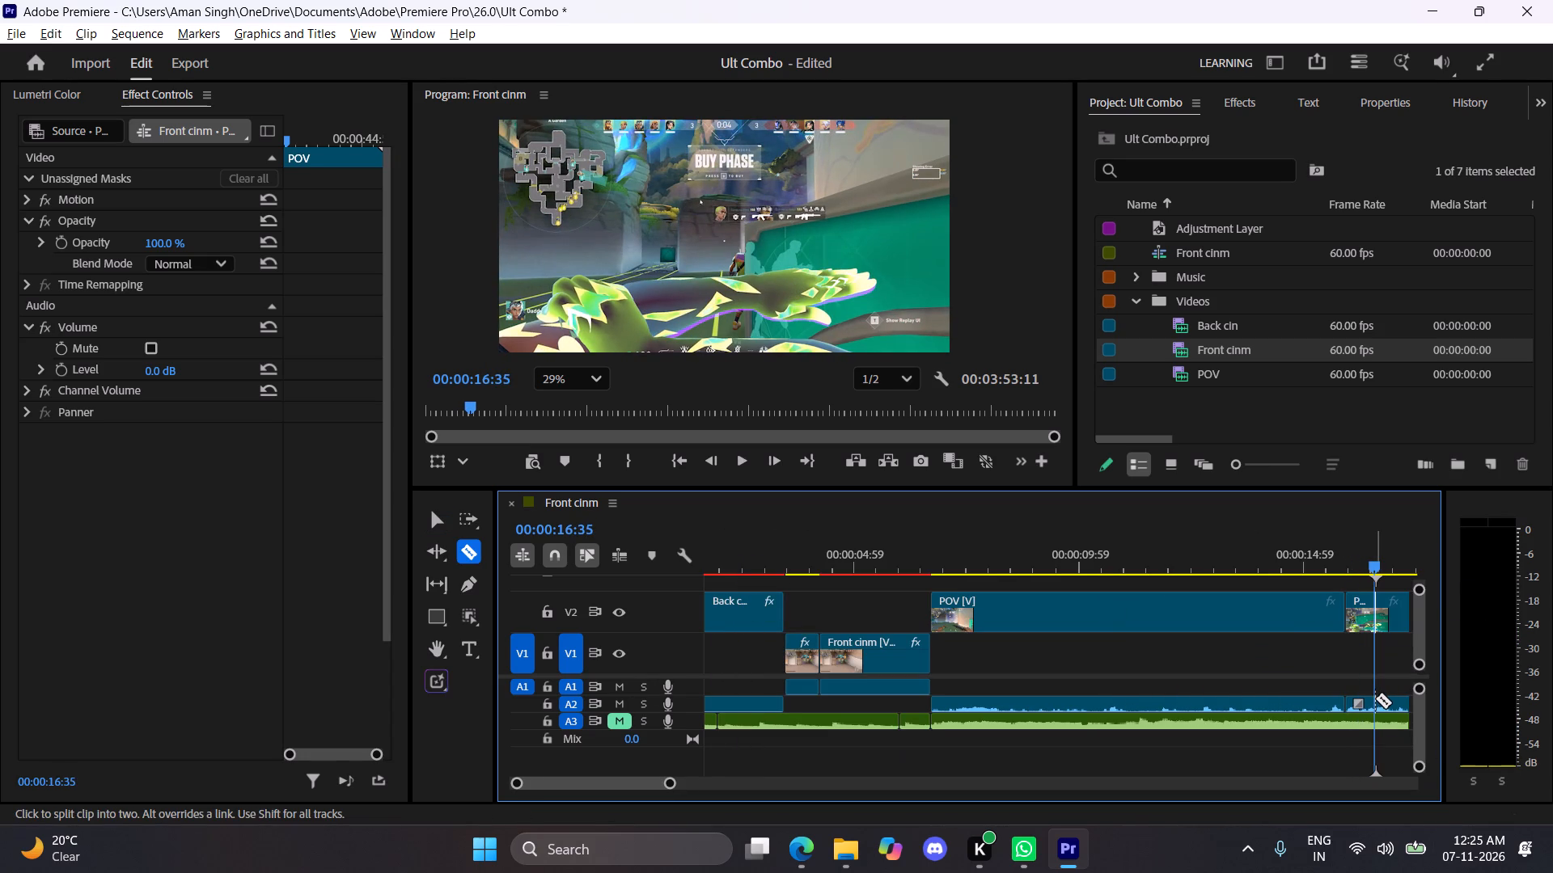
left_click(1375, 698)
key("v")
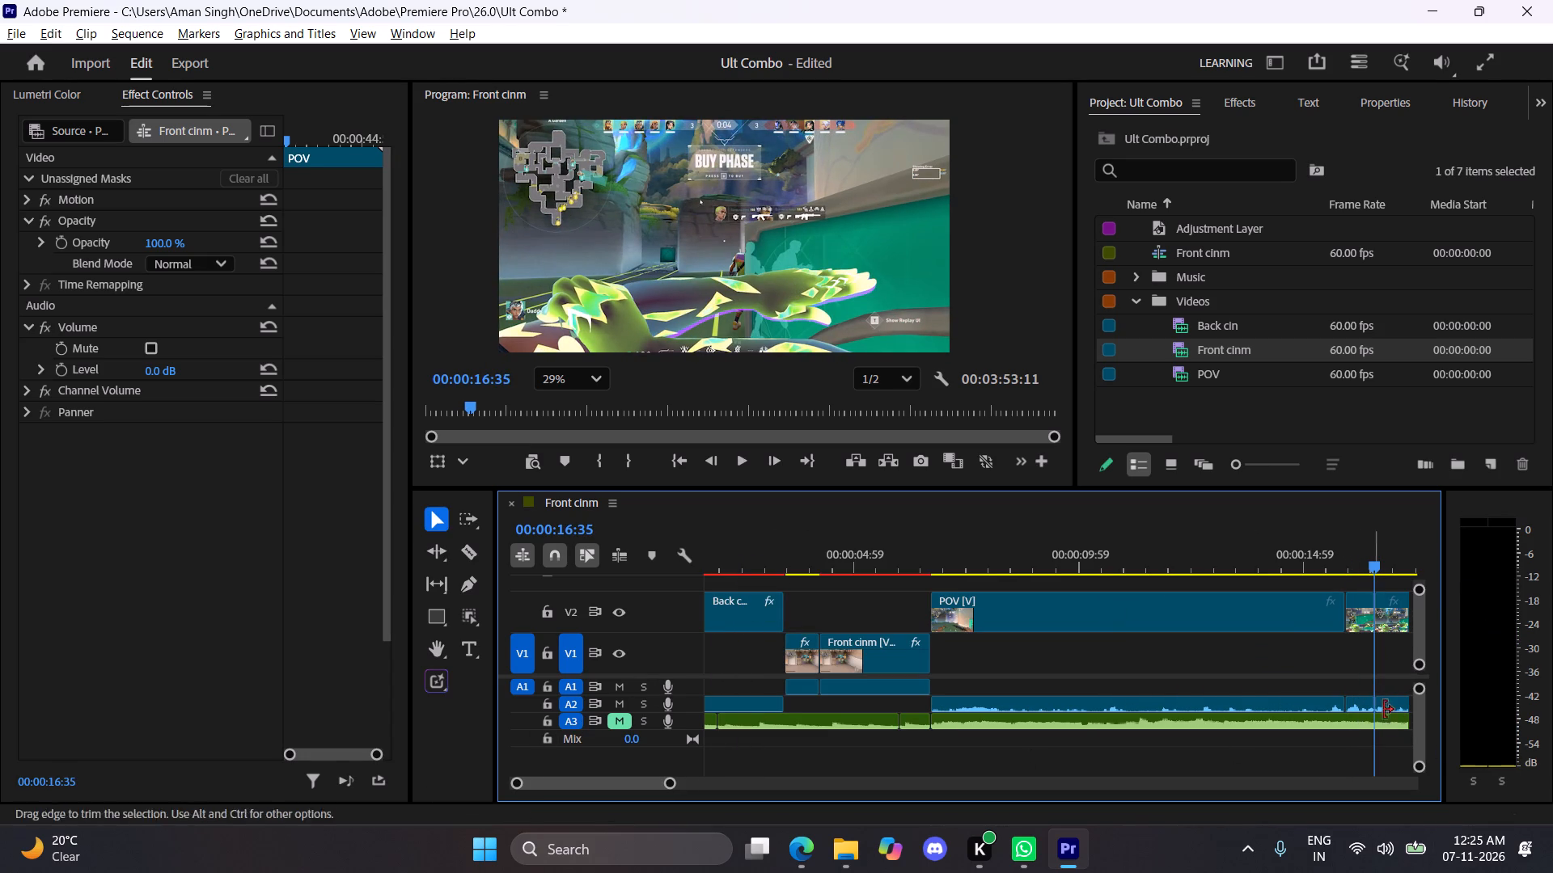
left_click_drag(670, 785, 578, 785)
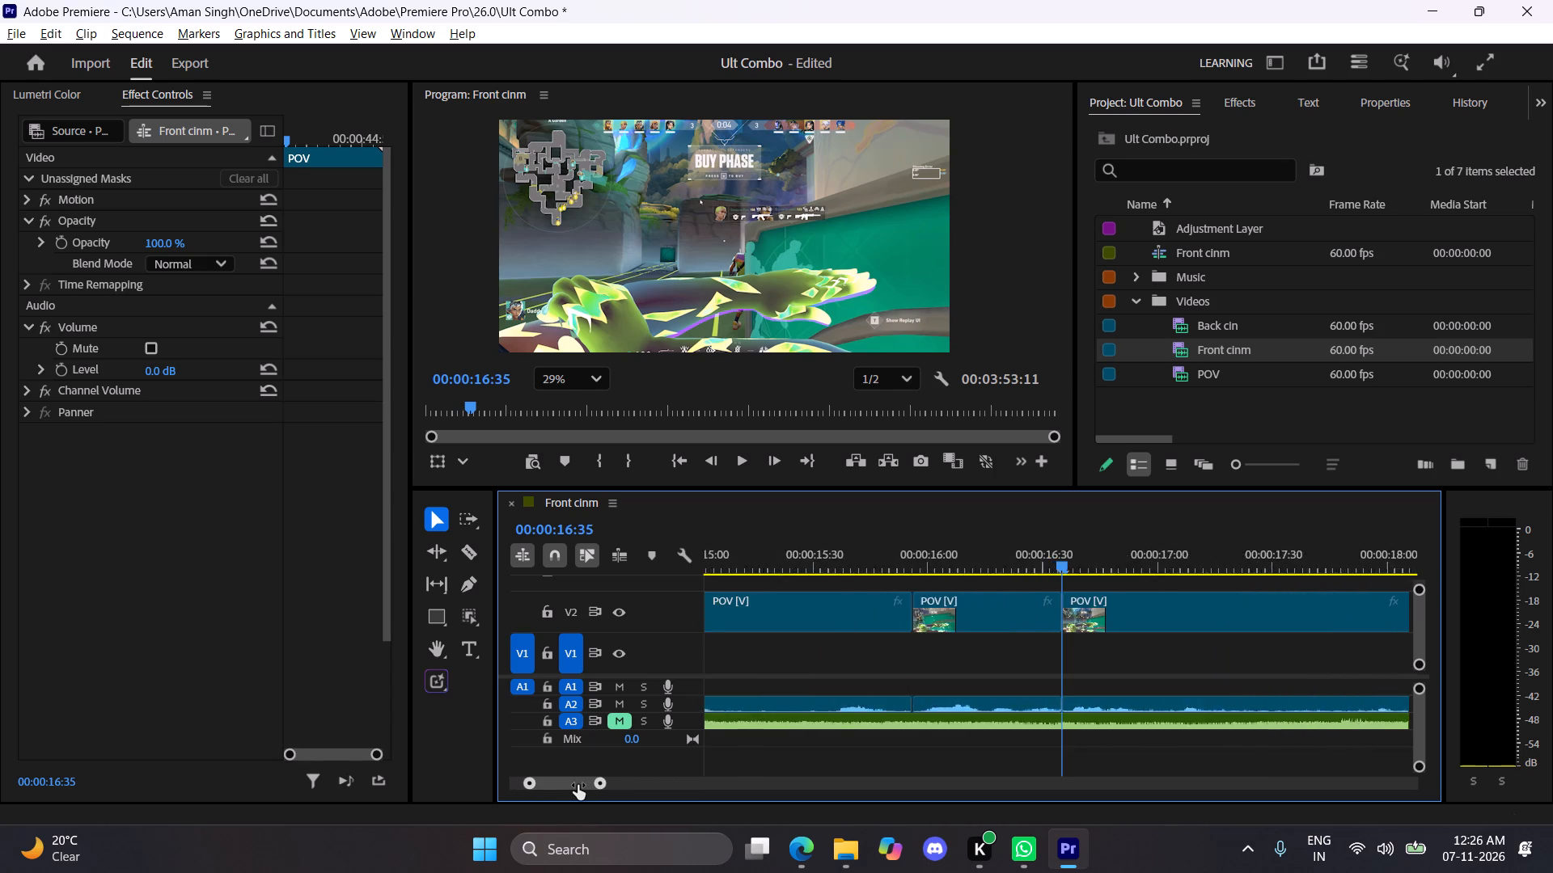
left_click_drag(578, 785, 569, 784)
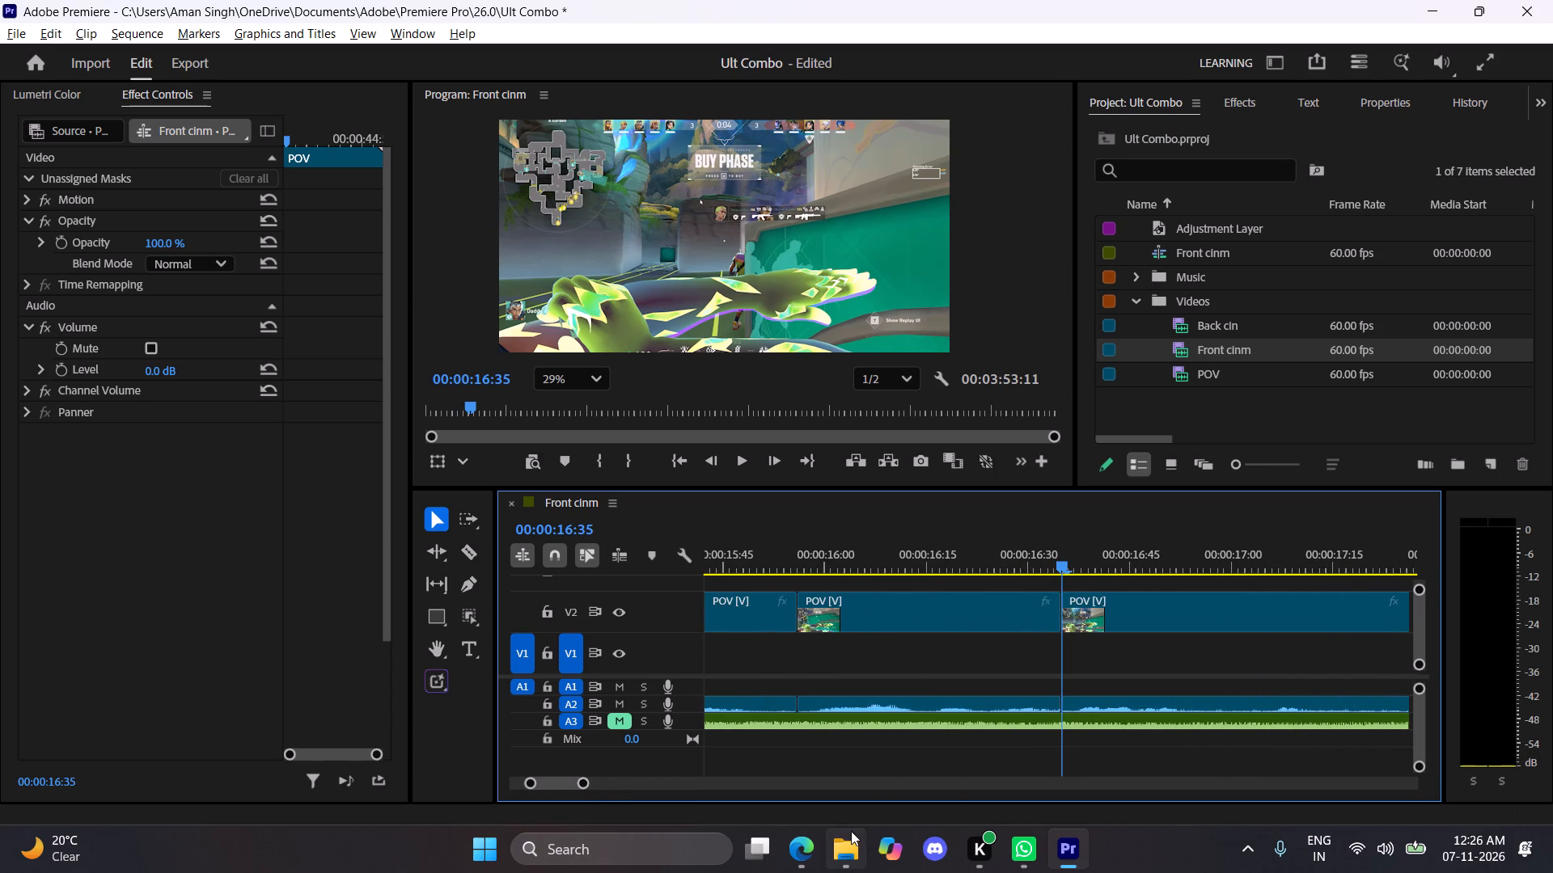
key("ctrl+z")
Replay the short POV passage closely and split the POV clip at 00:00:16:38.
left_click_drag(963, 553, 934, 549)
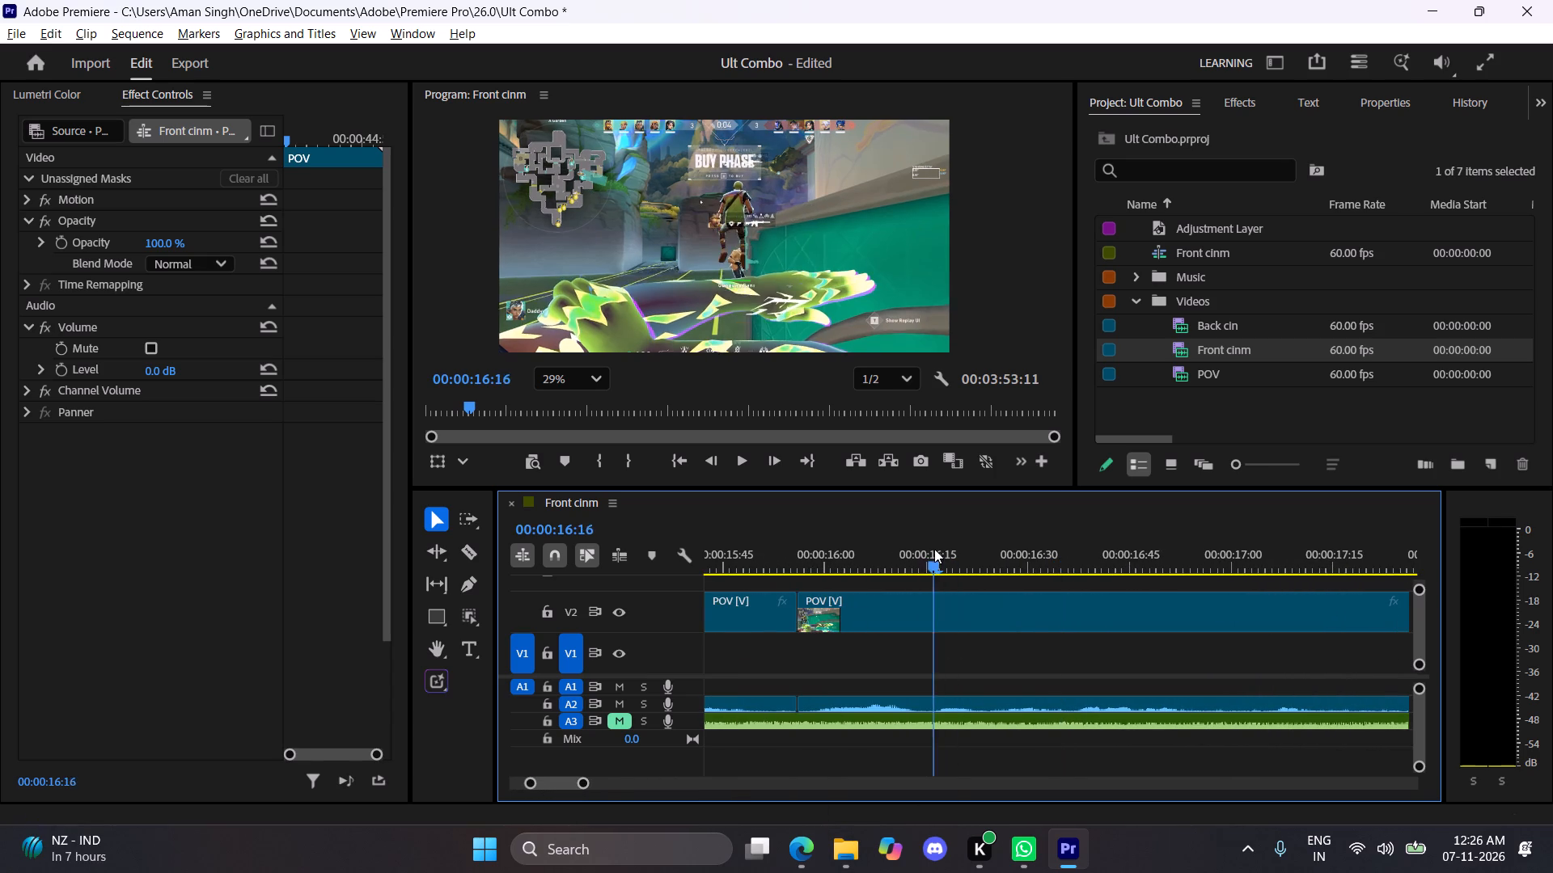
left_click_drag(934, 549, 933, 548)
key("space")
key("space")
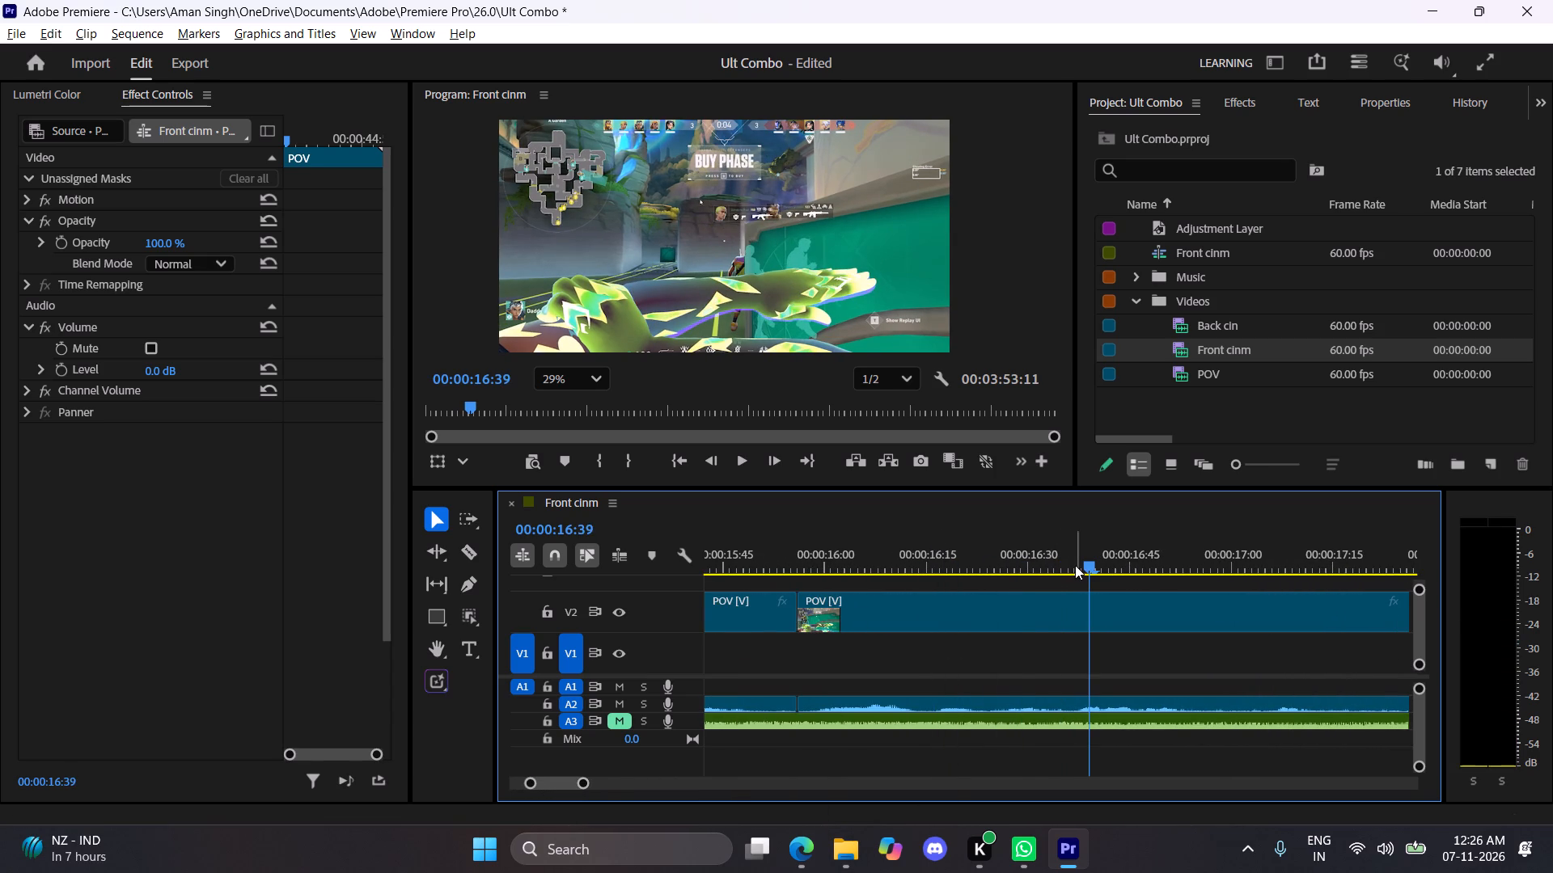
left_click_drag(1075, 565, 1079, 565)
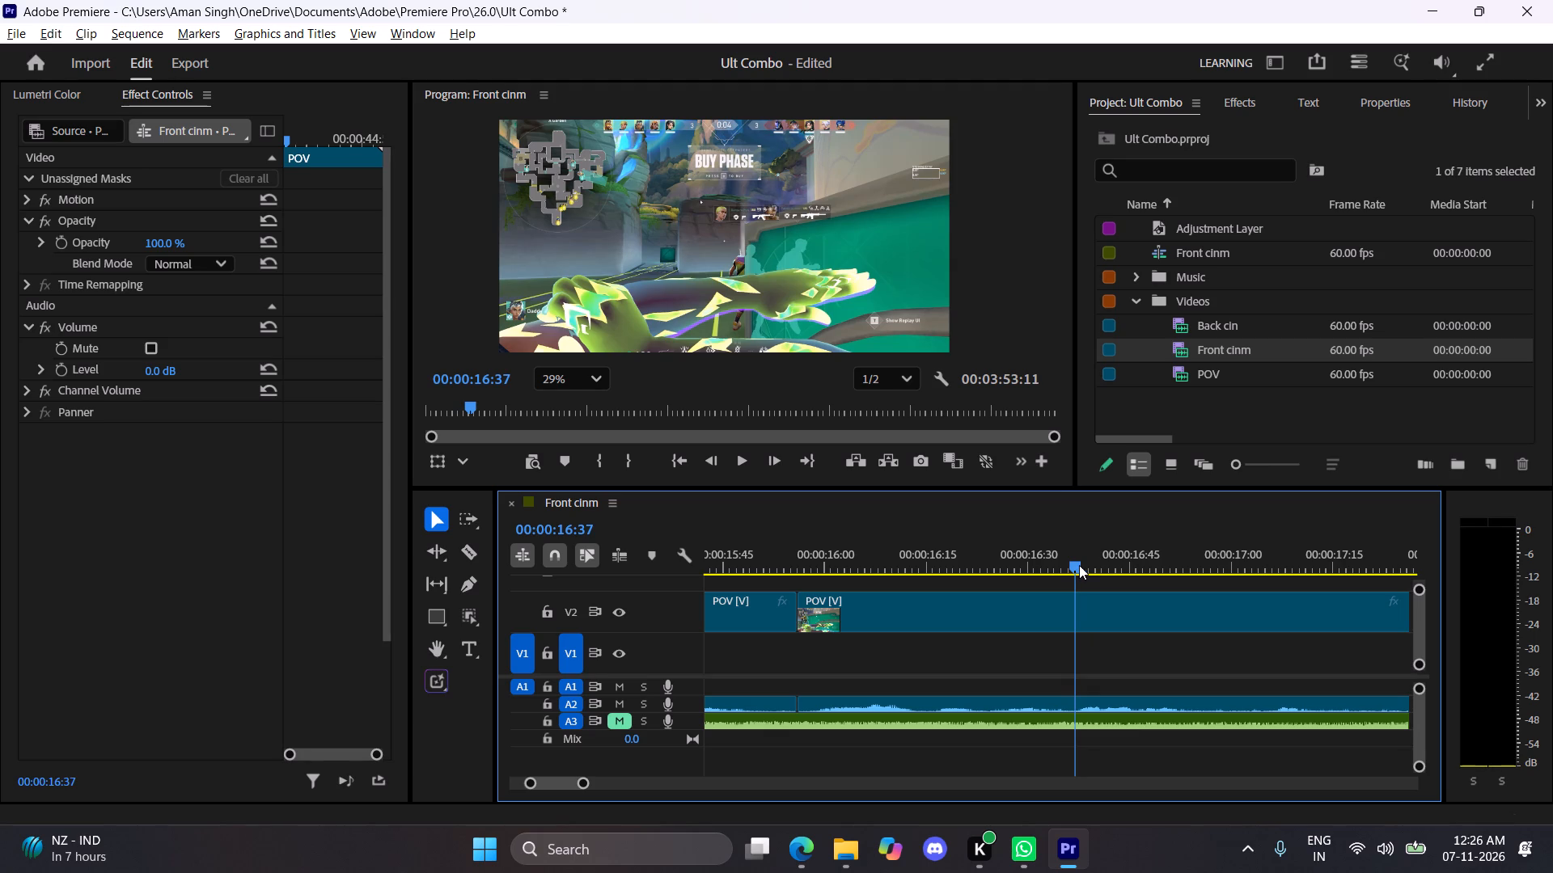
left_click_drag(1079, 565, 1082, 565)
key("c")
left_click(1083, 703)
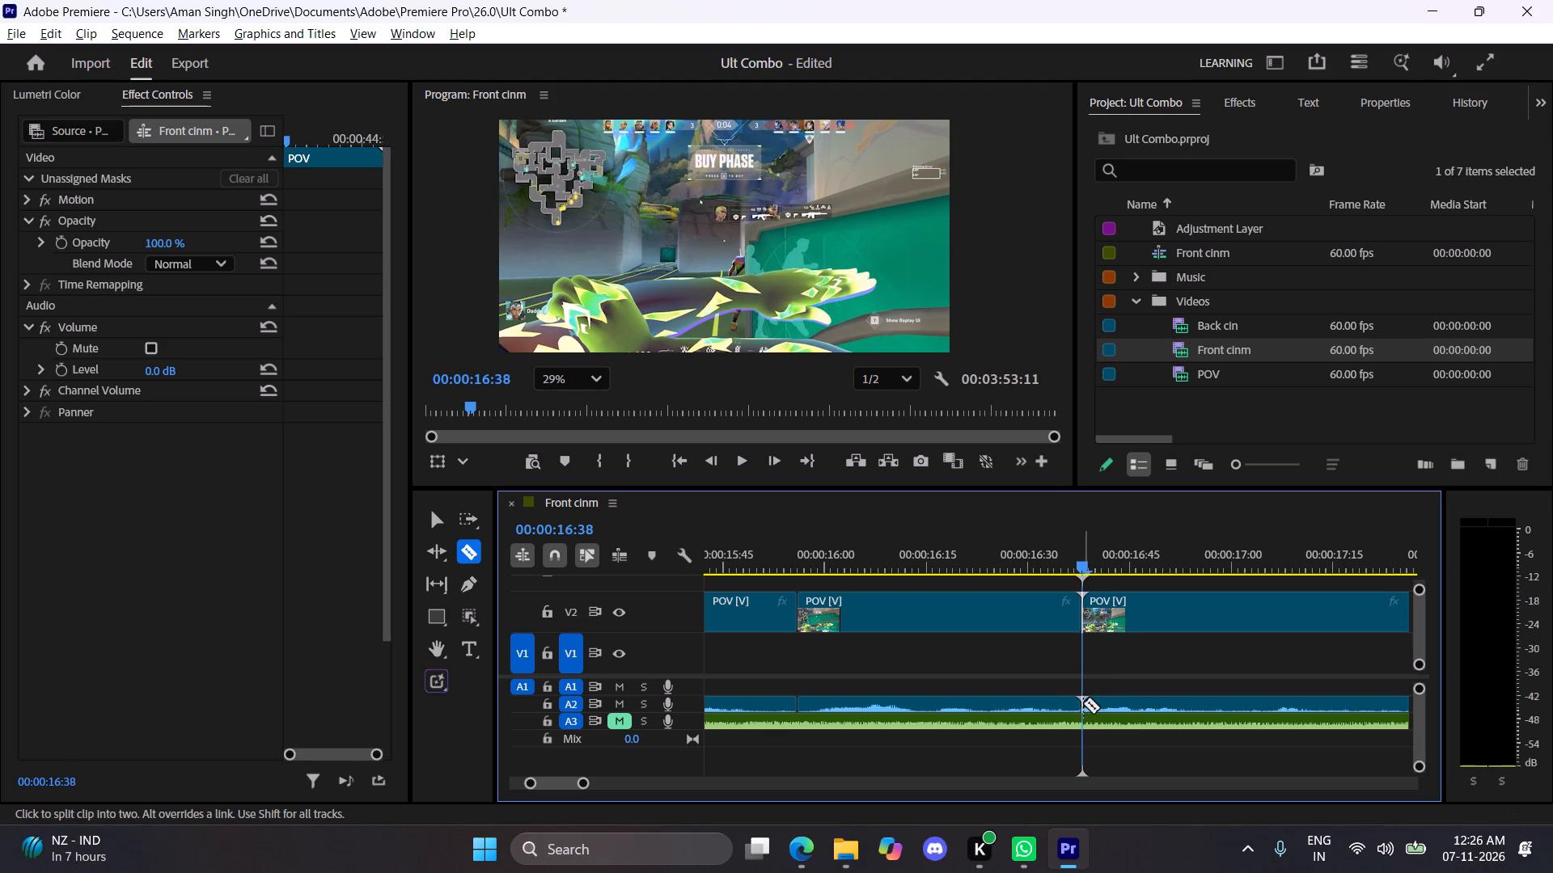
key("v")
Split the A3 music at 00:00:15:56, aligned with the start of the short POV piece.
left_click(1026, 699)
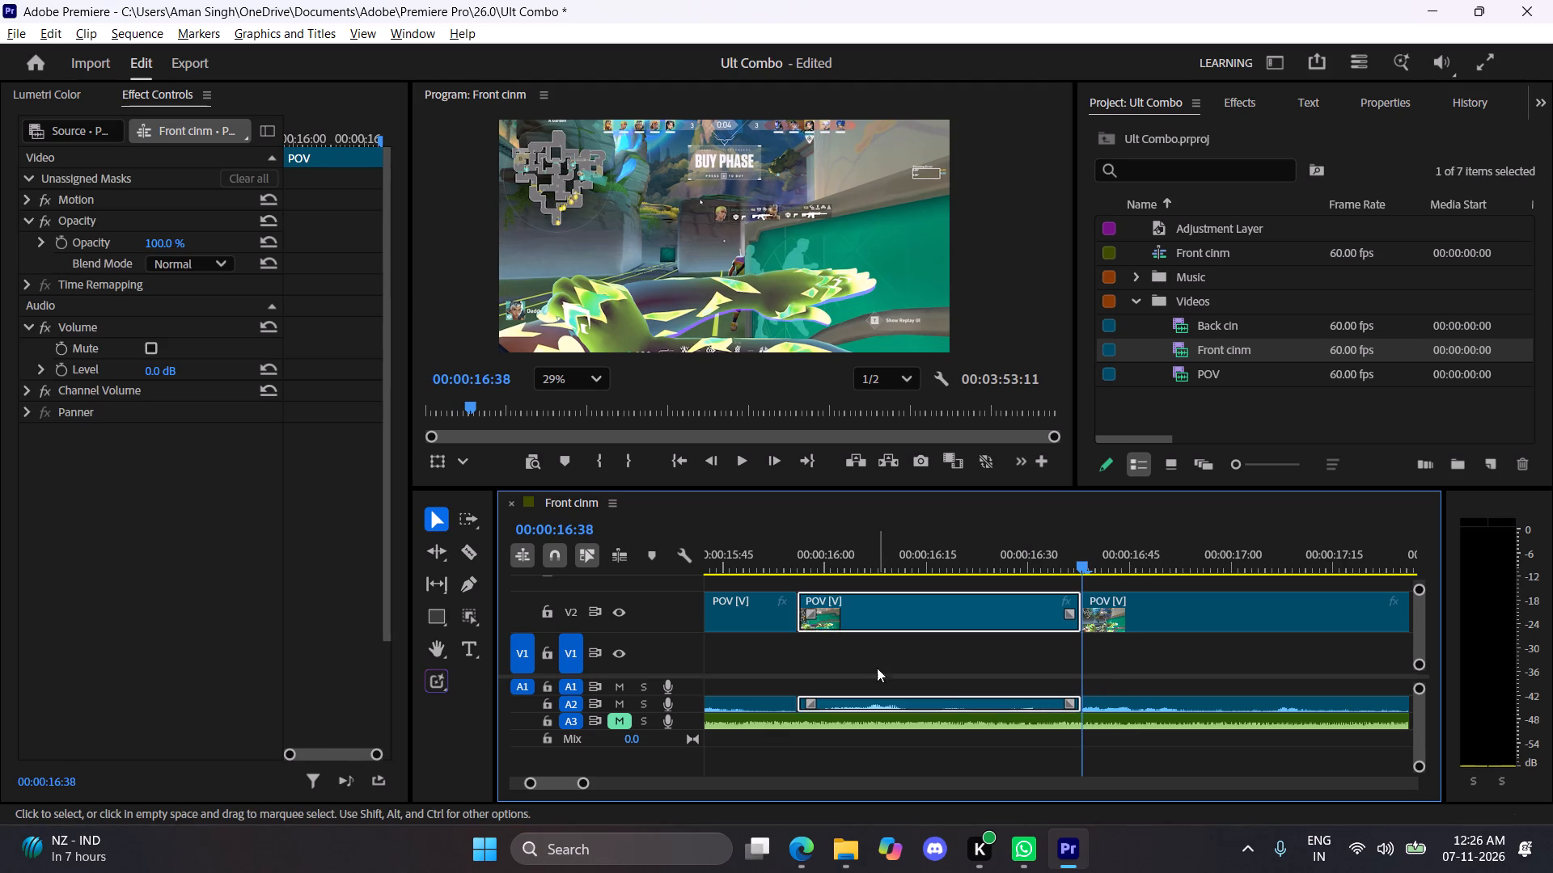
key("c")
left_click(802, 718)
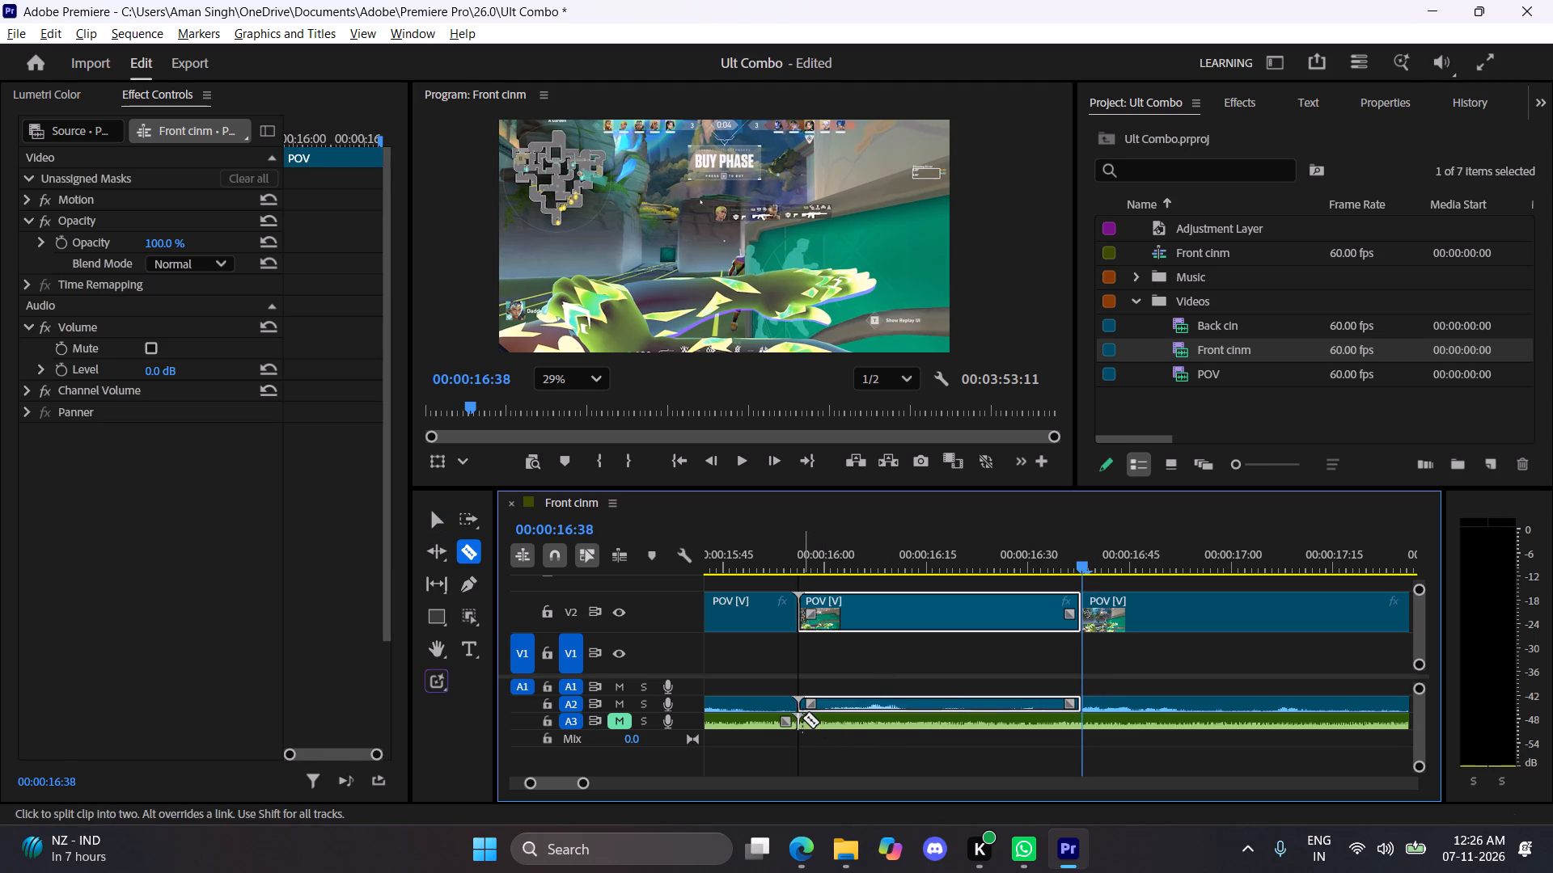
Split the A3 music at 00:00:16:38, aligned with the end of the short POV piece.
left_click(1079, 723)
key("v")
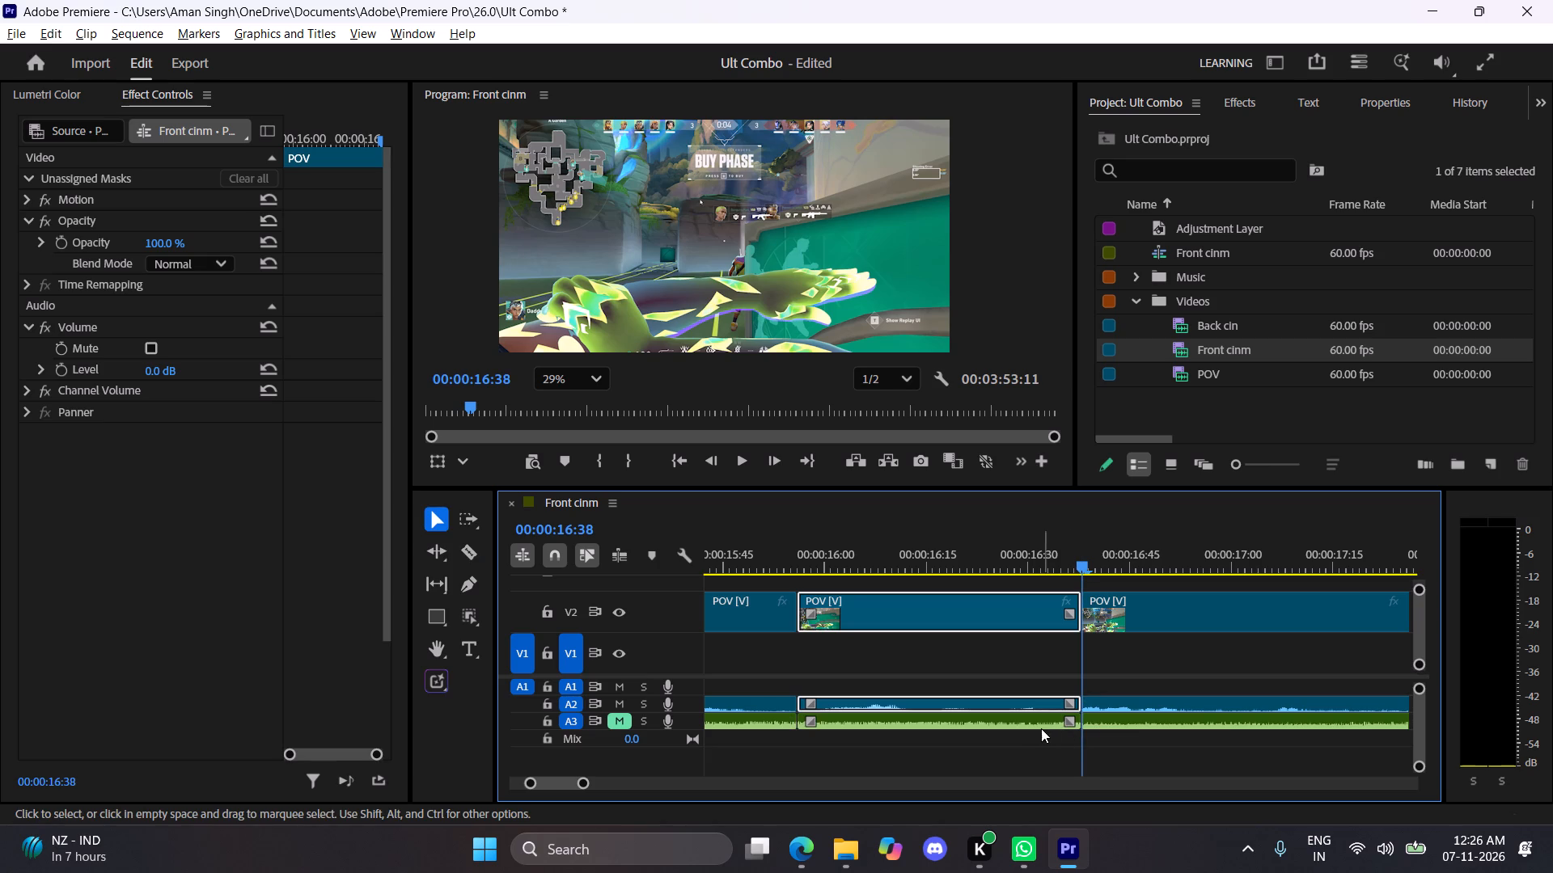
Look through the Properties, History, Essential Sound and Source views for volume controls for the short A3 music piece.
left_click(1031, 722)
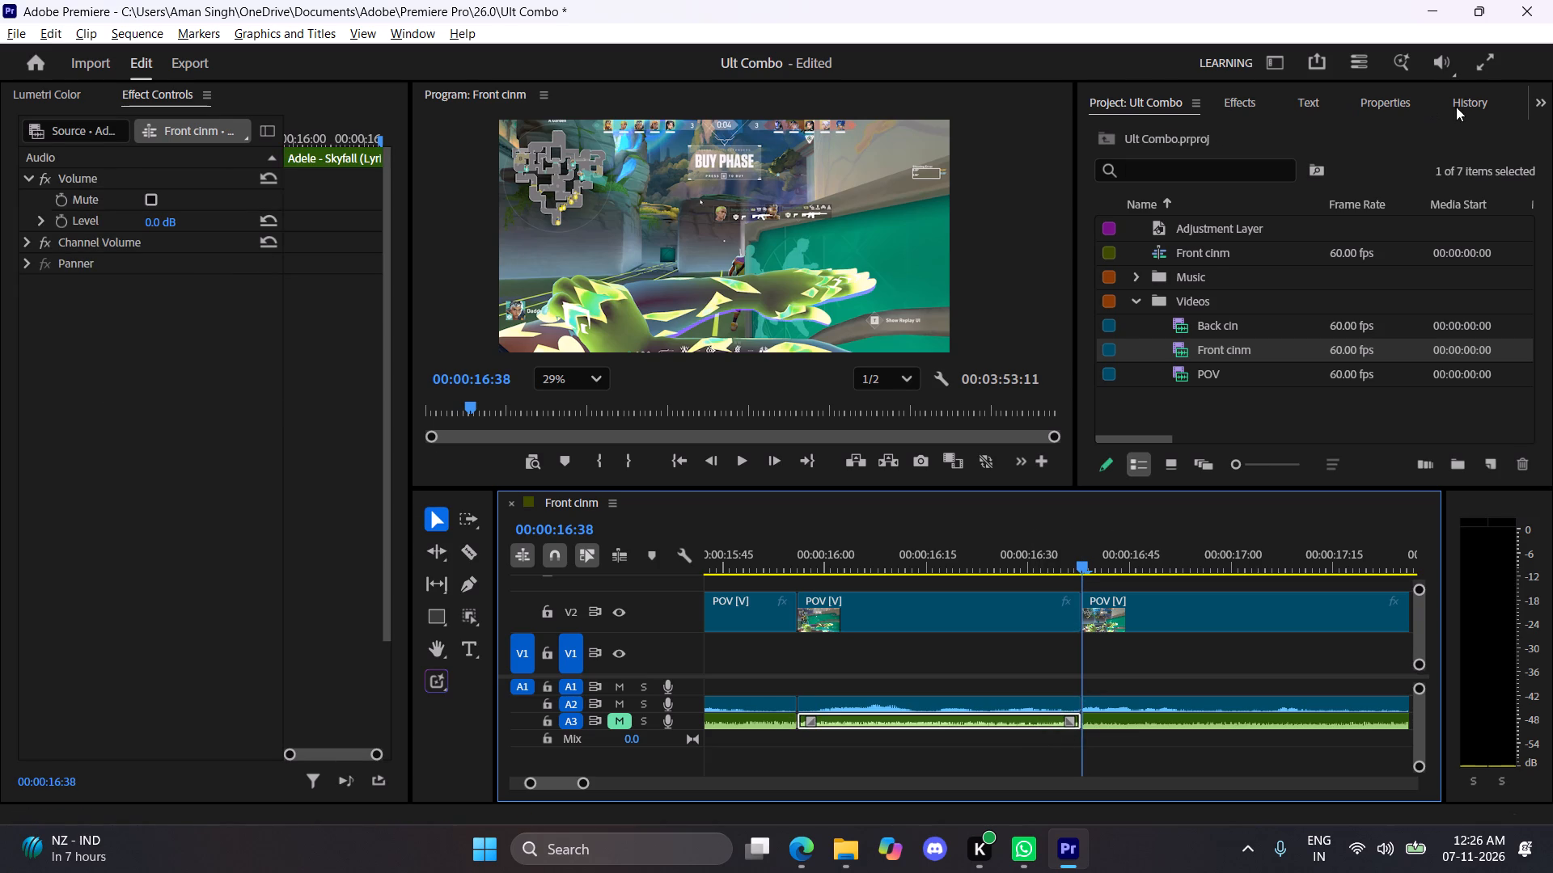
left_click(1461, 103)
left_click(1135, 102)
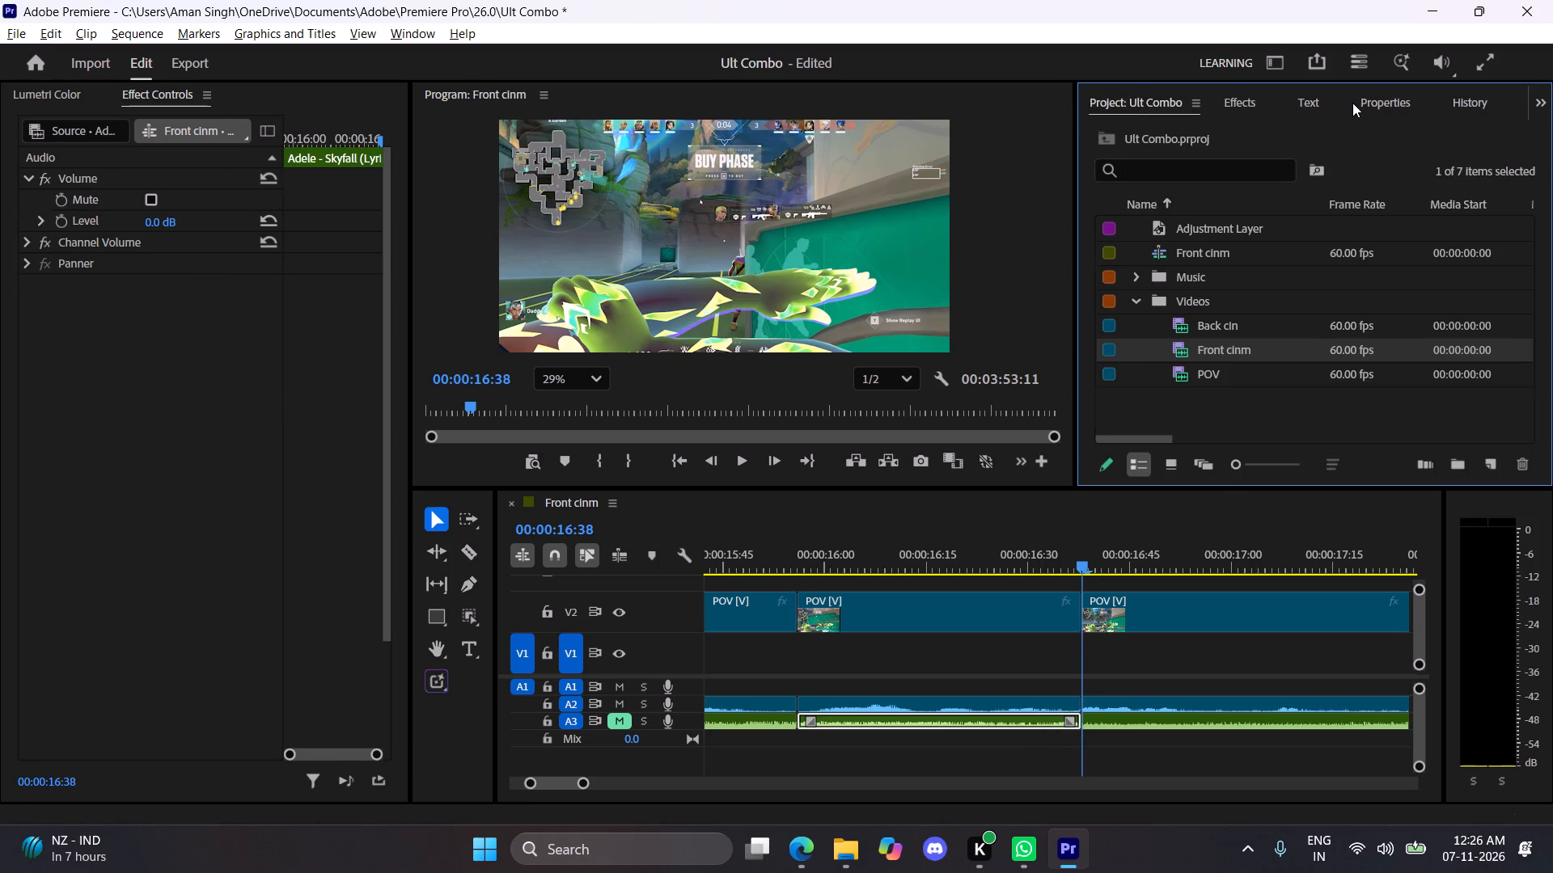
left_click(1352, 103)
left_click(1480, 102)
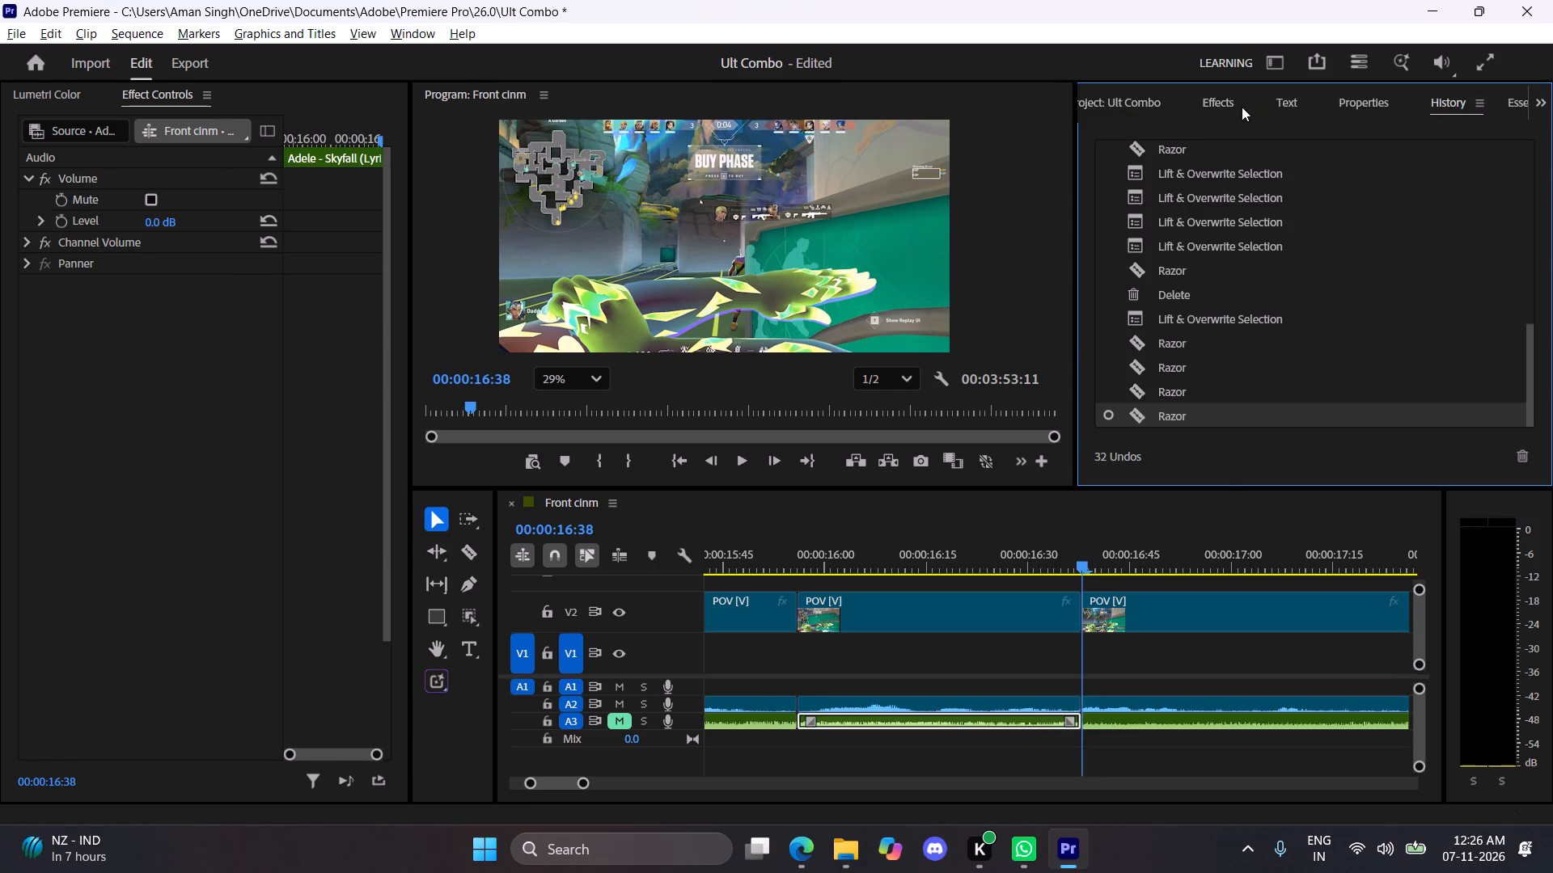
left_click(1232, 103)
left_click(1441, 103)
left_click(1513, 101)
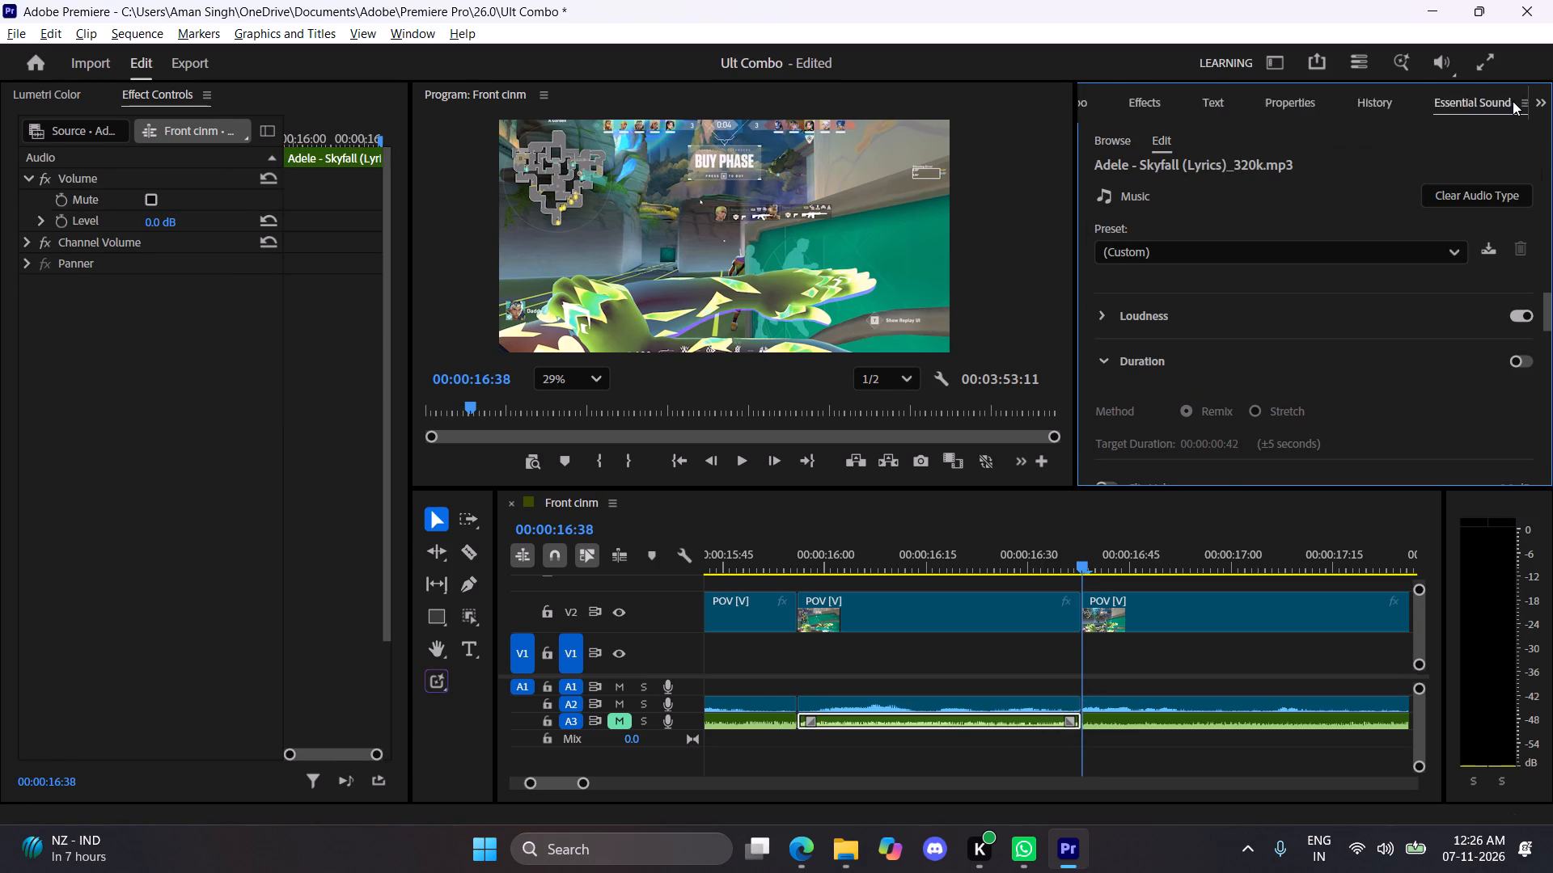
left_click(1507, 104)
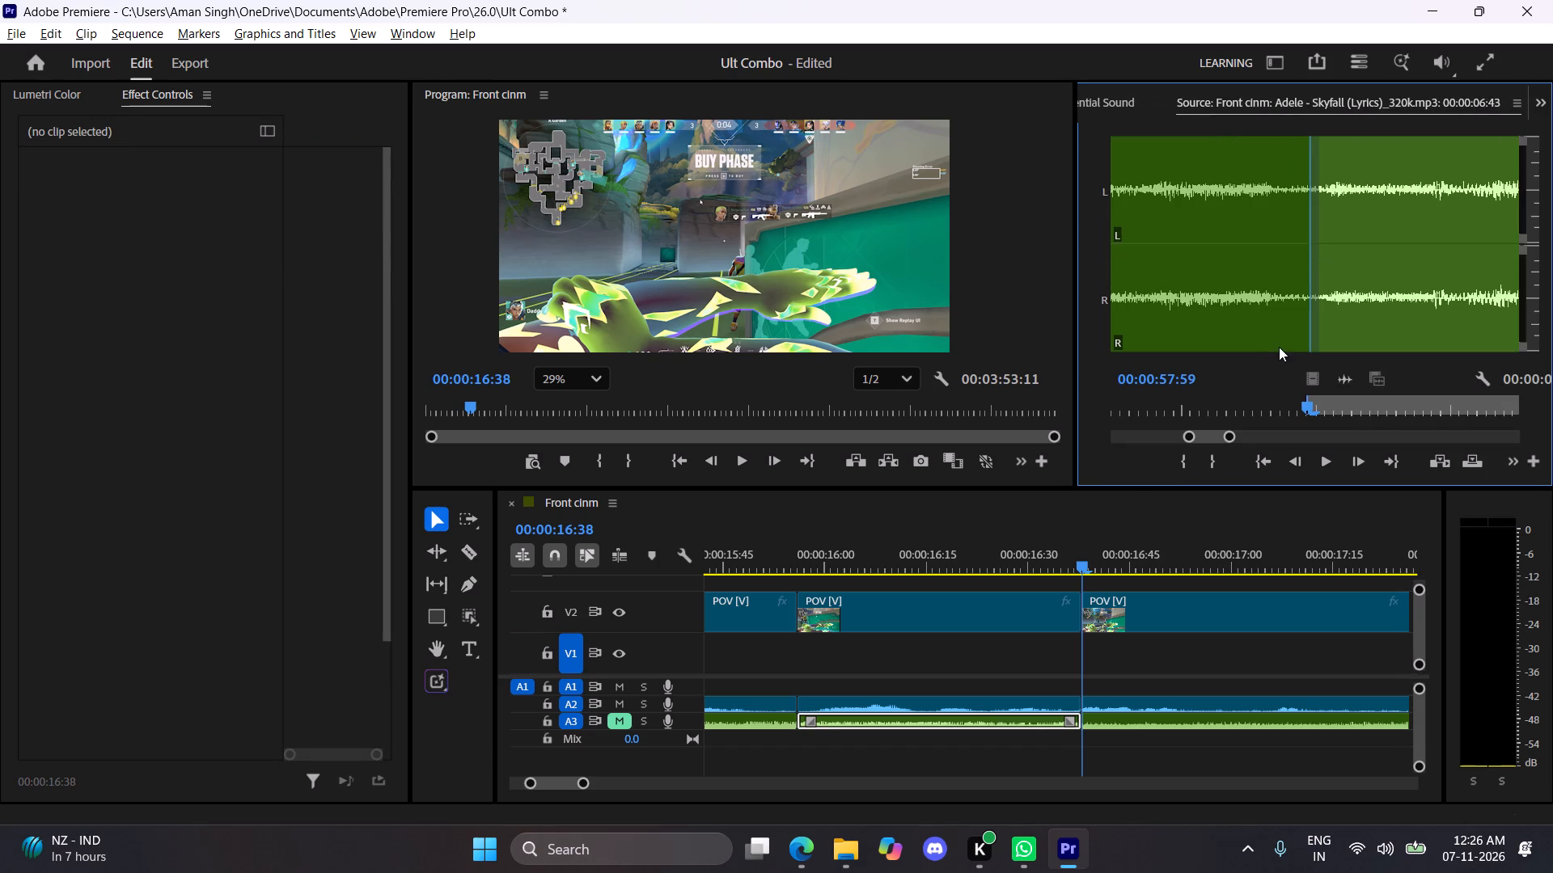
left_click(854, 720)
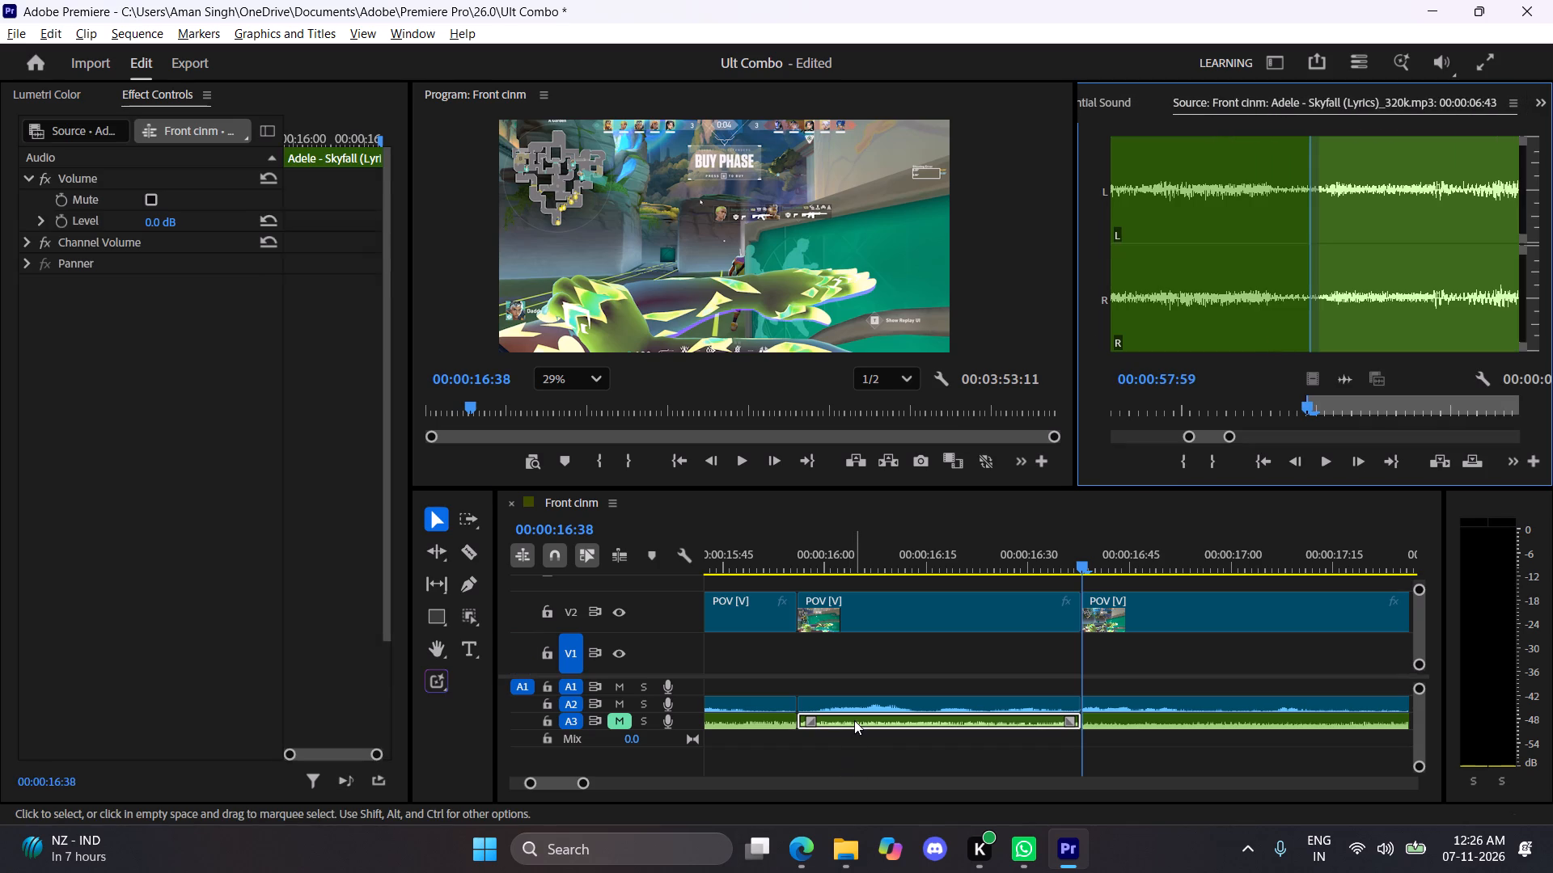
double_click(854, 720)
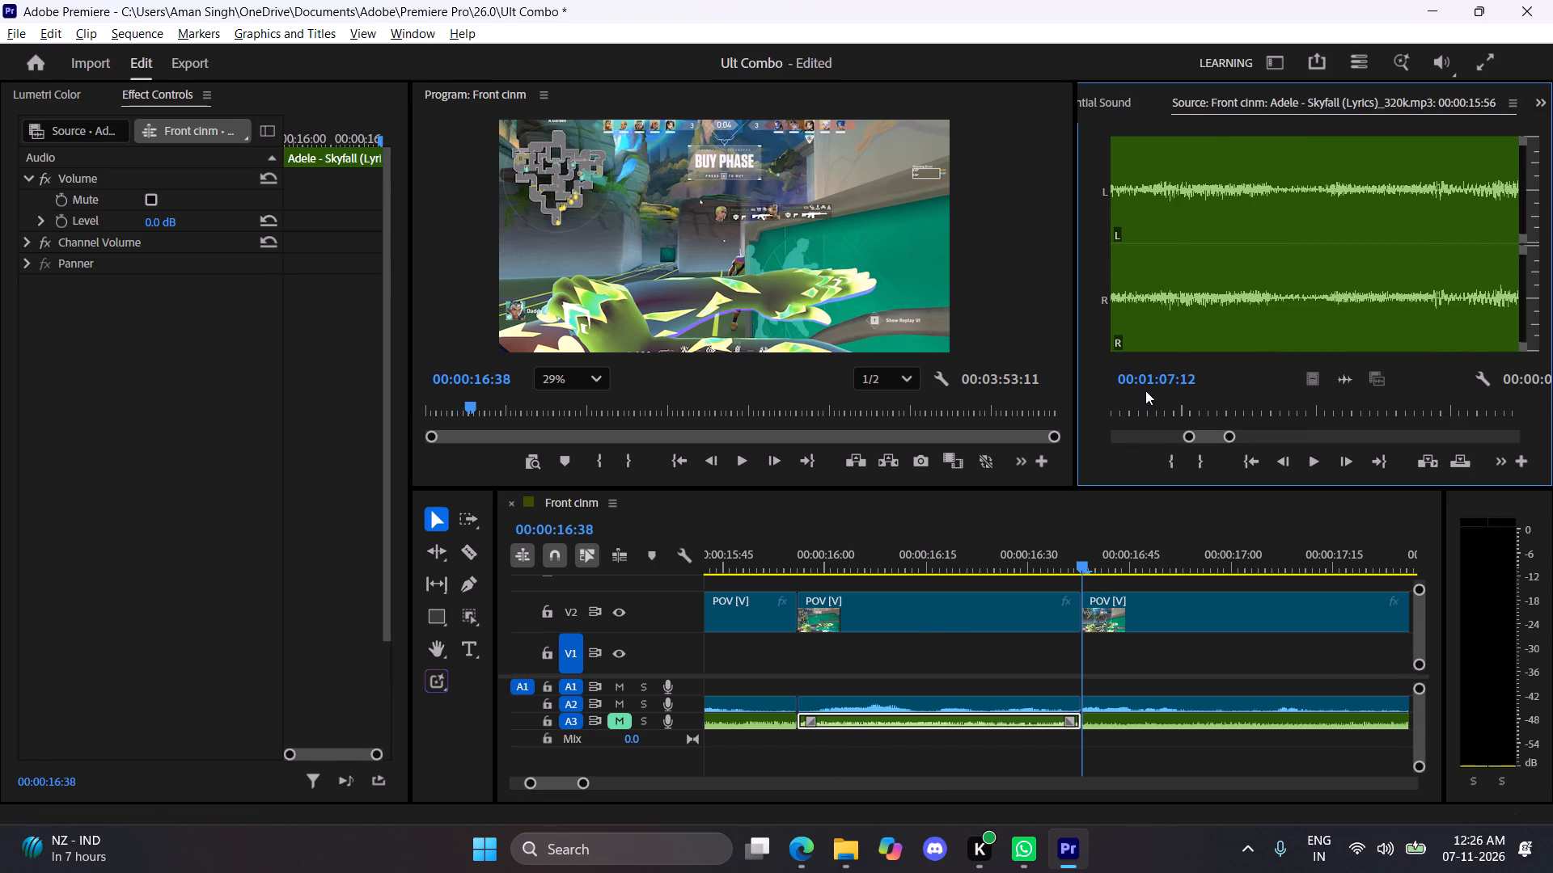
left_click(1110, 103)
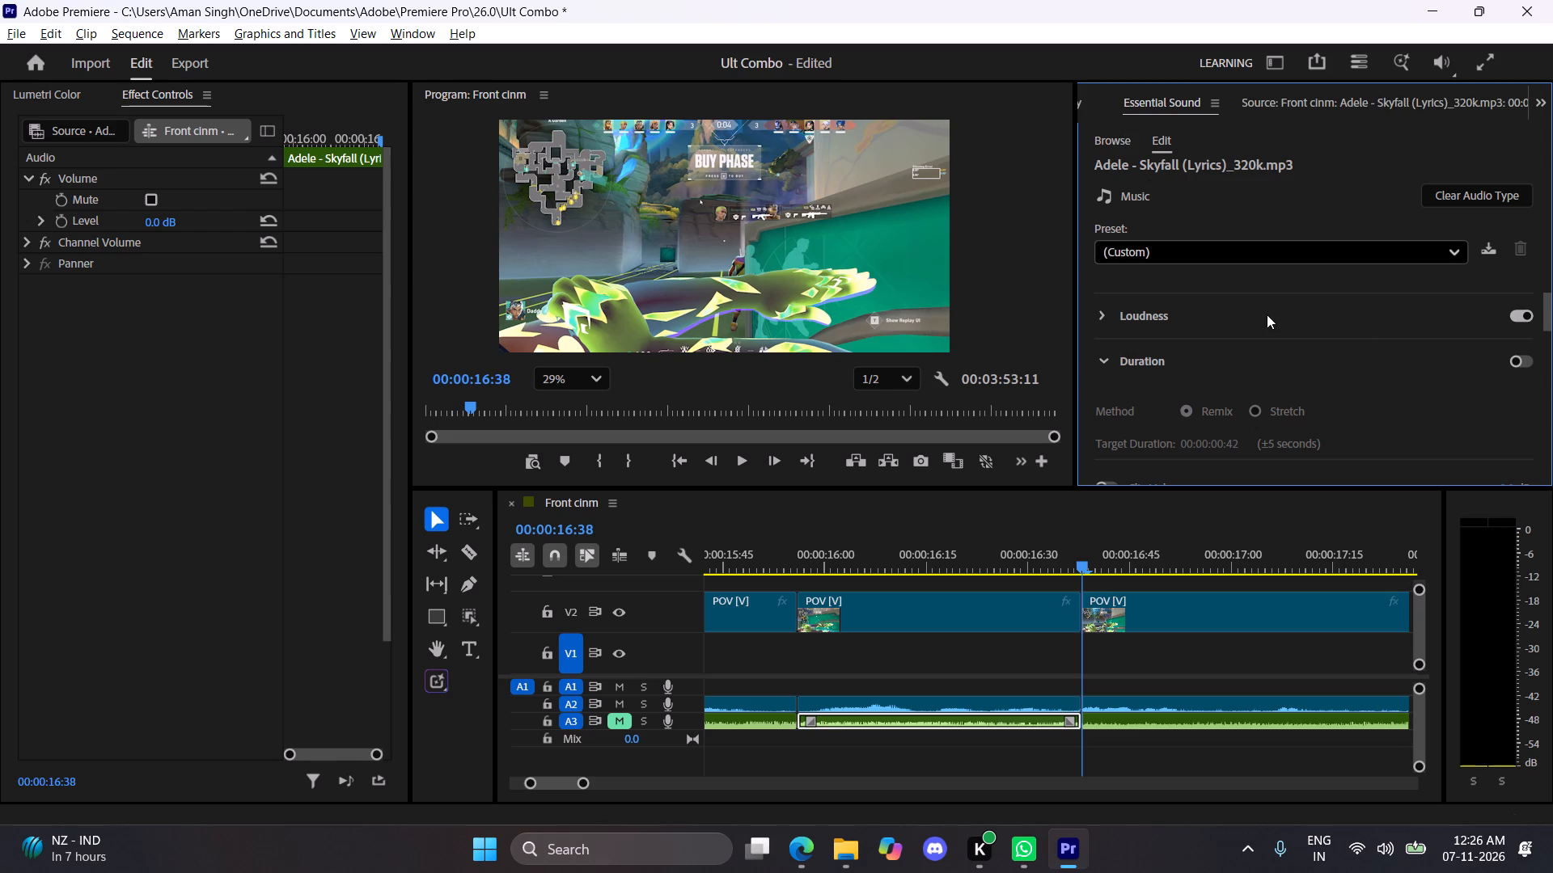
scroll(1266, 305, "down", 7)
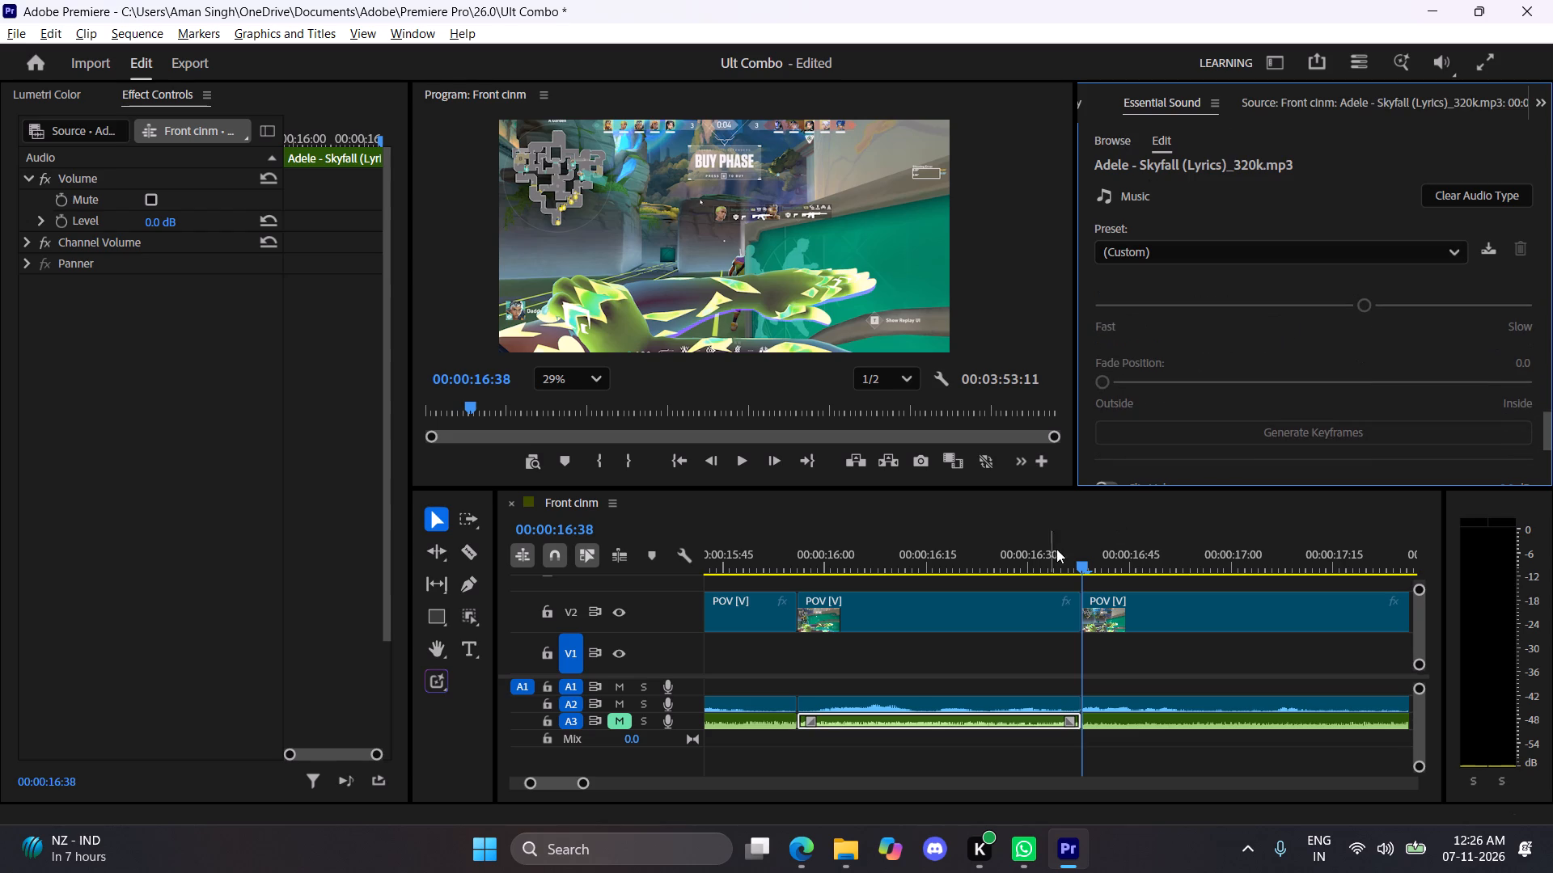
left_click(1085, 101)
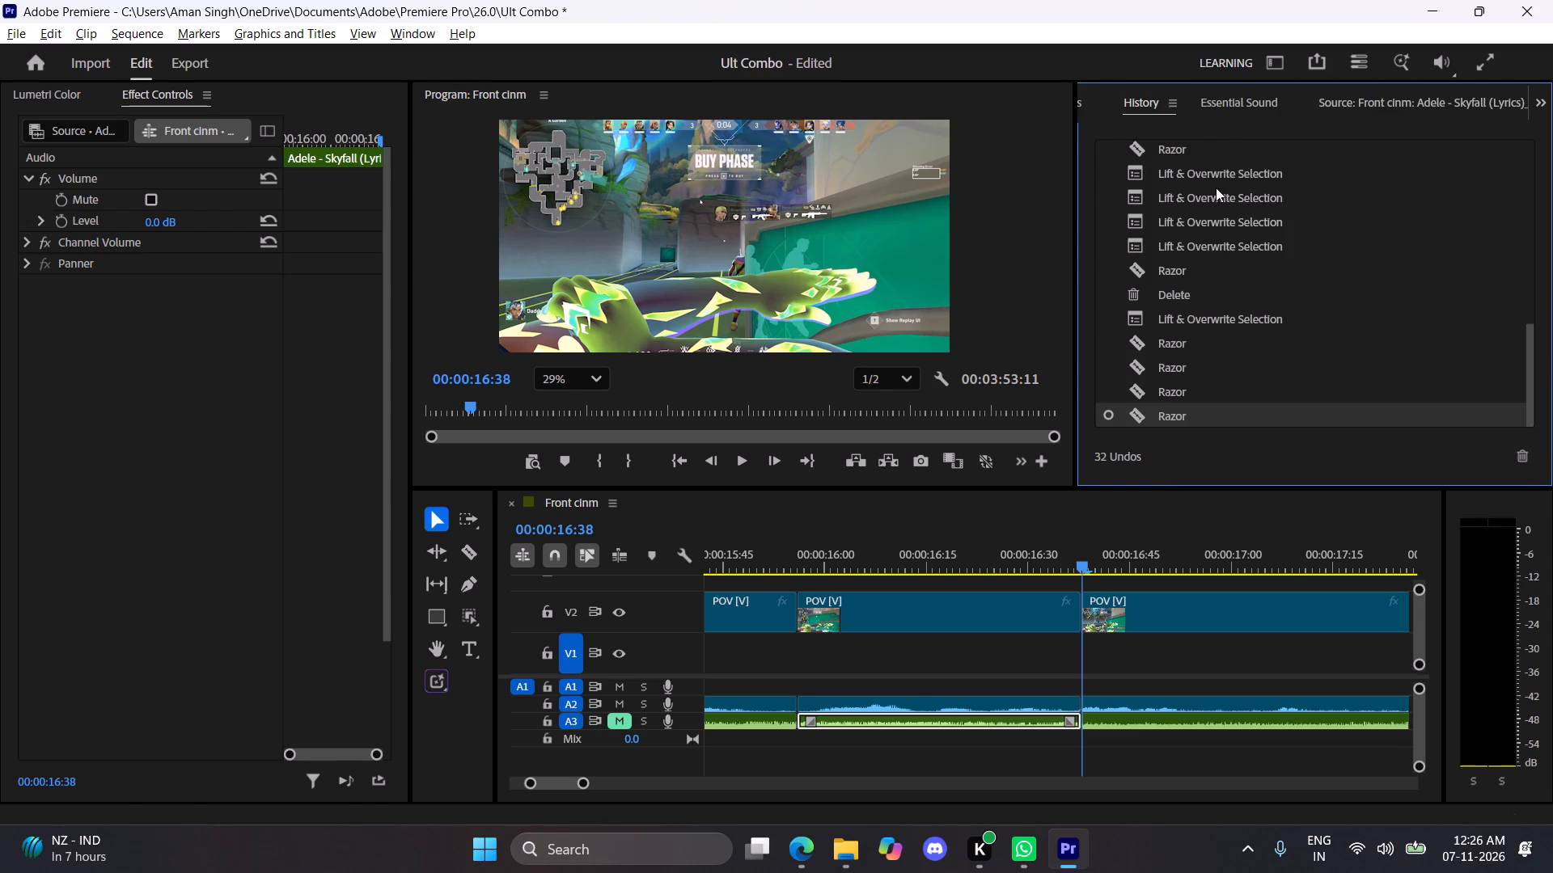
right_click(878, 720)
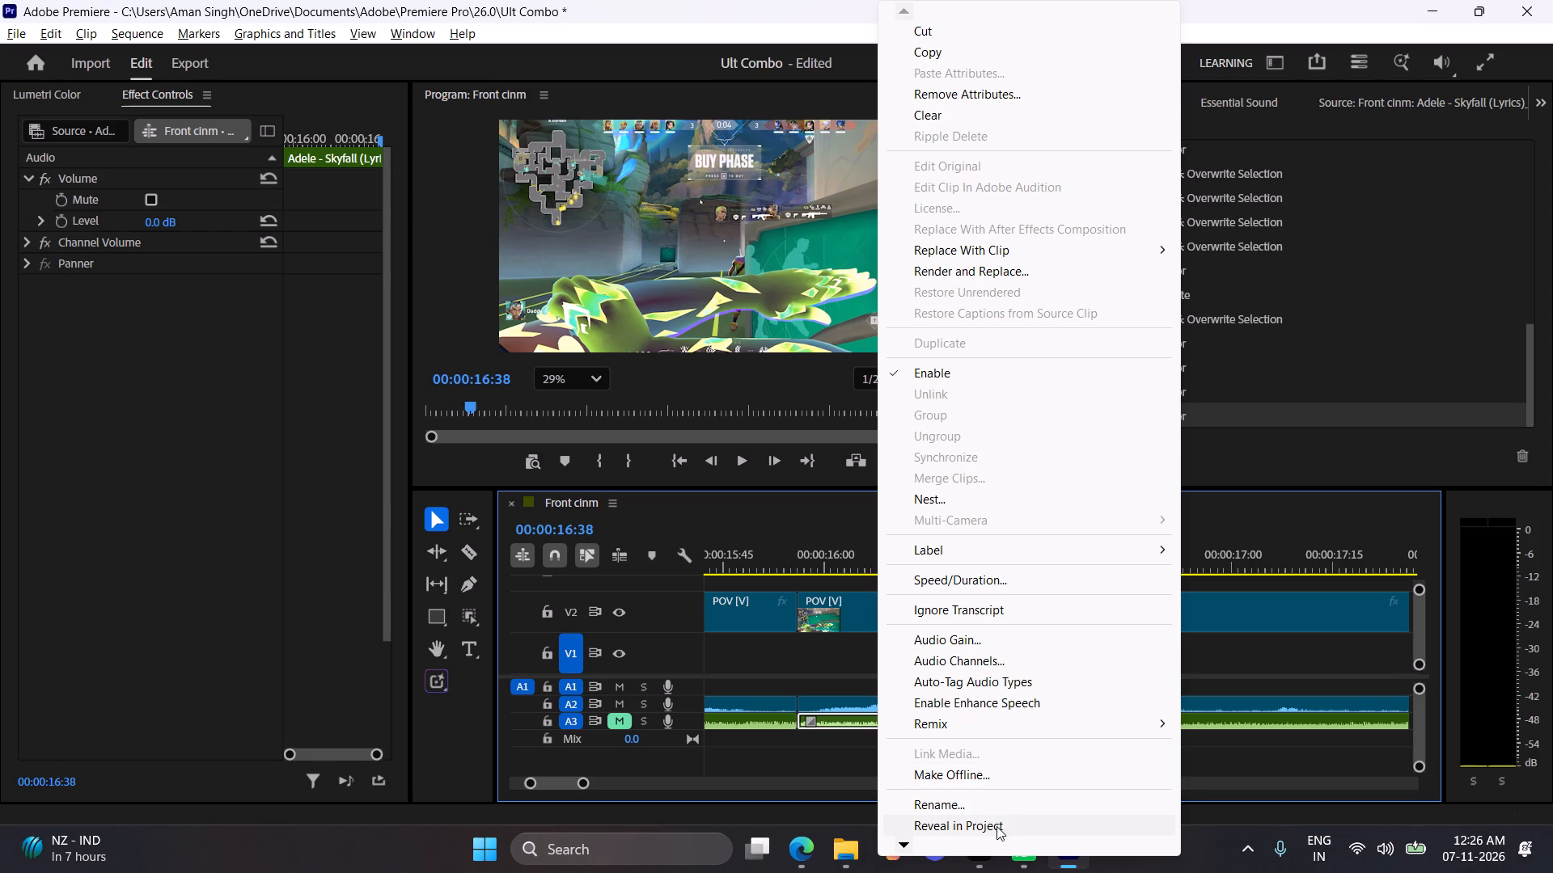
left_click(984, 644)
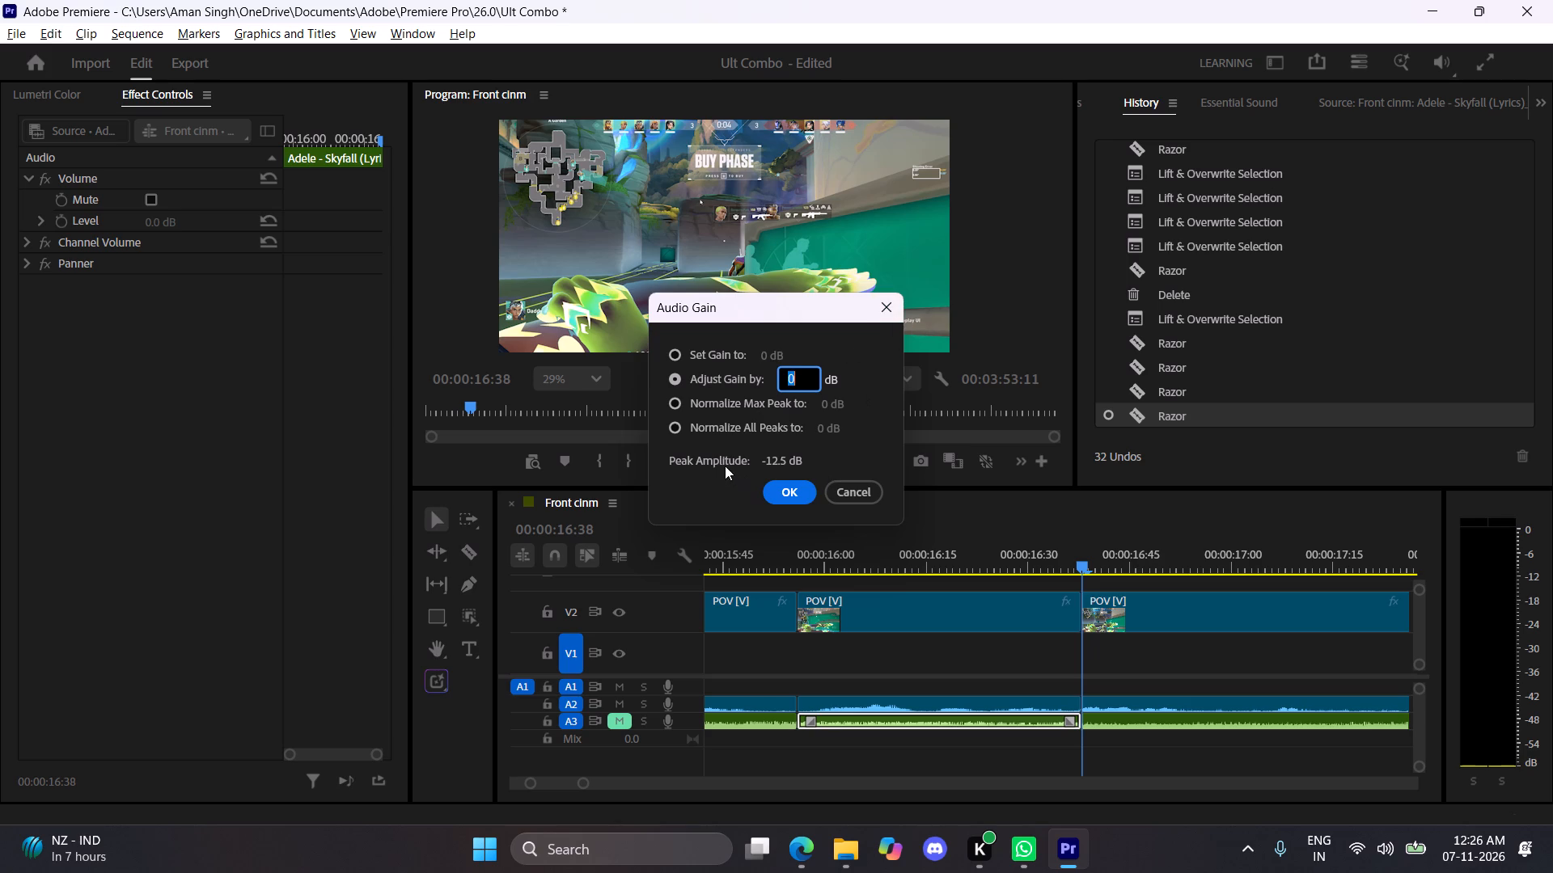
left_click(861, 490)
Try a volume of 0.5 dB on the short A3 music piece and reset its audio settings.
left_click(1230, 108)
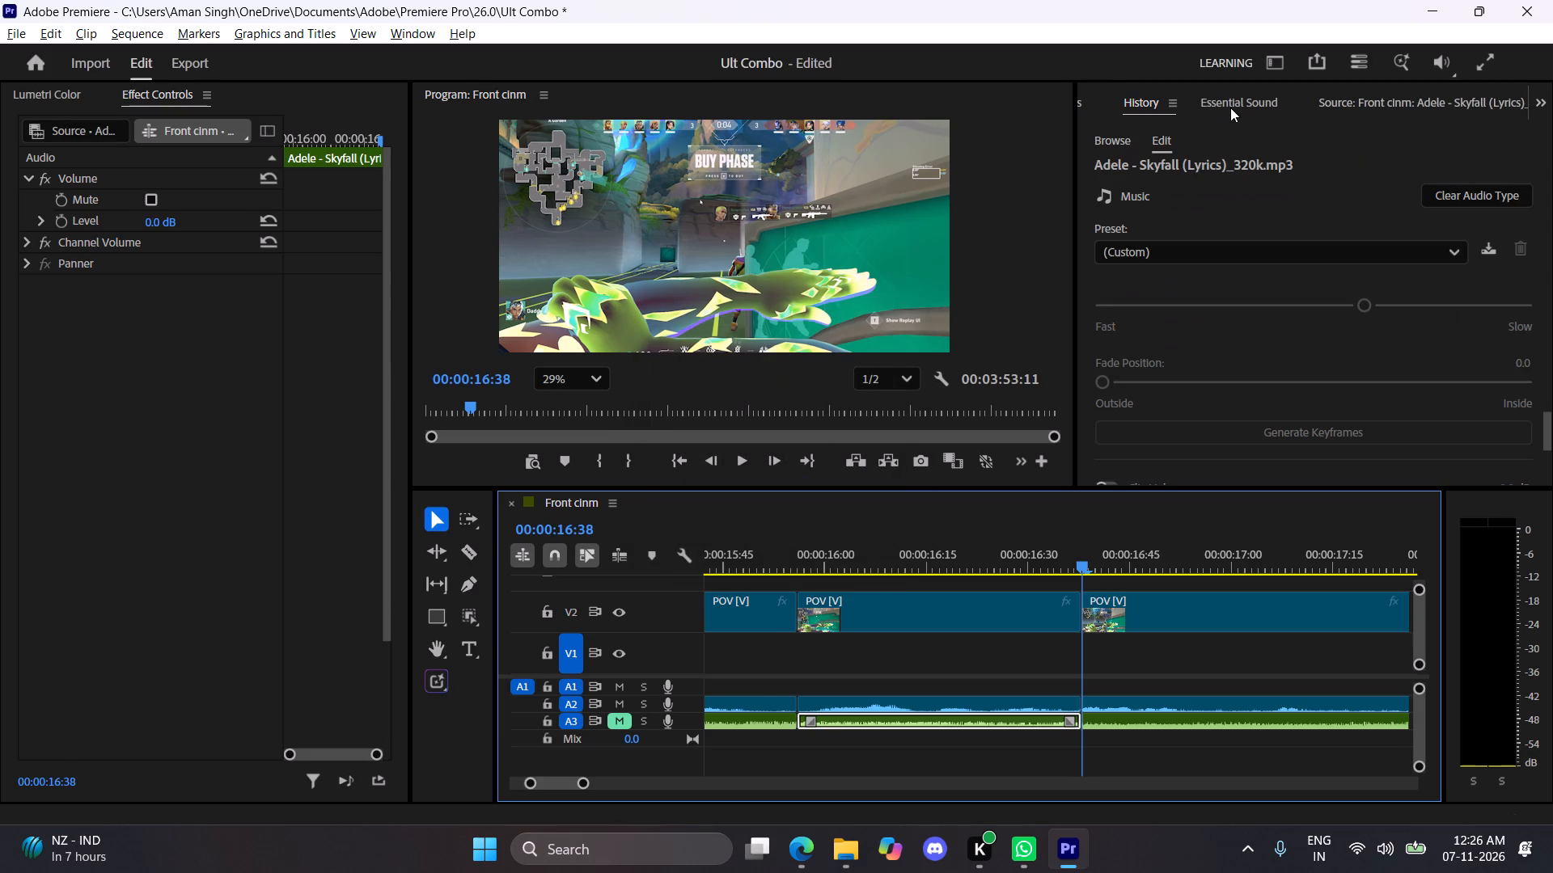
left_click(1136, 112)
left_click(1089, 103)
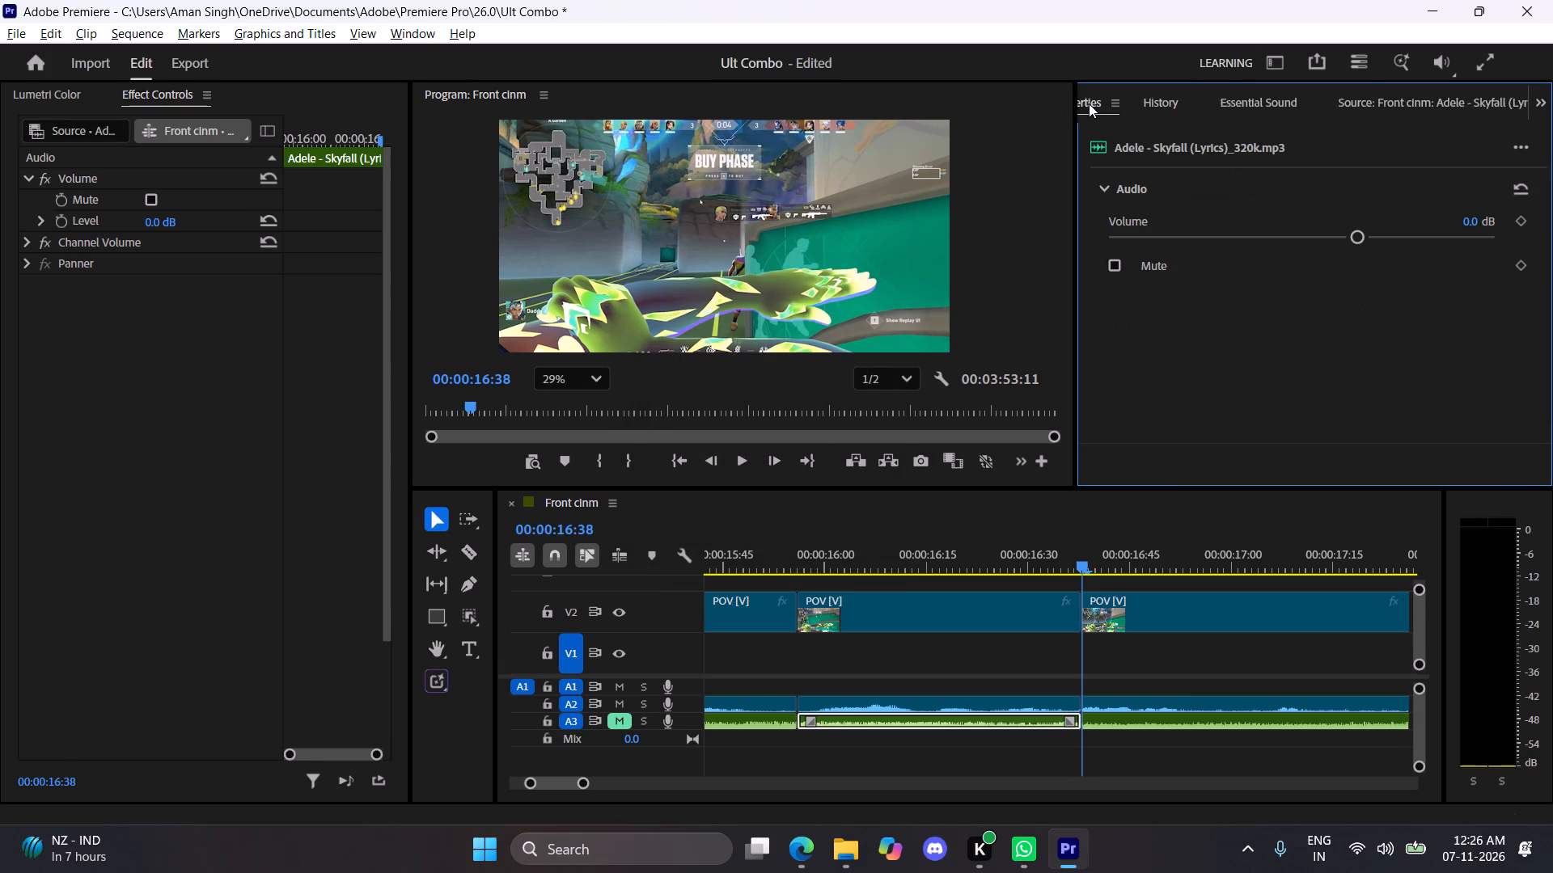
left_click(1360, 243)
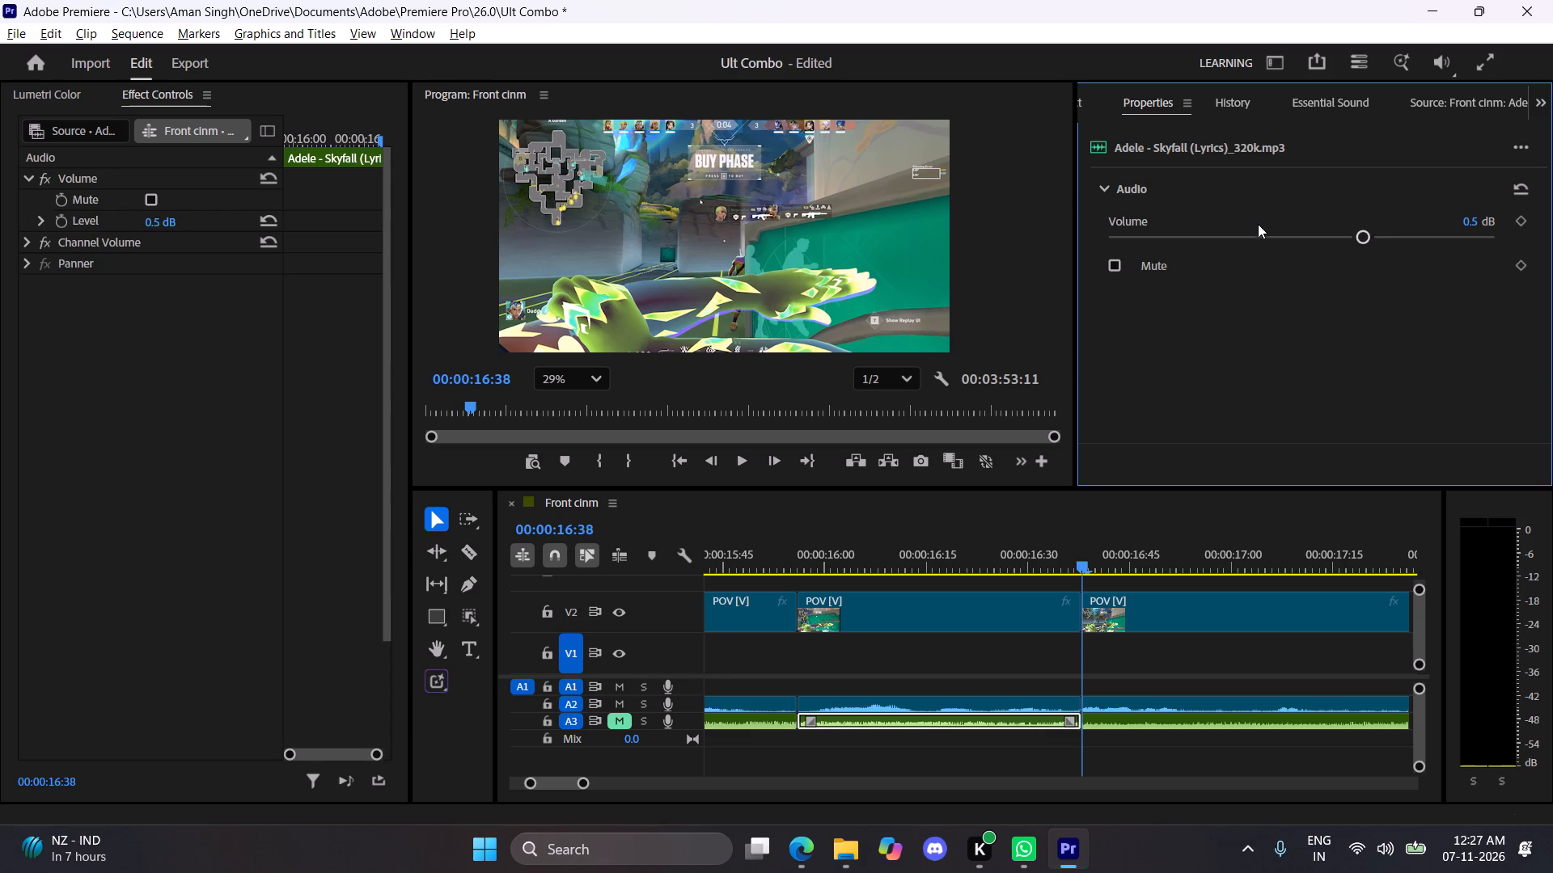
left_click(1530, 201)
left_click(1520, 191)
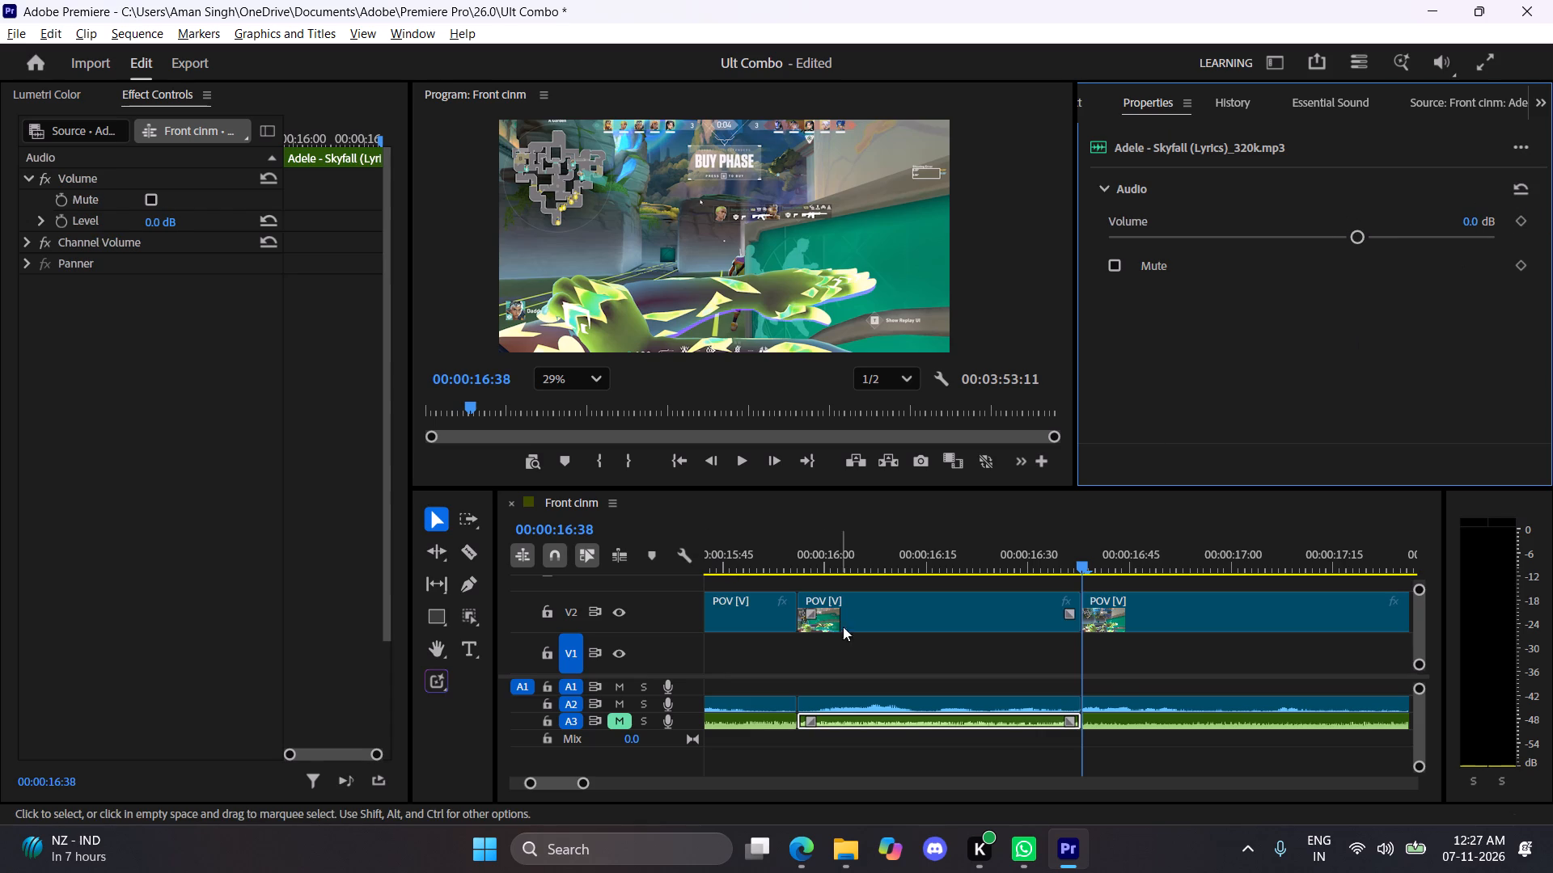
Raise the volume of the short POV clip between 00:00:15:56 and 00:00:16:38 to 8.3 dB.
left_click(969, 691)
left_click(967, 704)
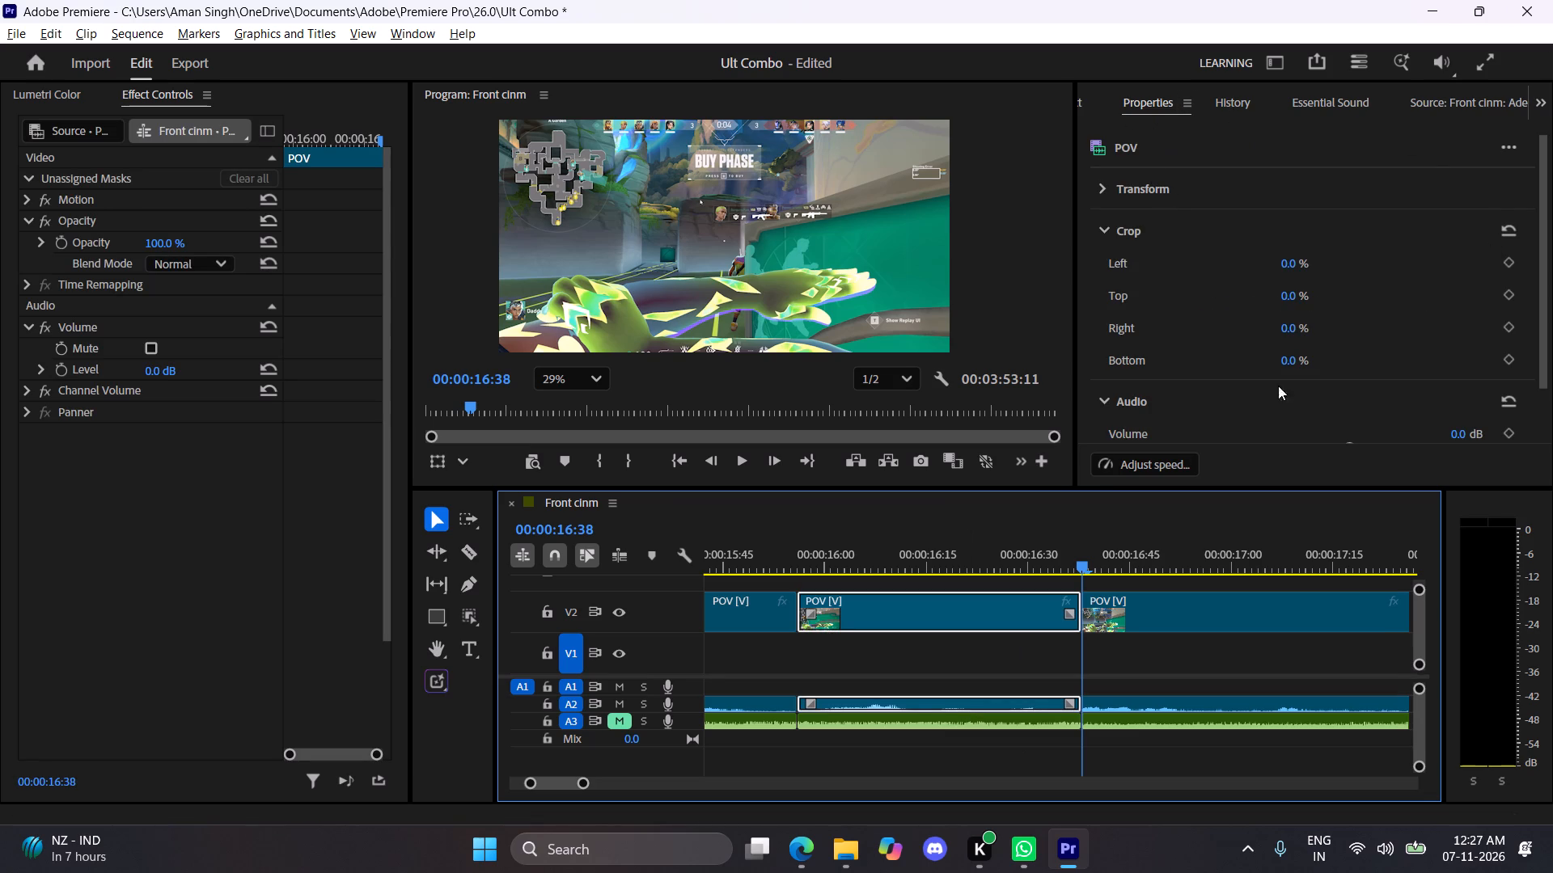
scroll(1247, 347, "down", 3)
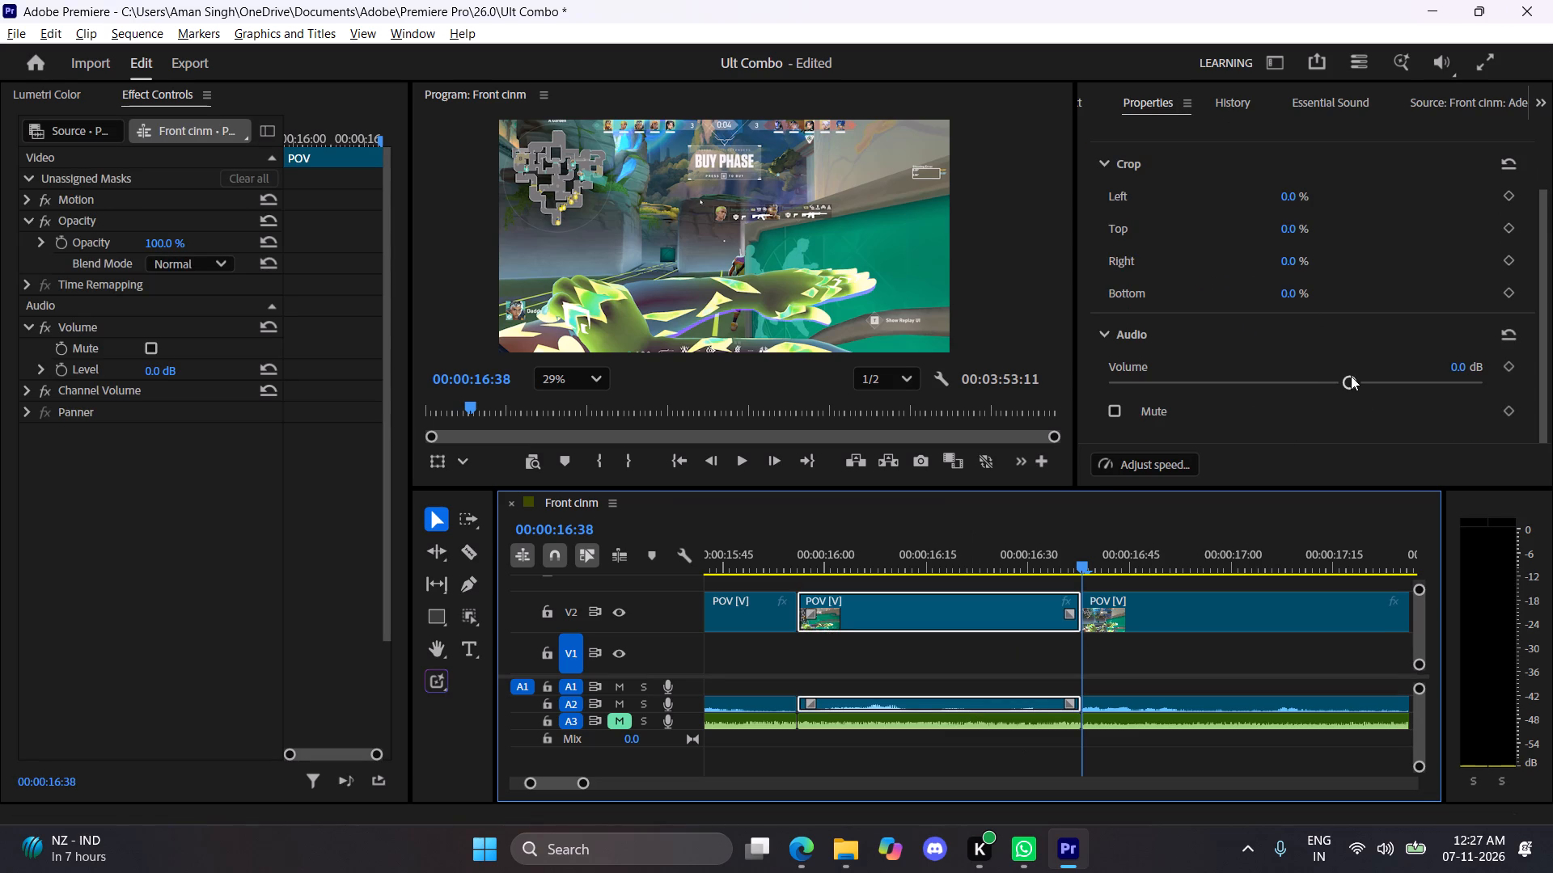
left_click_drag(1351, 376, 1428, 392)
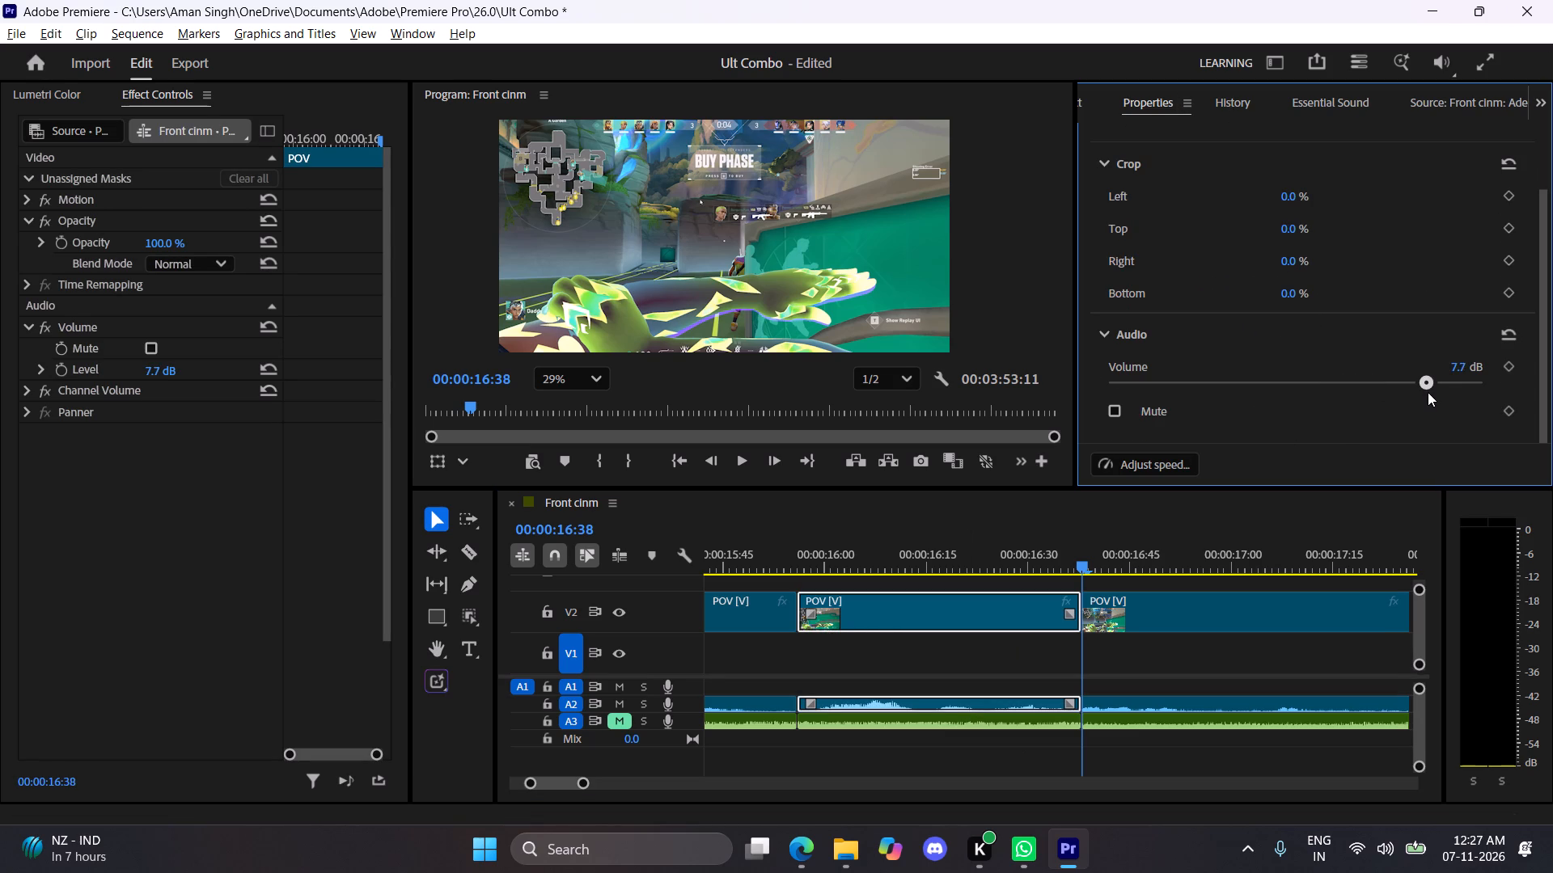
left_click_drag(1428, 392, 1423, 385)
left_click_drag(1423, 385, 1431, 384)
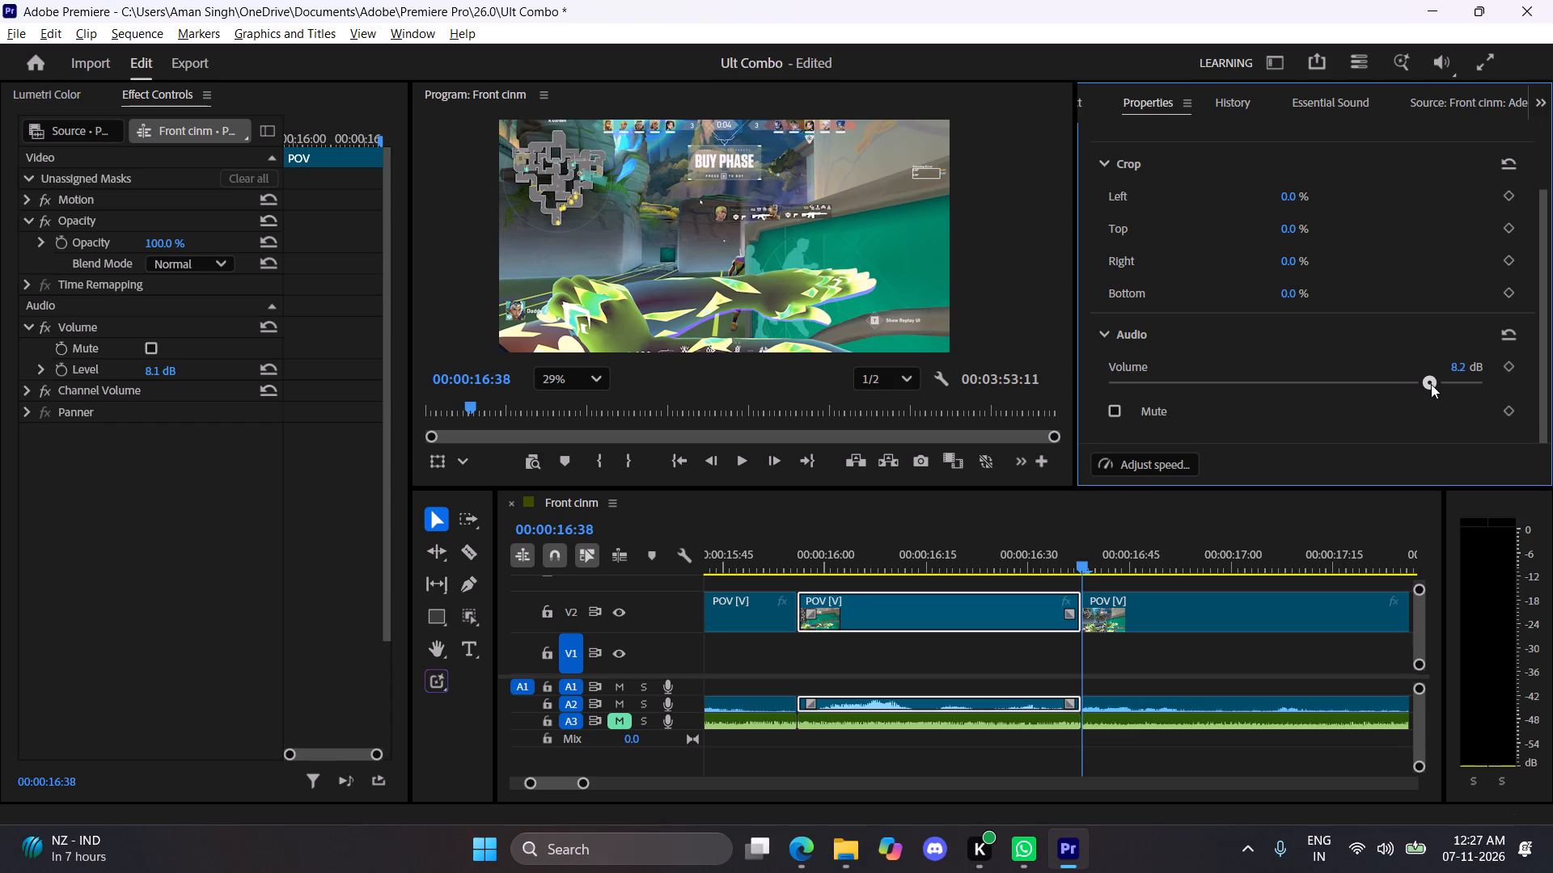
left_click_drag(1431, 384, 1432, 385)
Silence the POV clip that ends at 00:00:15:56 by lowering its volume to -∞ dB.
left_click_drag(872, 545, 743, 546)
left_click(760, 696)
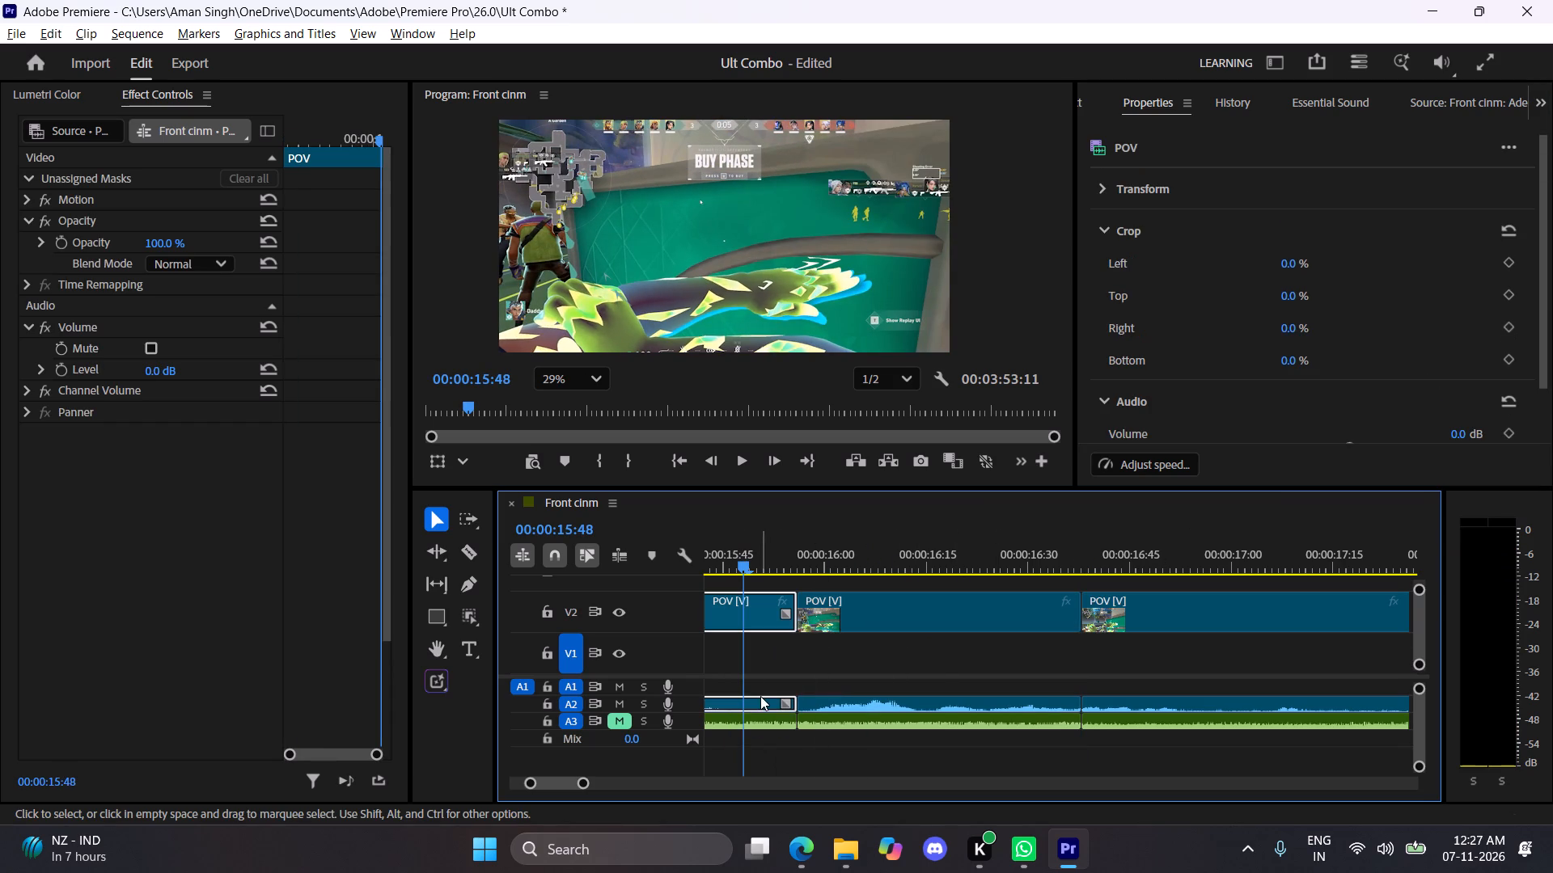
scroll(1391, 405, "down", 2)
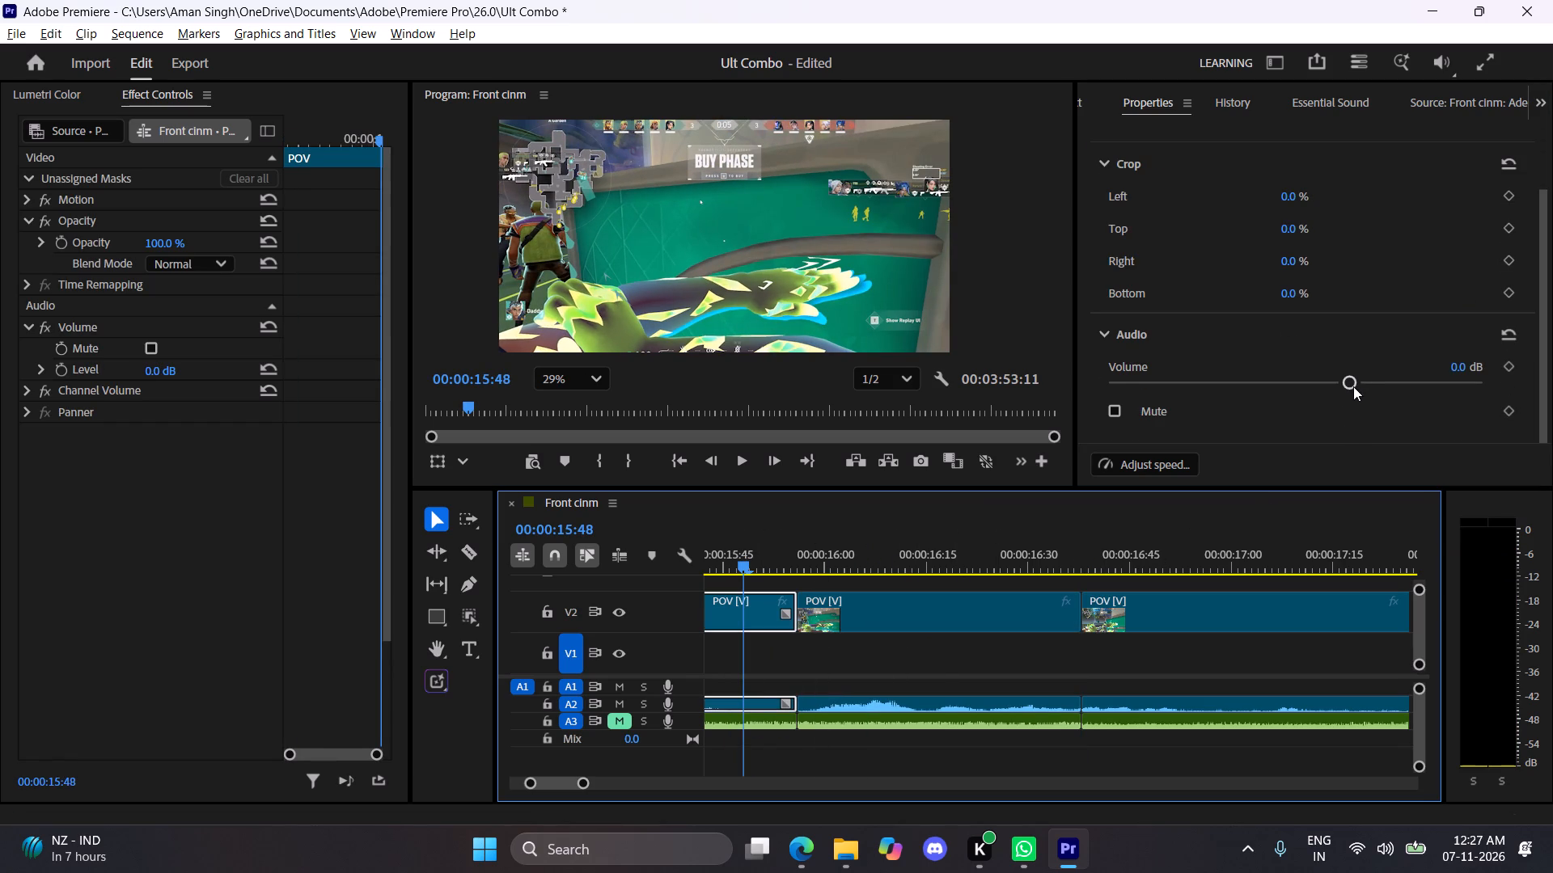
left_click_drag(1352, 386, 1082, 385)
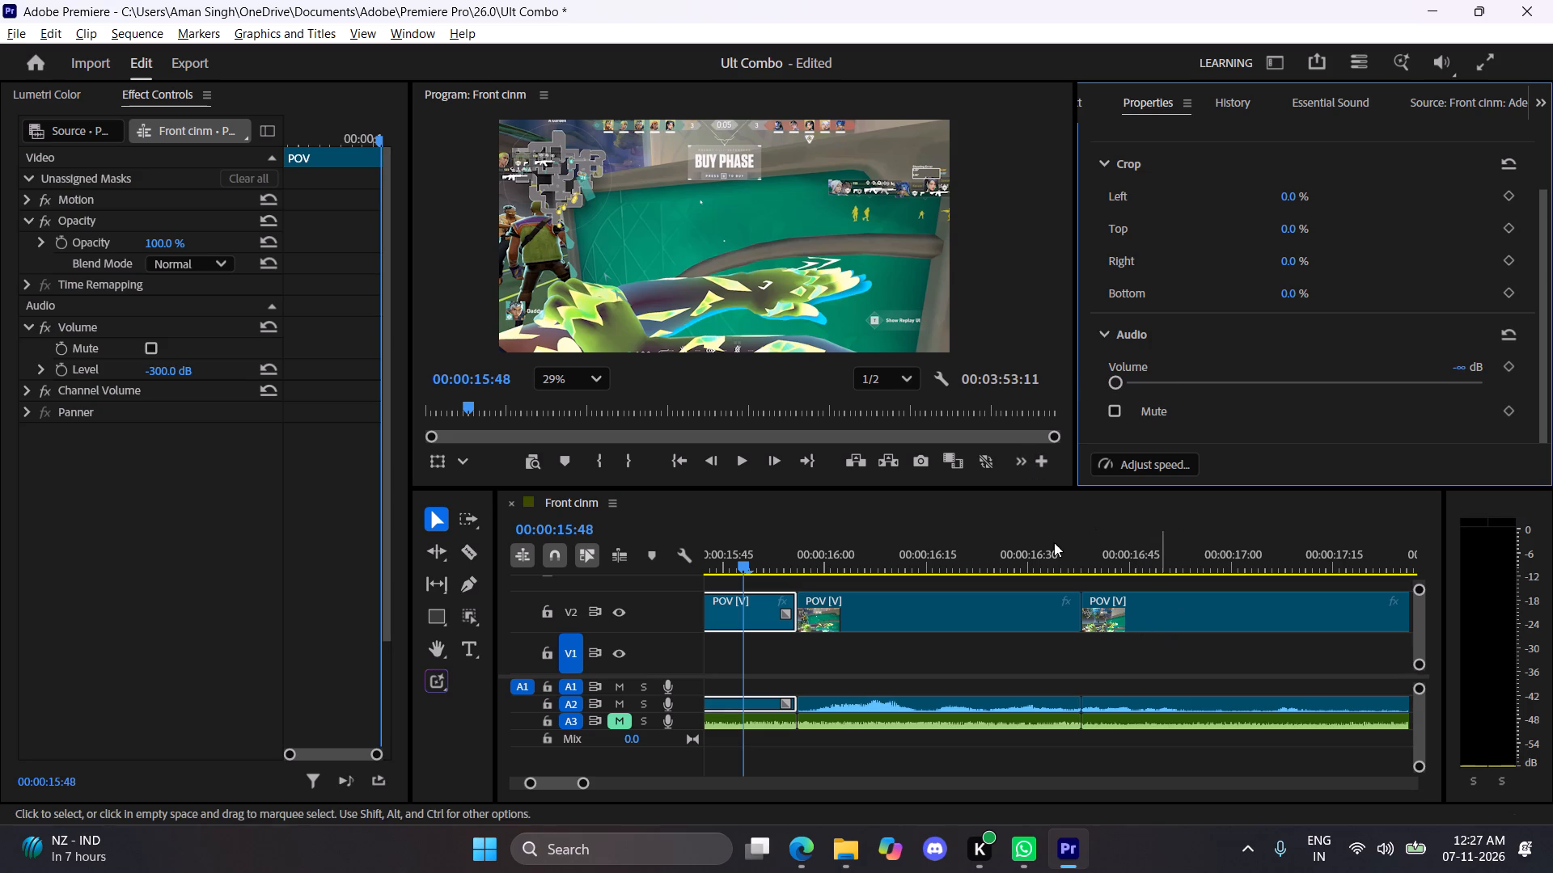
Check the volume settings of the earlier Front cinm and Back cin clips back to the sequence start.
left_click_drag(738, 559, 620, 554)
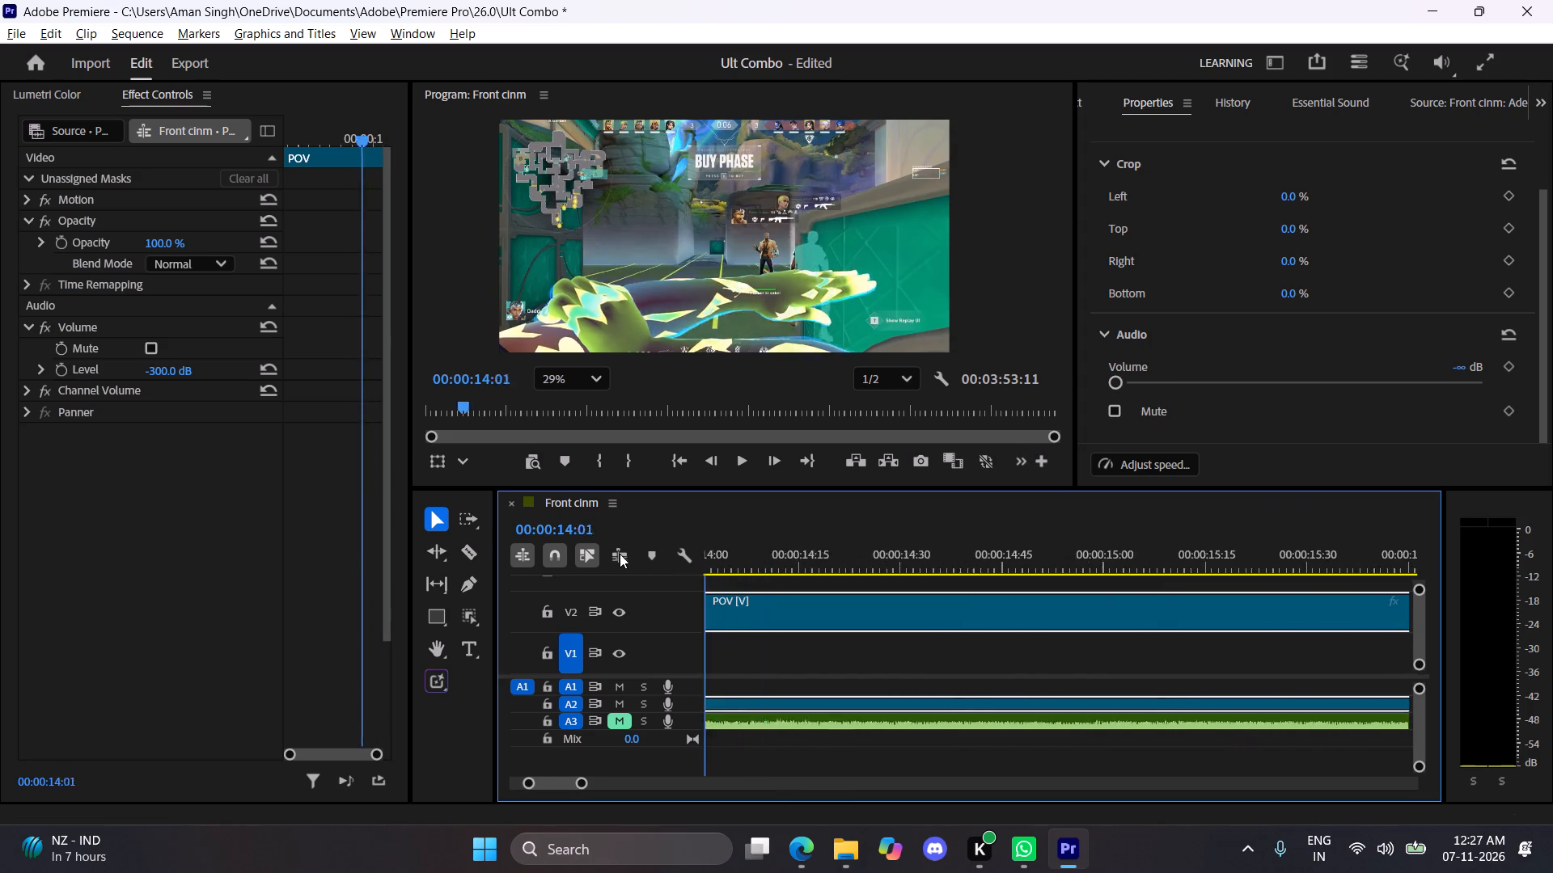
left_click_drag(620, 554, 621, 554)
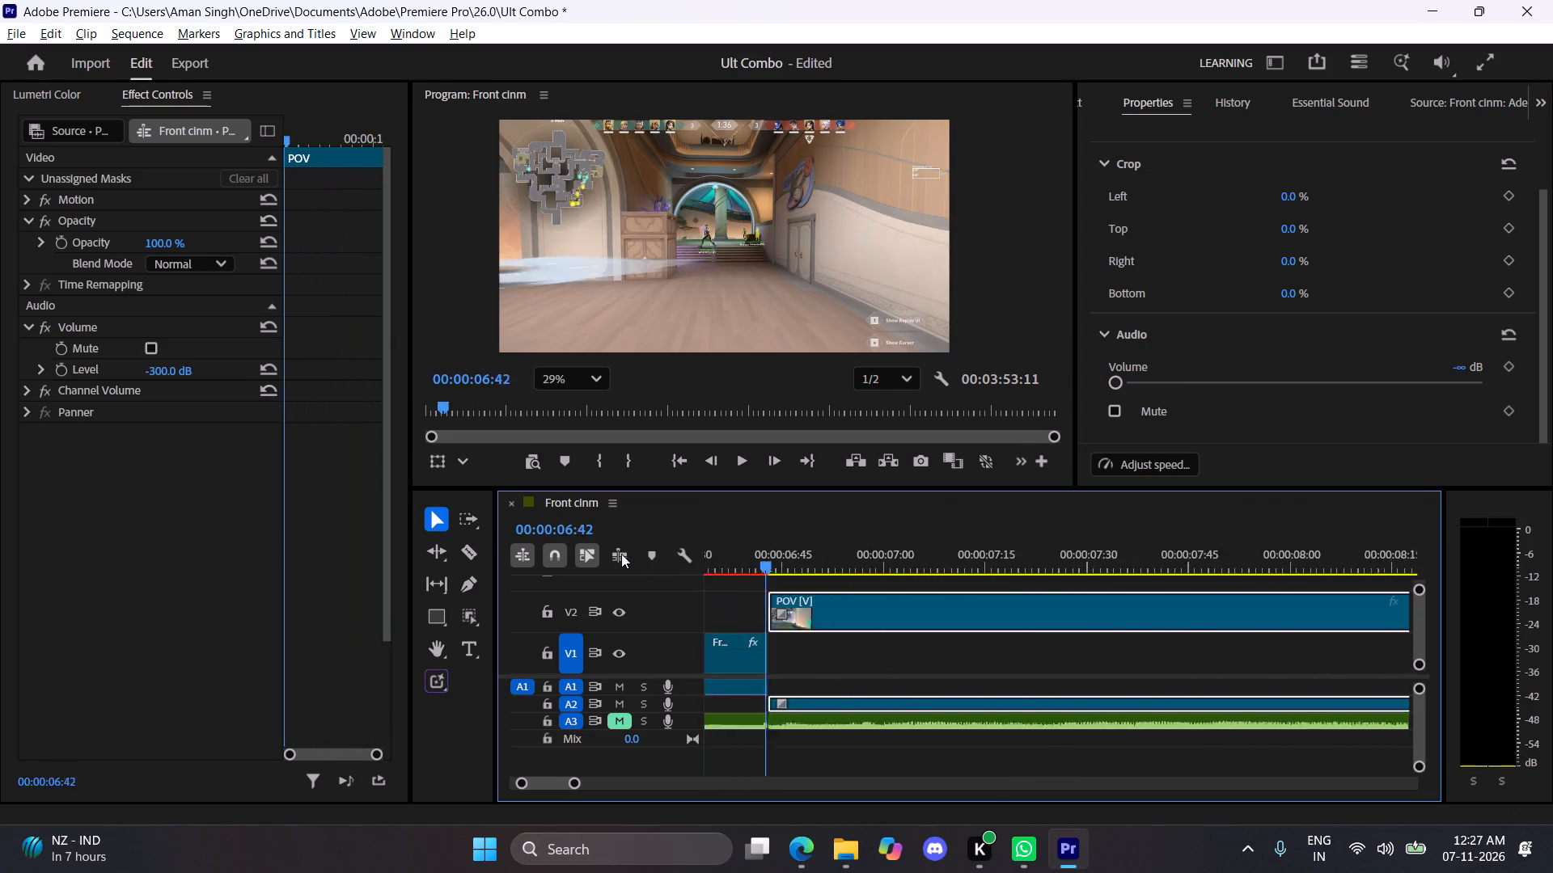
left_click_drag(621, 554, 1149, 566)
left_click(1066, 685)
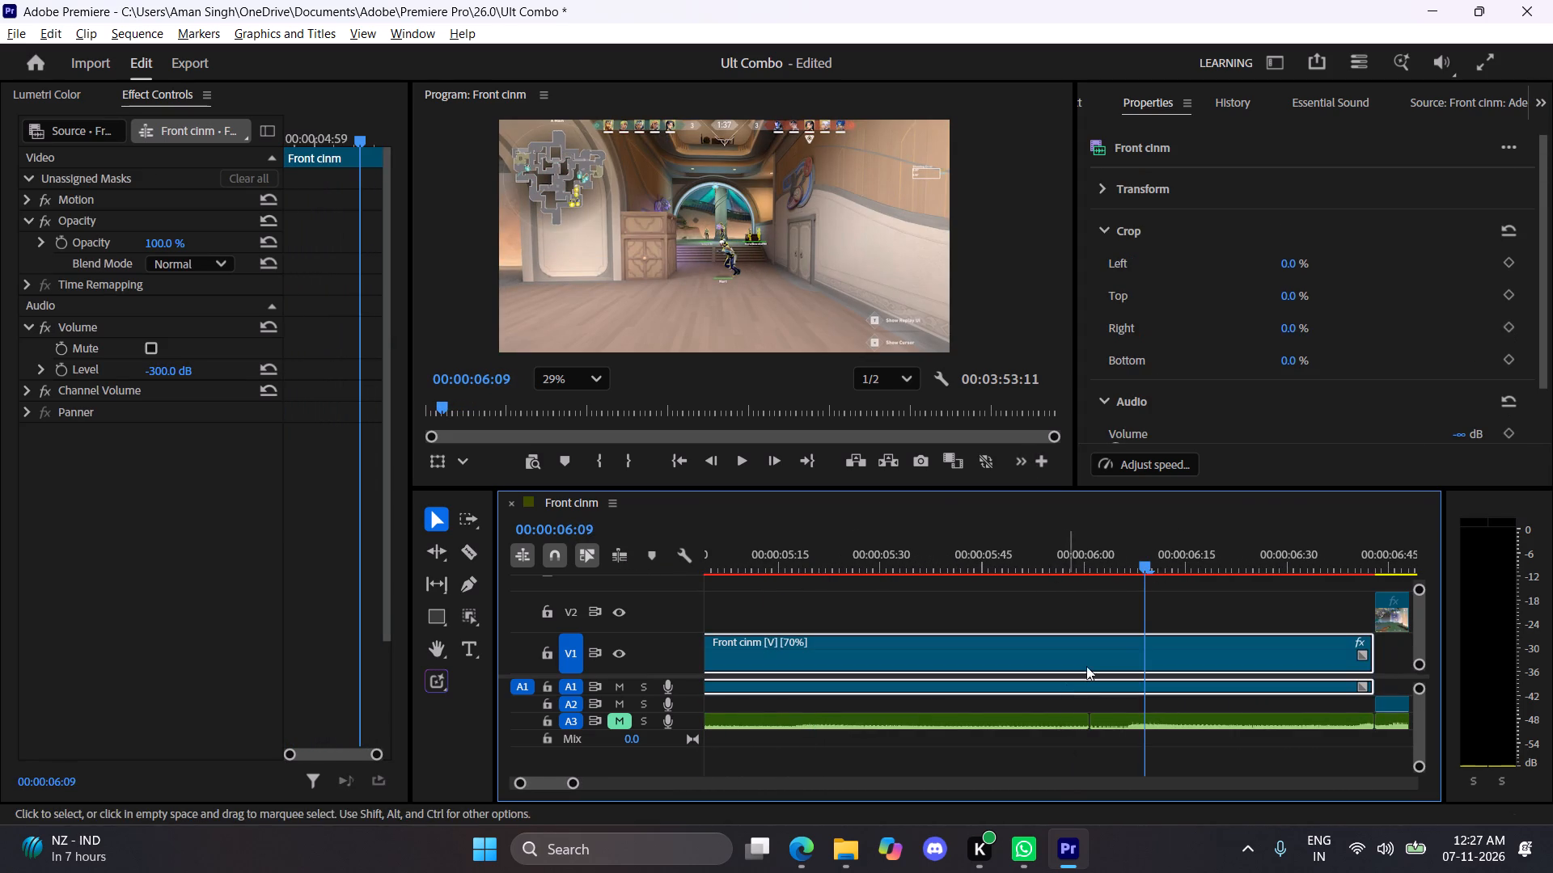
scroll(1415, 366, "down", 3)
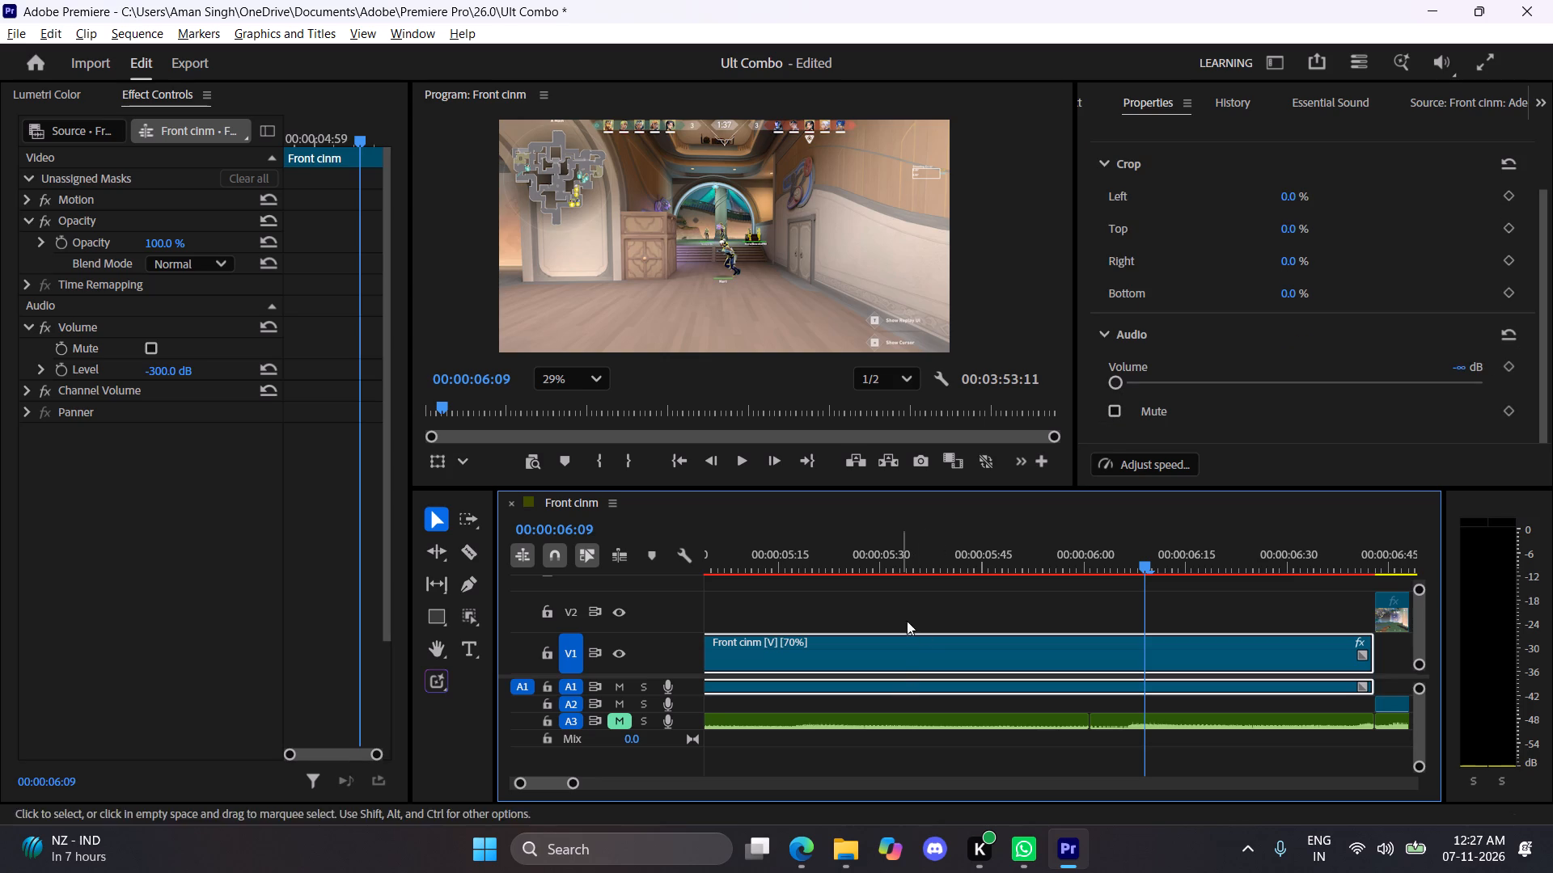
left_click_drag(917, 550, 641, 524)
left_click(963, 704)
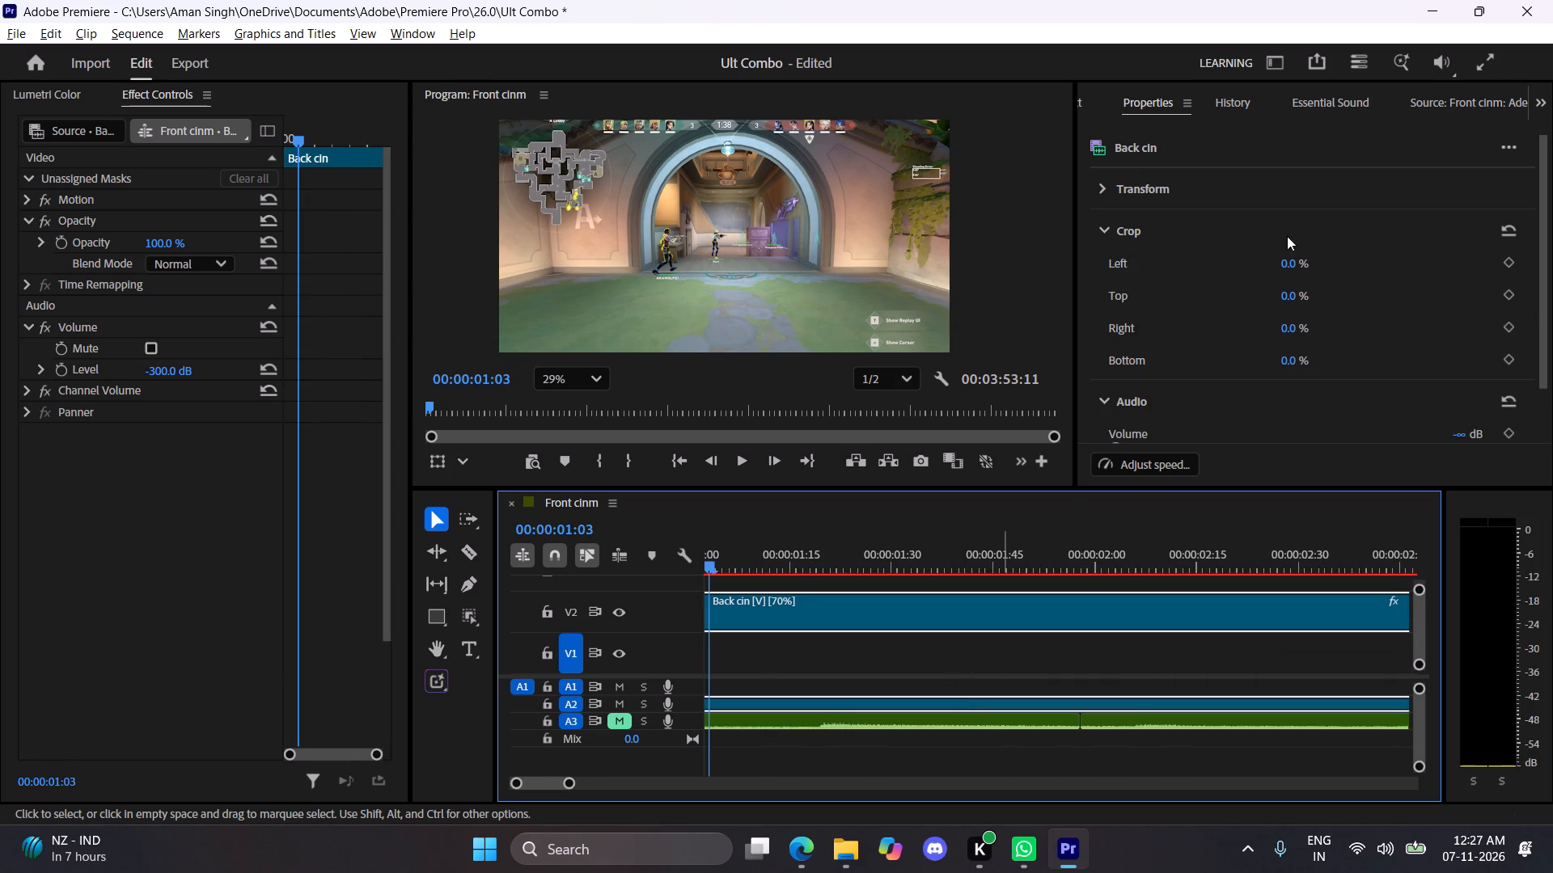
left_click_drag(748, 563, 537, 553)
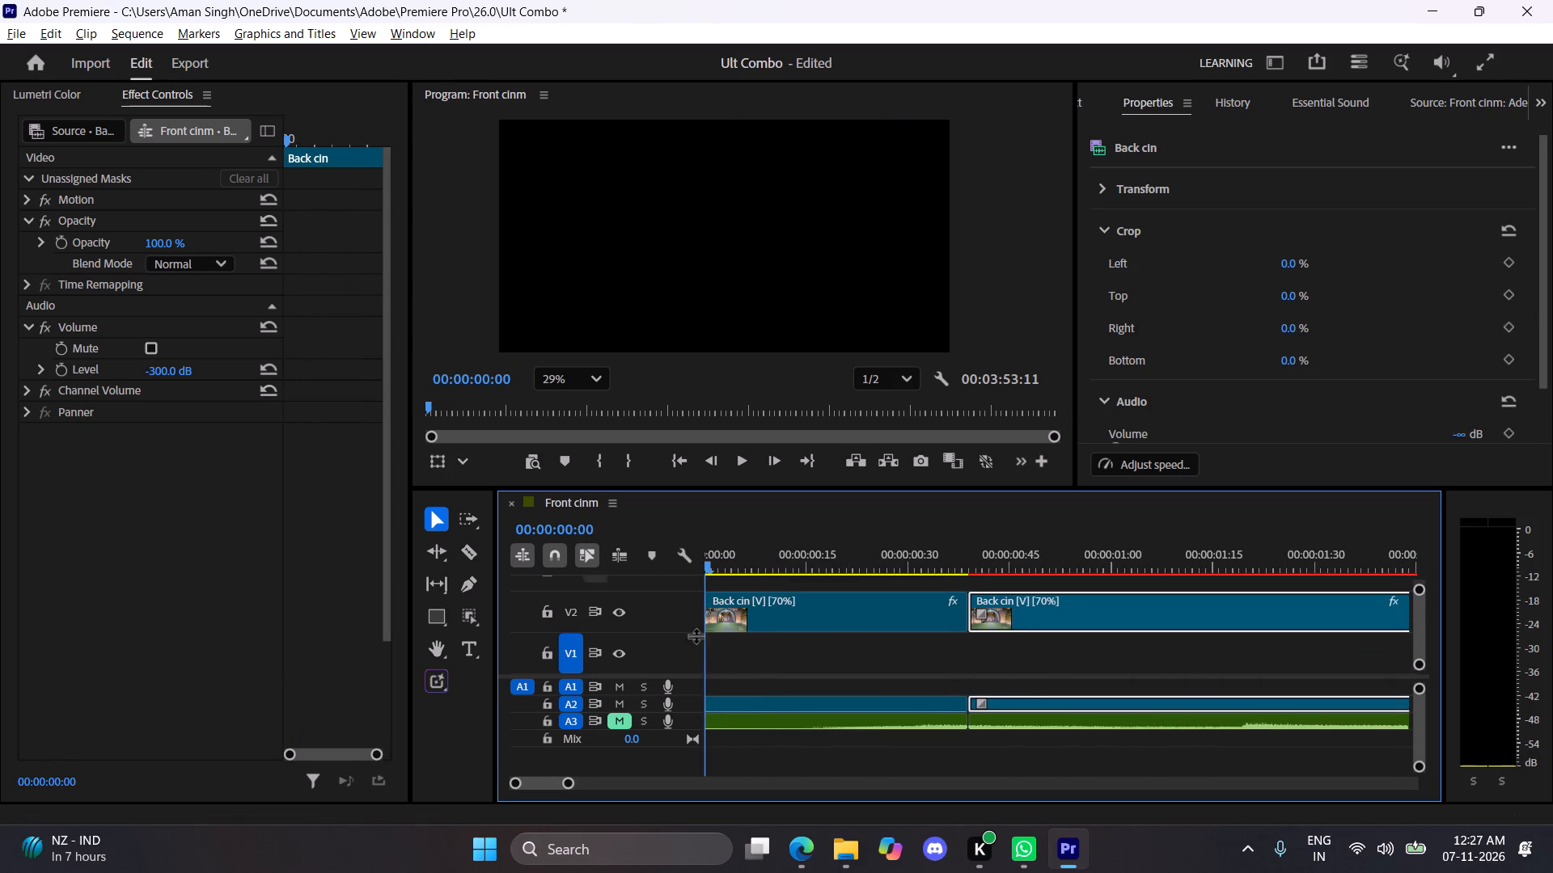
left_click(844, 598)
left_click_drag(1233, 553, 1552, 596)
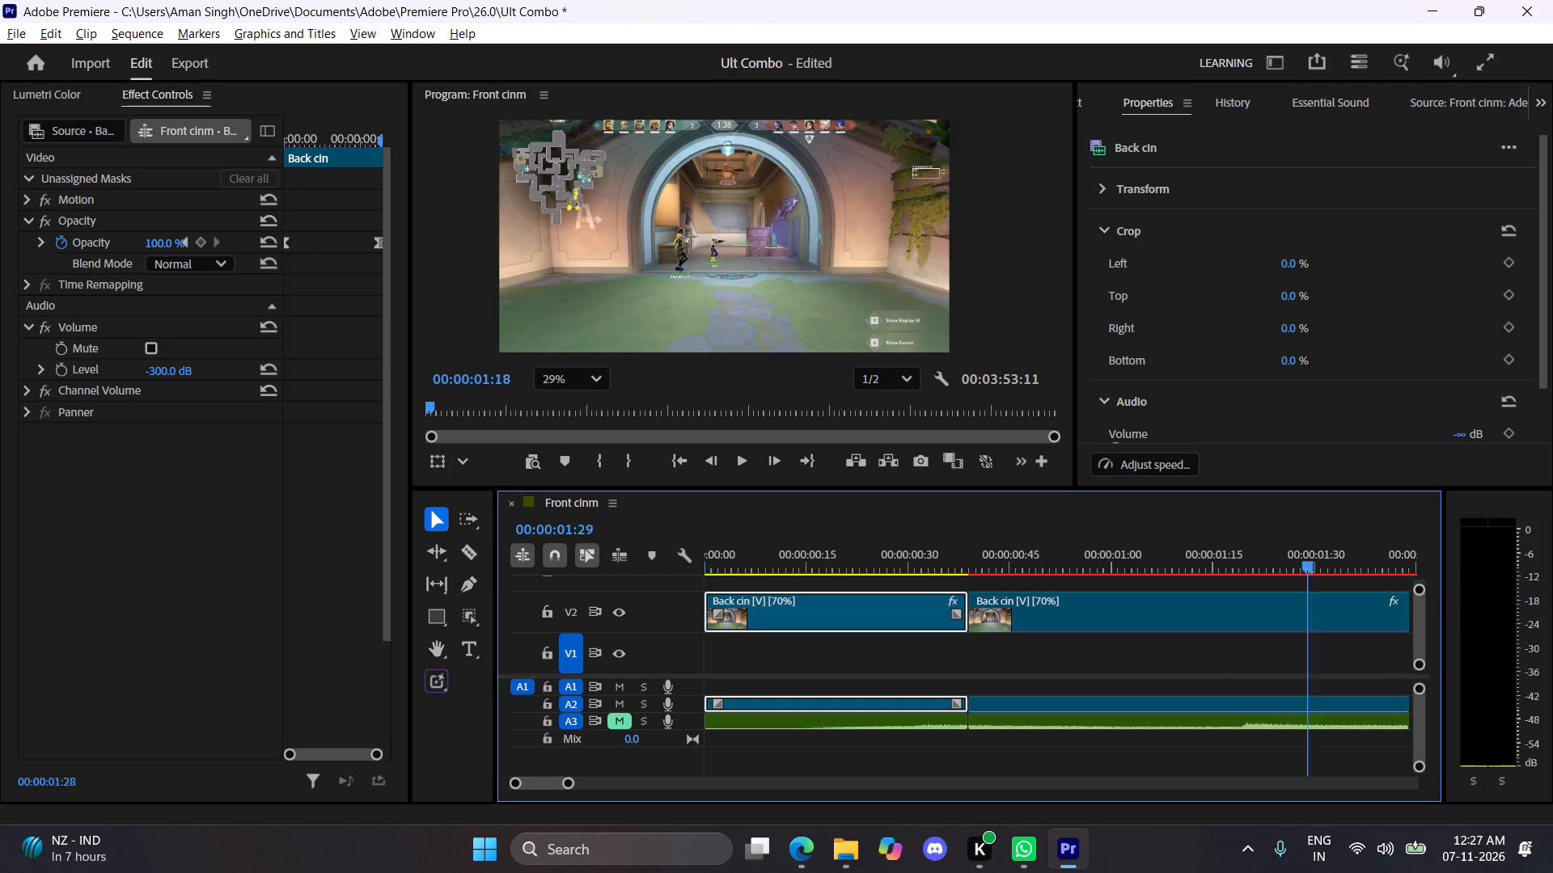
left_click_drag(1552, 596, 1552, 594)
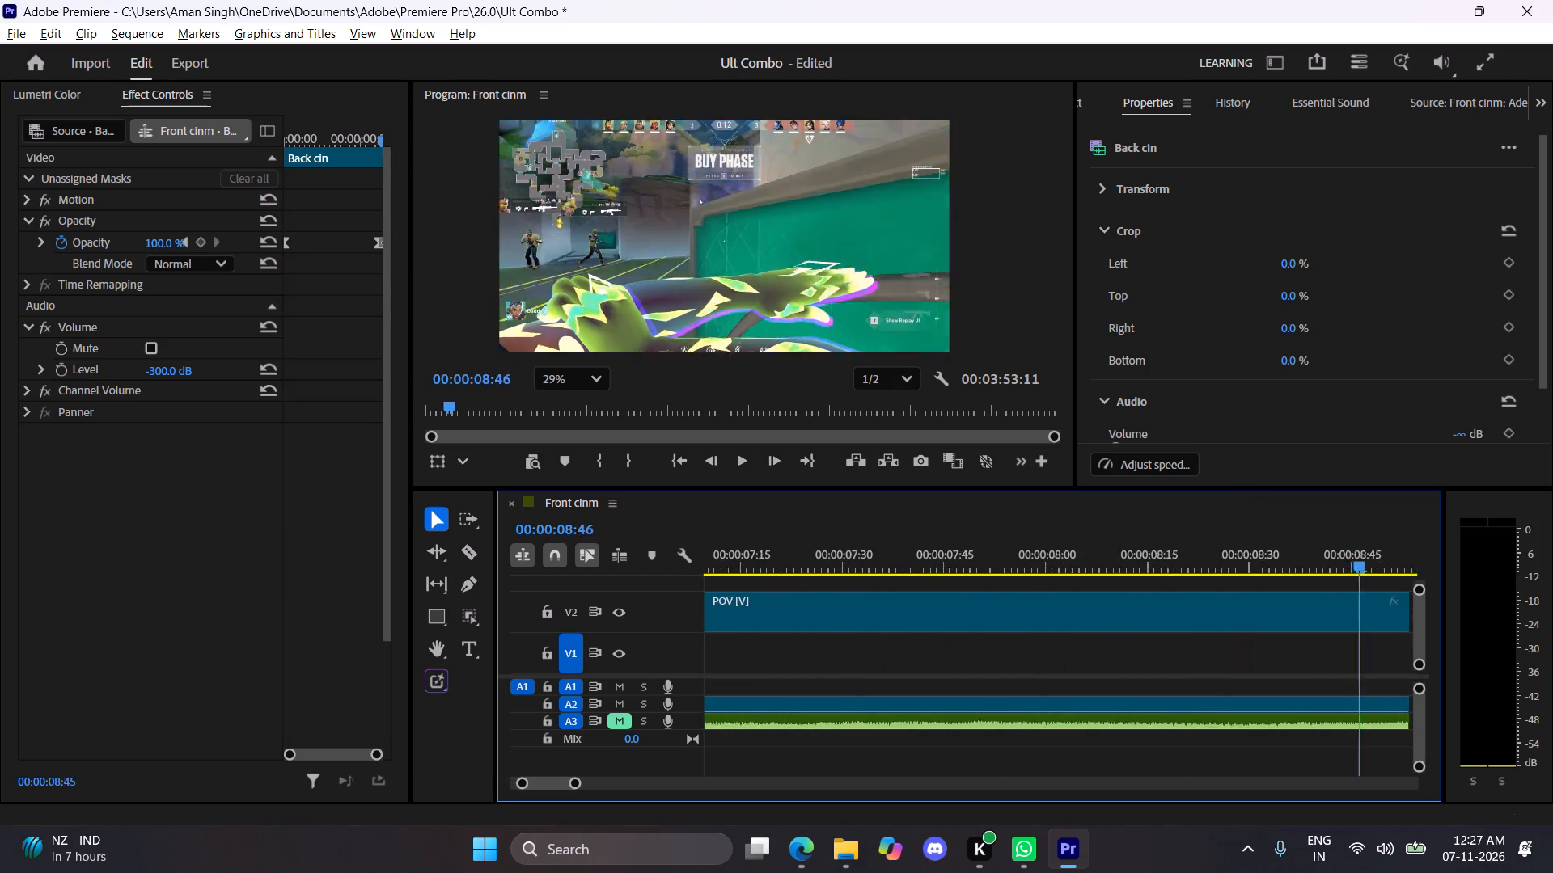
left_click_drag(1552, 594, 1551, 591)
Briefly play the montage from the start and unmute the A3 music track.
left_click_drag(582, 784, 623, 784)
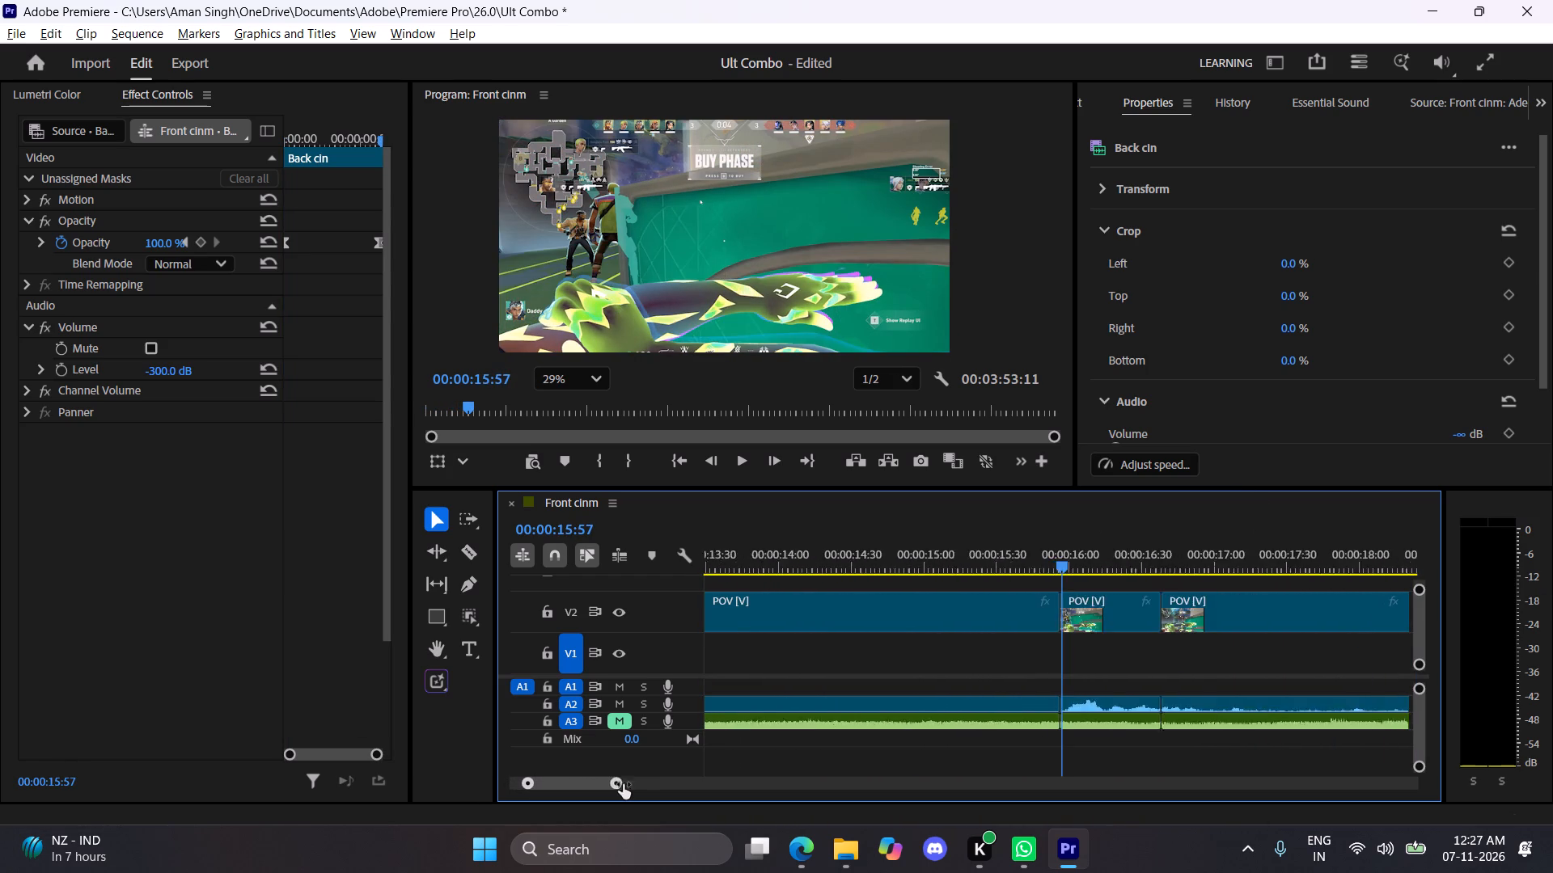
left_click_drag(623, 784, 692, 782)
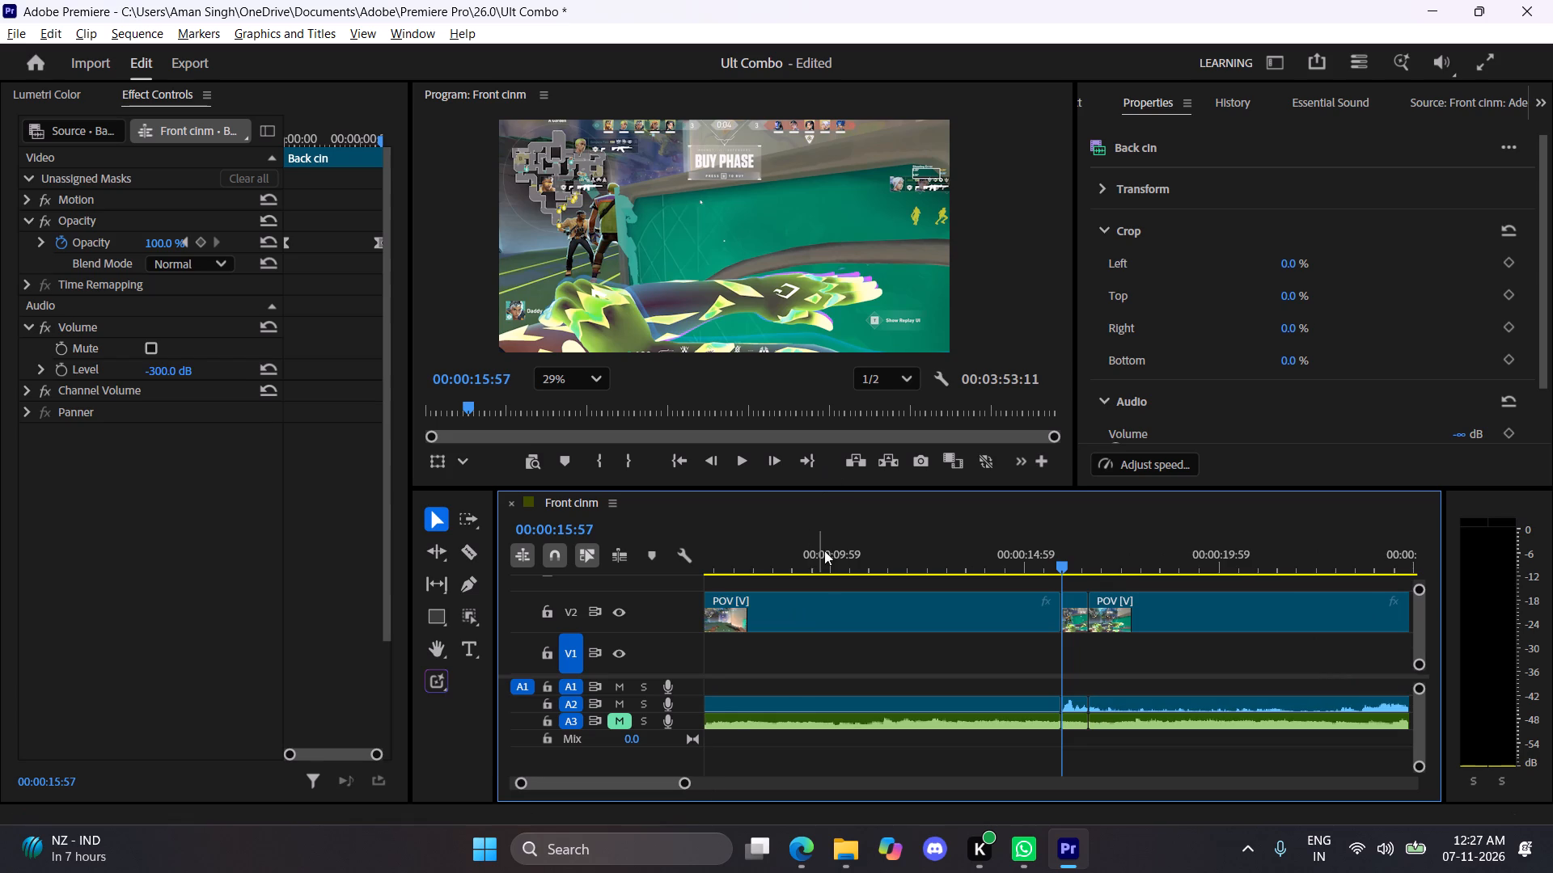
left_click_drag(823, 554, 556, 529)
left_click(736, 467)
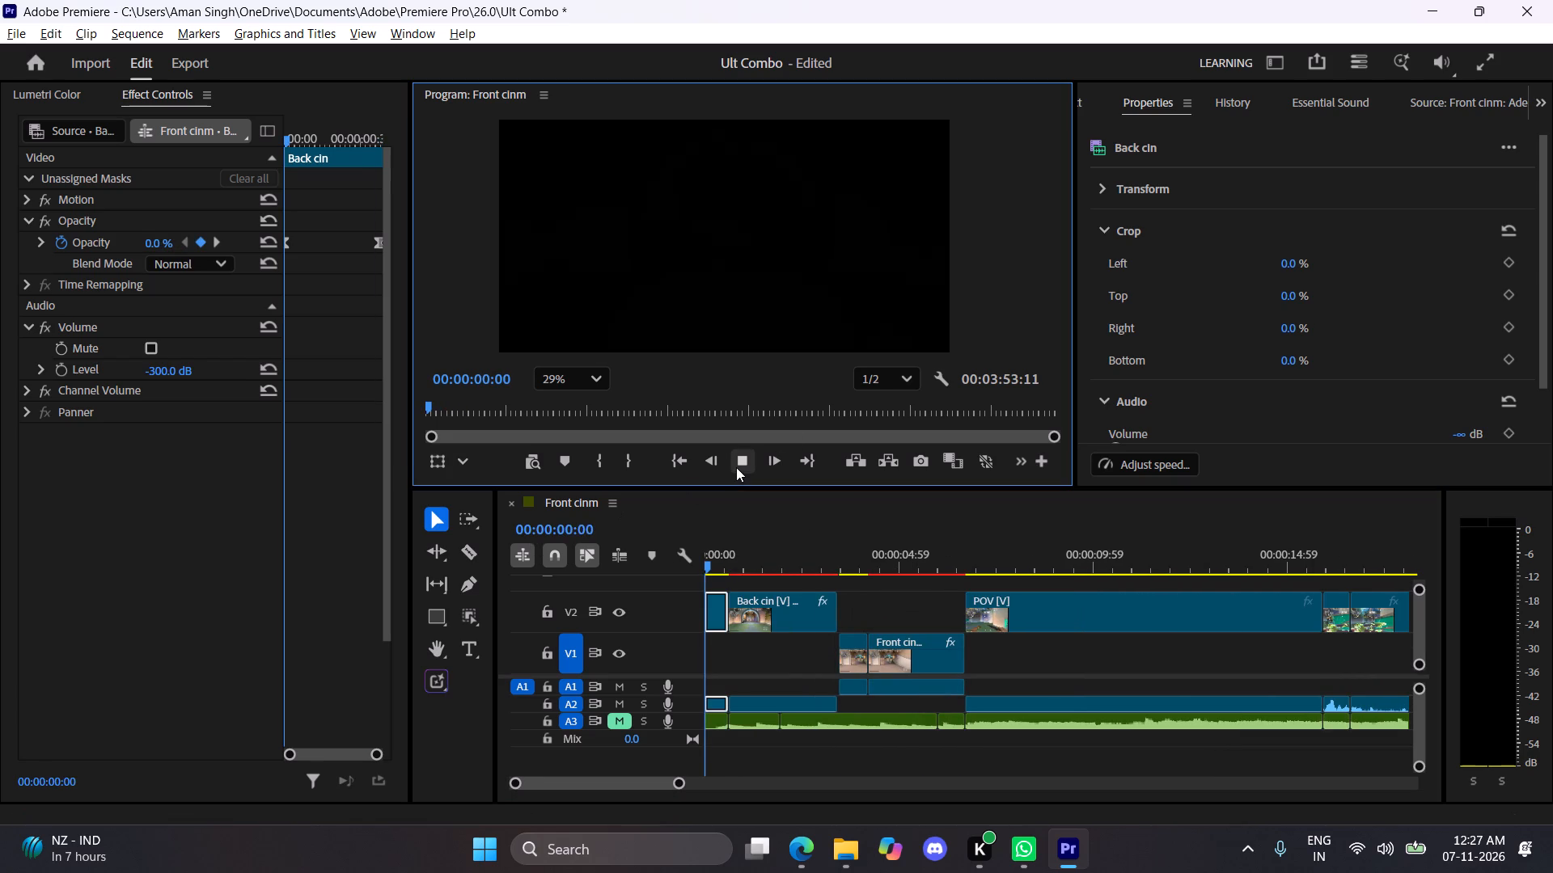
left_click(736, 467)
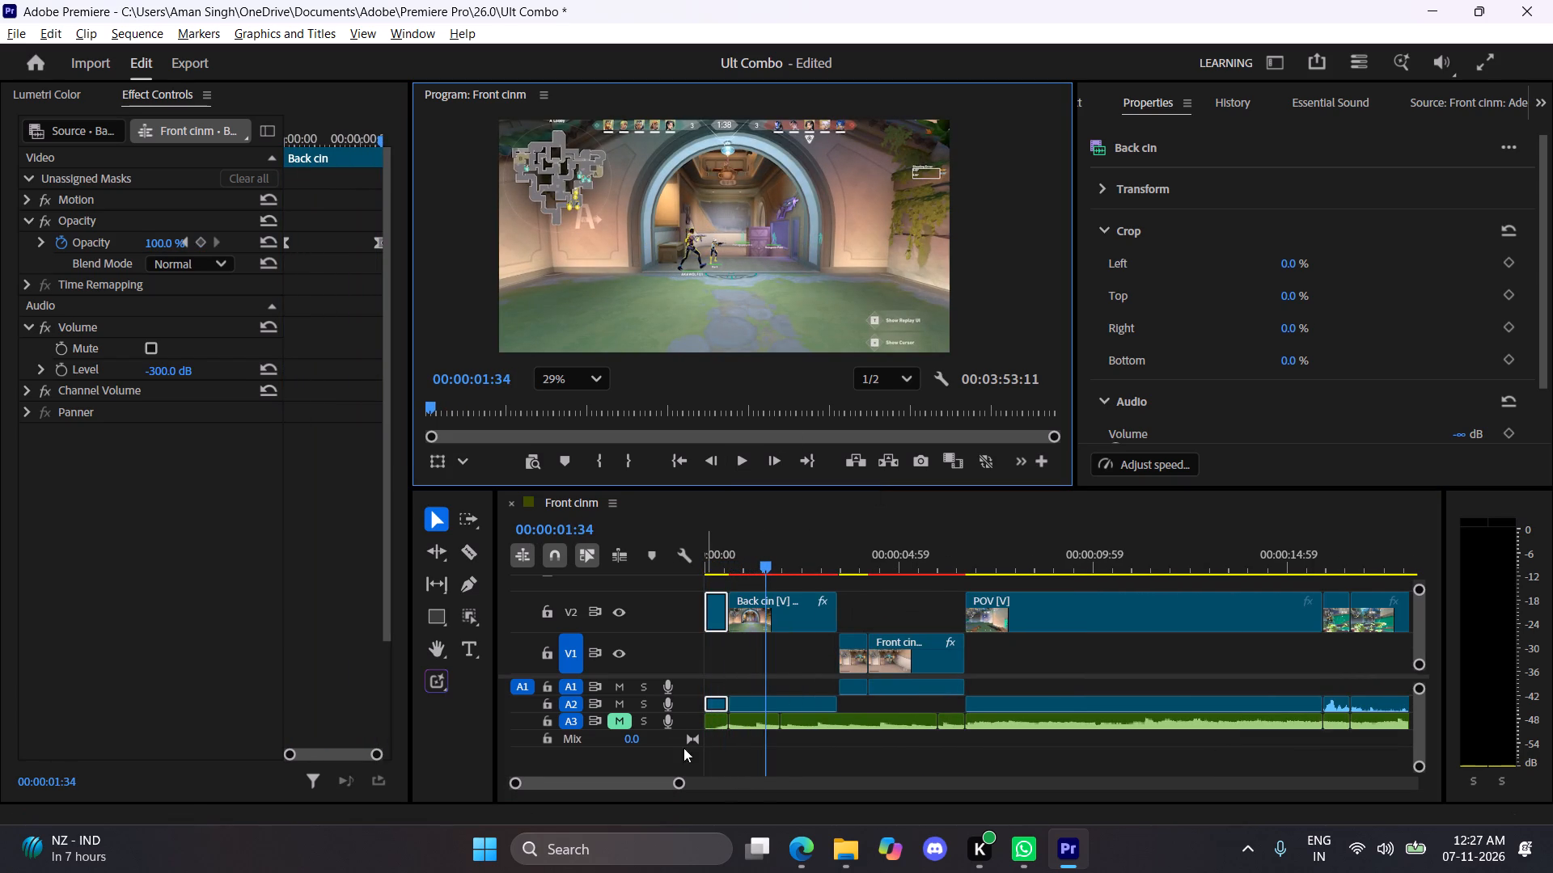
left_click(616, 726)
Replay the montage from the beginning with the A3 music on to review the audio mix.
left_click_drag(725, 565, 656, 555)
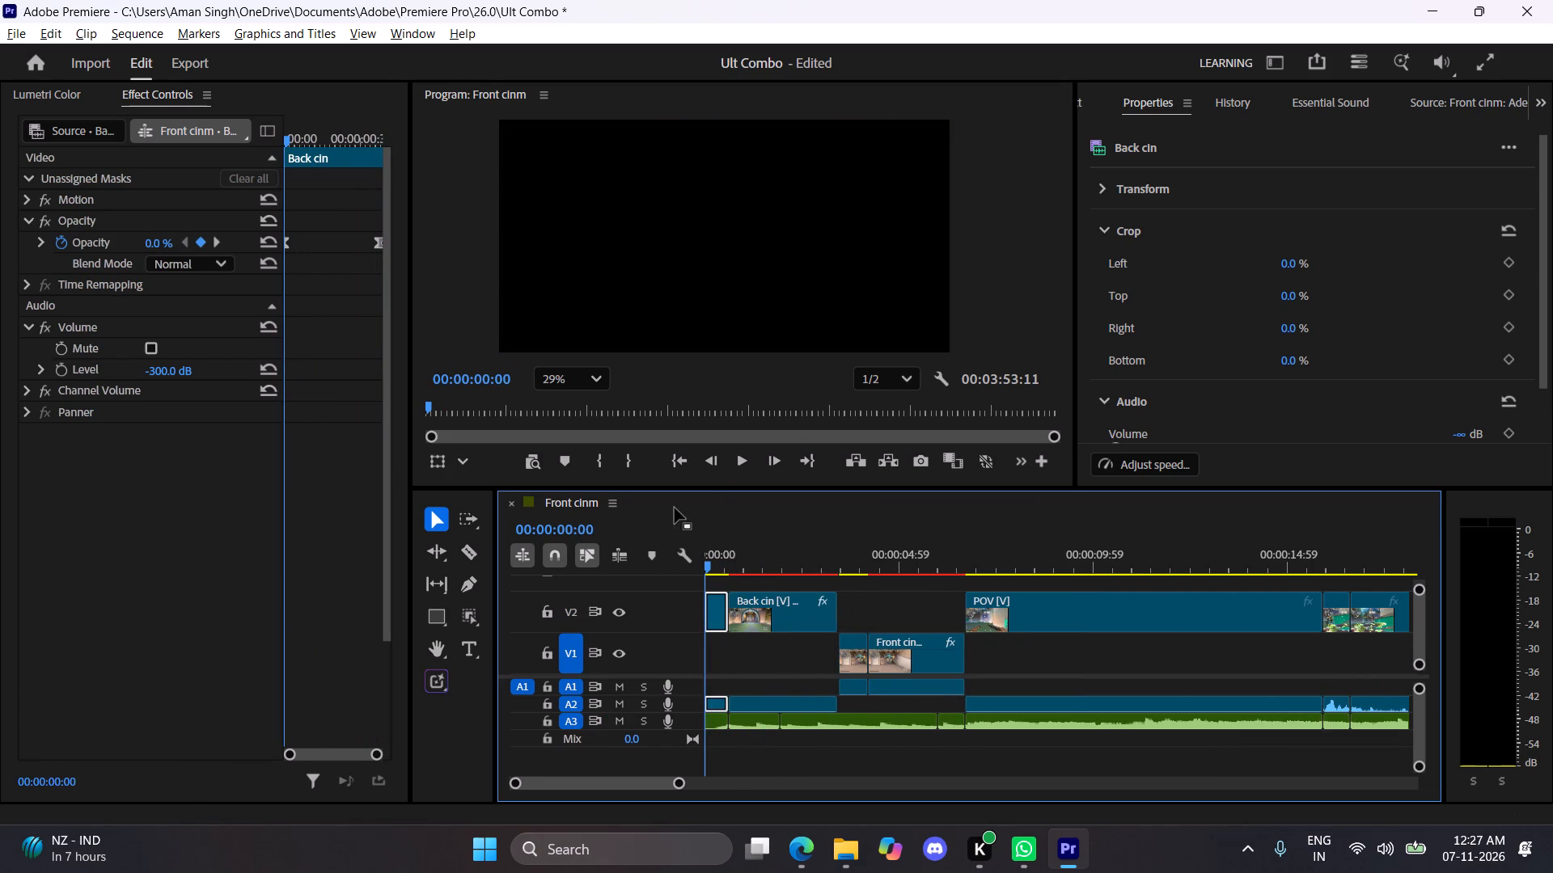
left_click(749, 472)
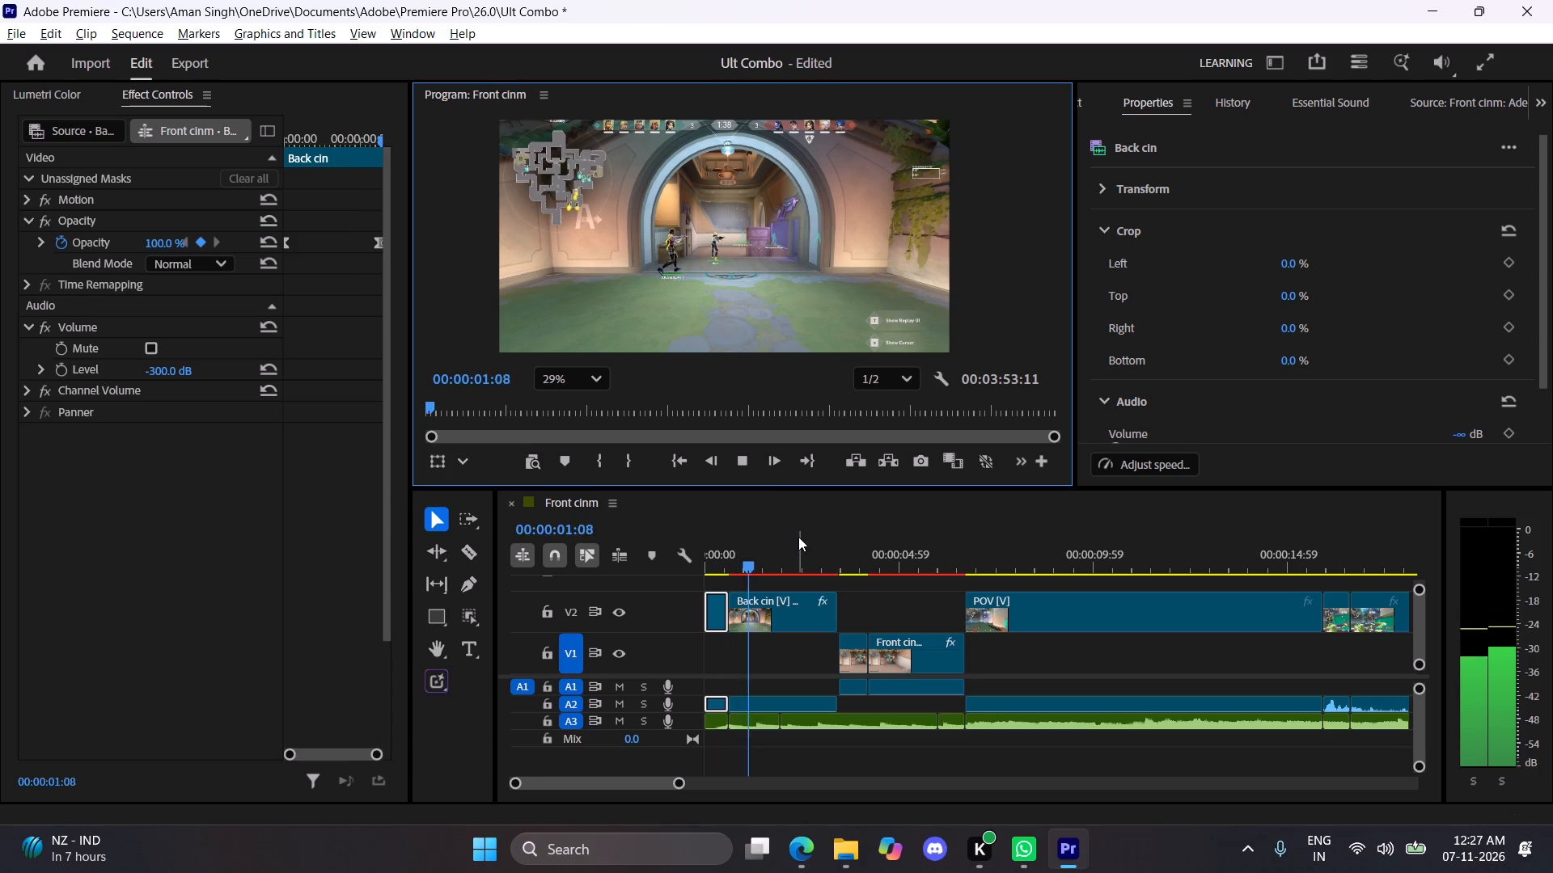
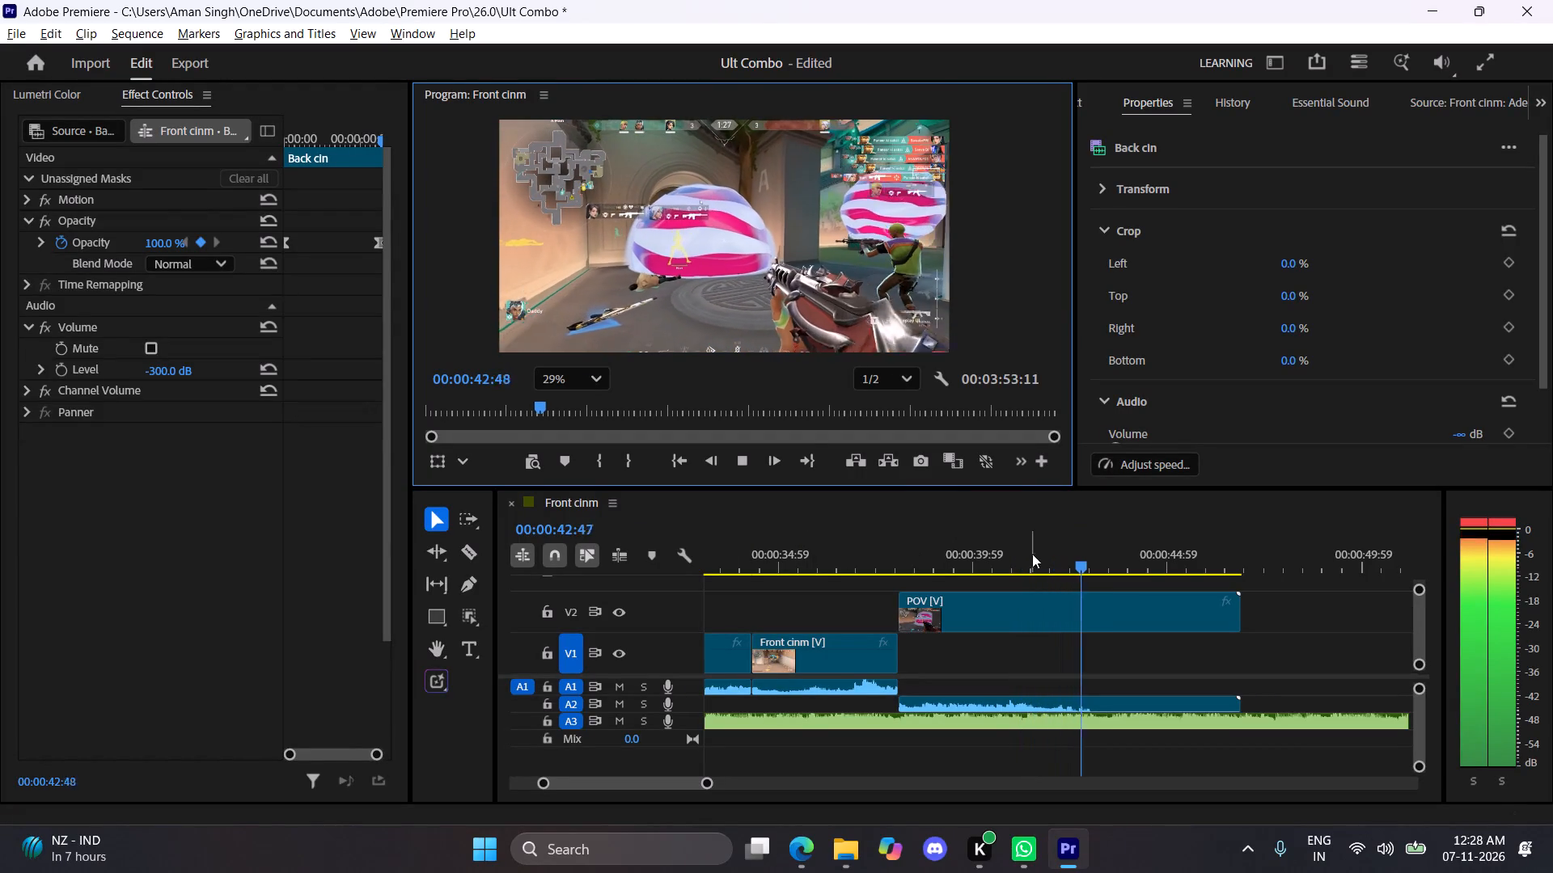
Stop playback and delete the POV clip on V2 that starts at the end of the last Front cinm clip, around 00:00:38.
key("space")
left_click_drag(1111, 550, 849, 547)
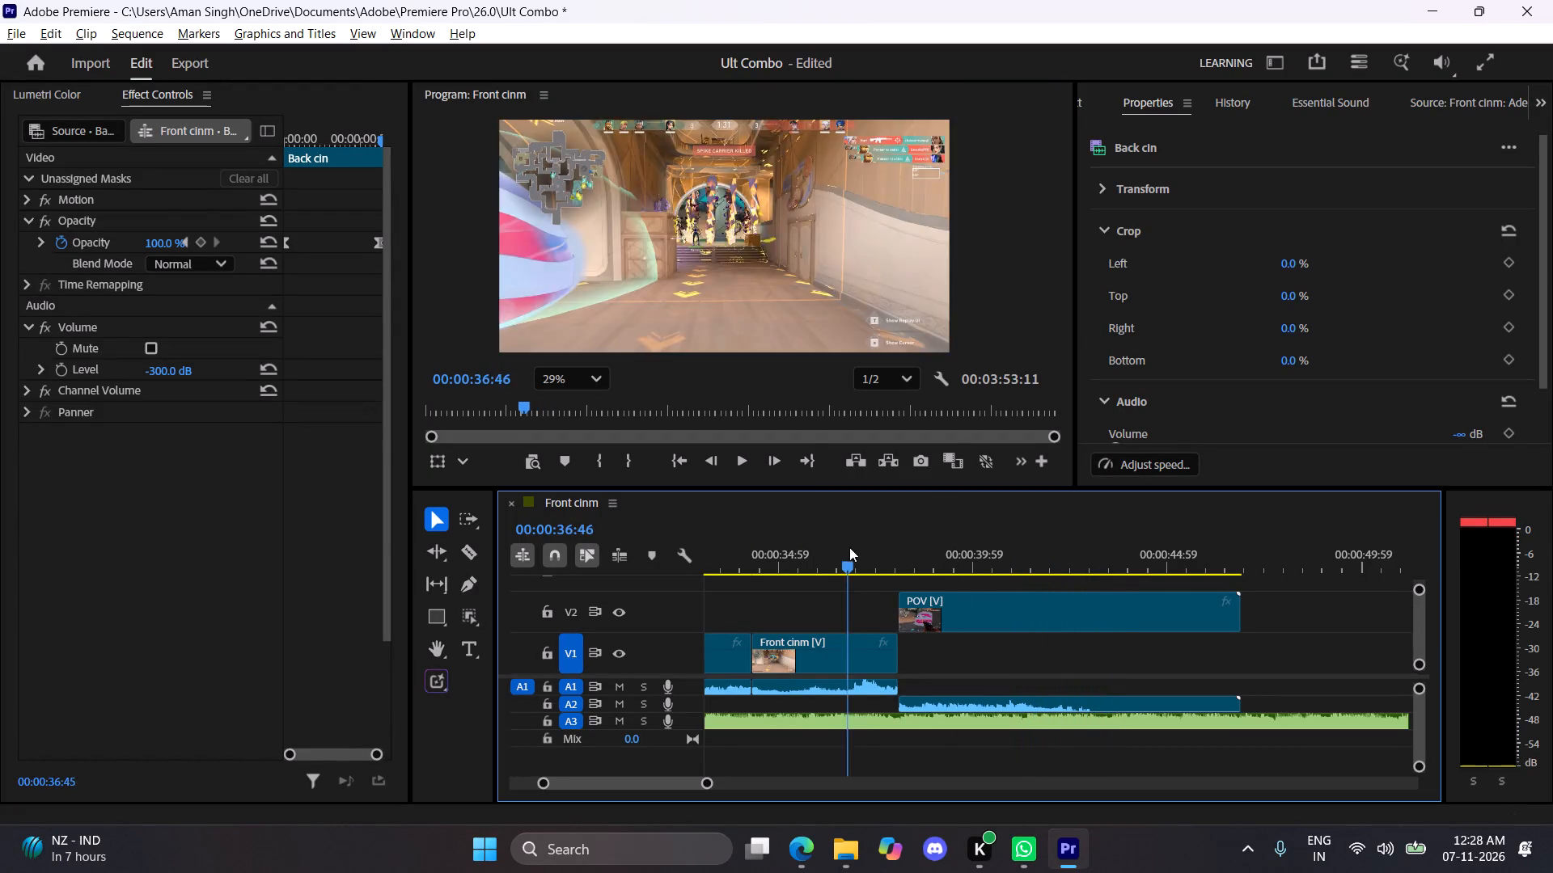
left_click_drag(849, 547, 961, 555)
left_click(1039, 629)
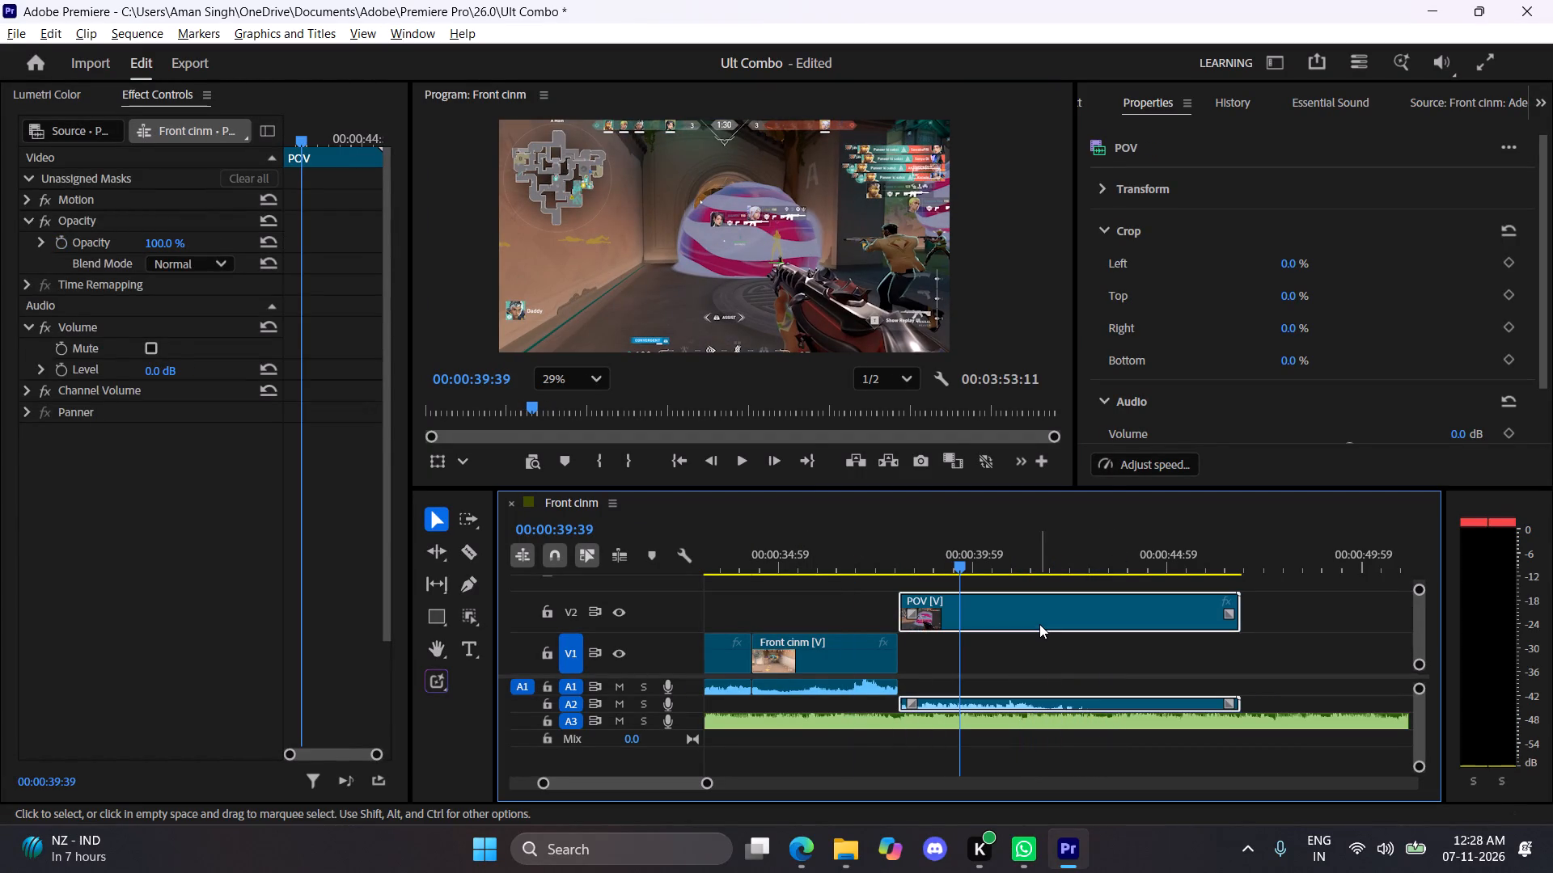
key("BackSpace")
Lower the Adele - Skyfall music clip starting at about 00:00:16 on A3 to -3.0 dB, playing the montage to judge the level.
left_click_drag(925, 549, 812, 582)
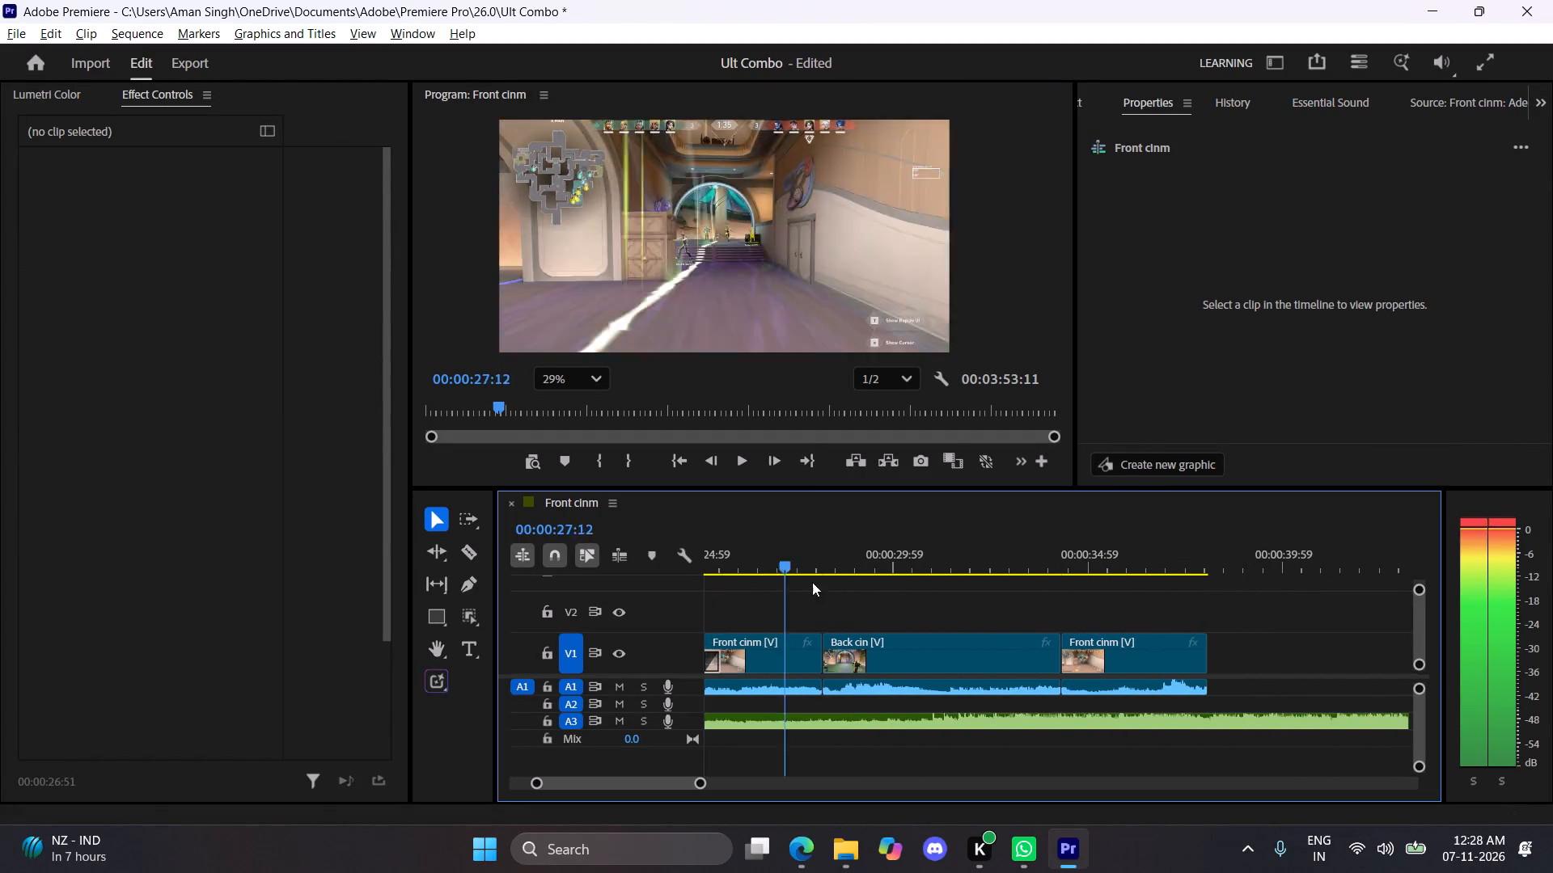
left_click_drag(812, 582, 840, 585)
key("space")
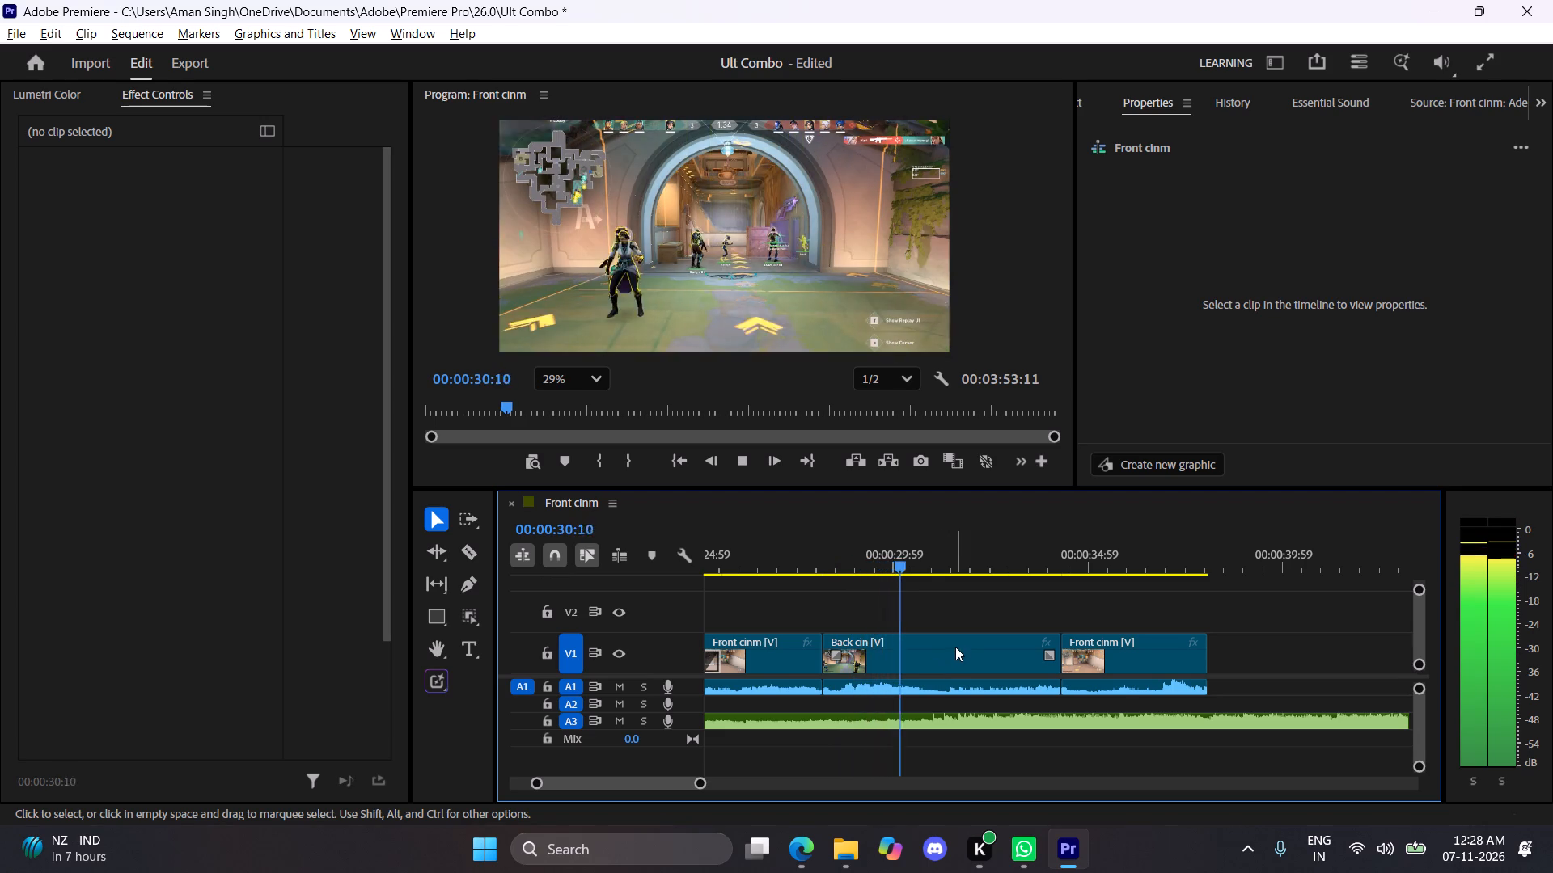
left_click_drag(941, 555, 683, 586)
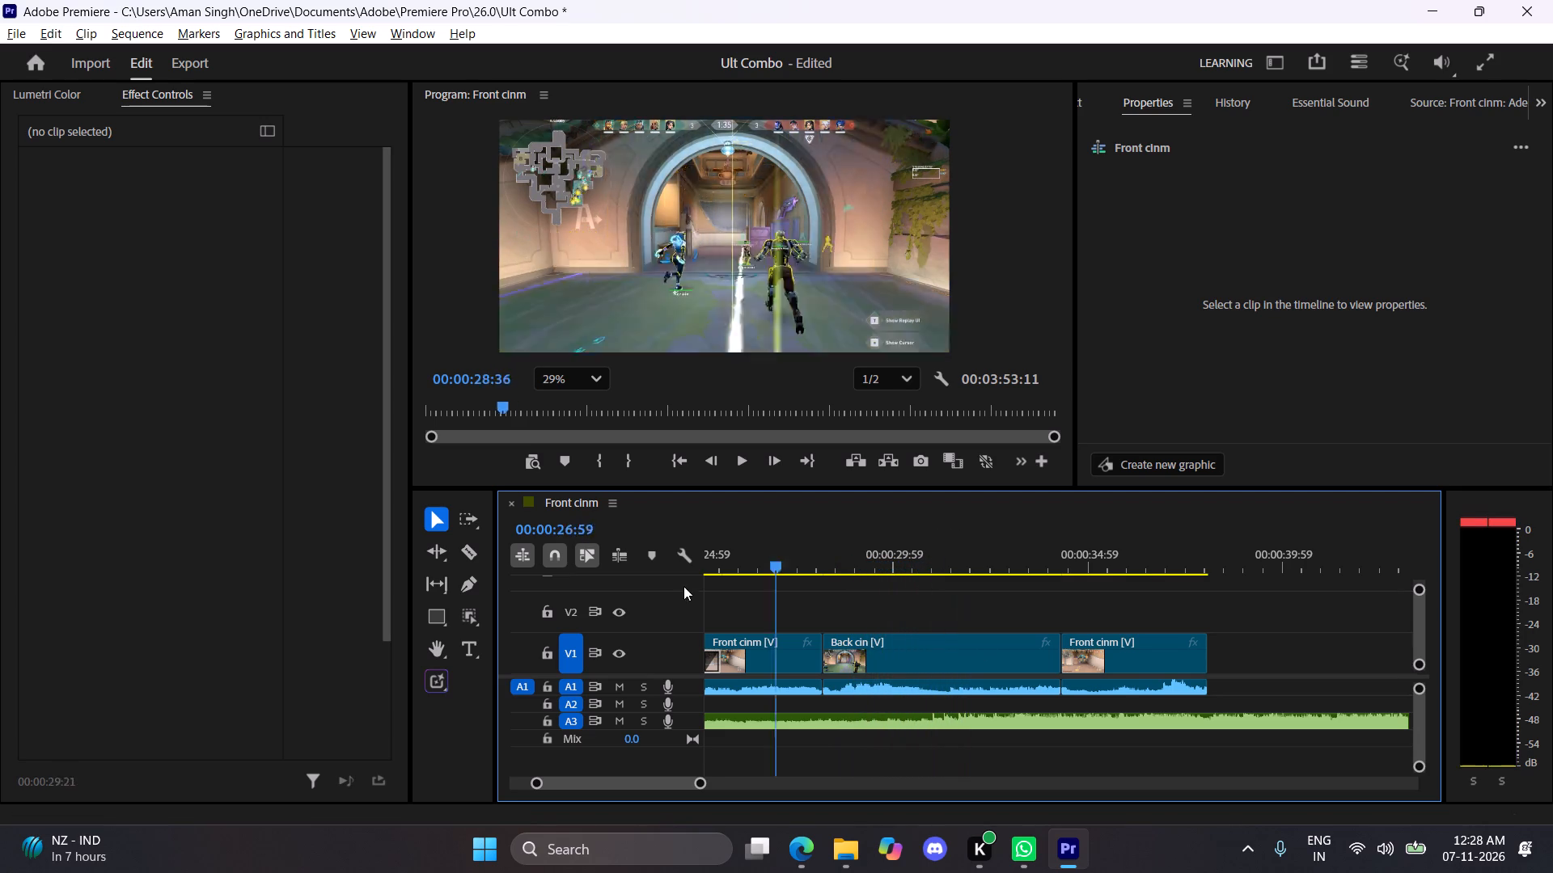
left_click_drag(683, 586, 658, 556)
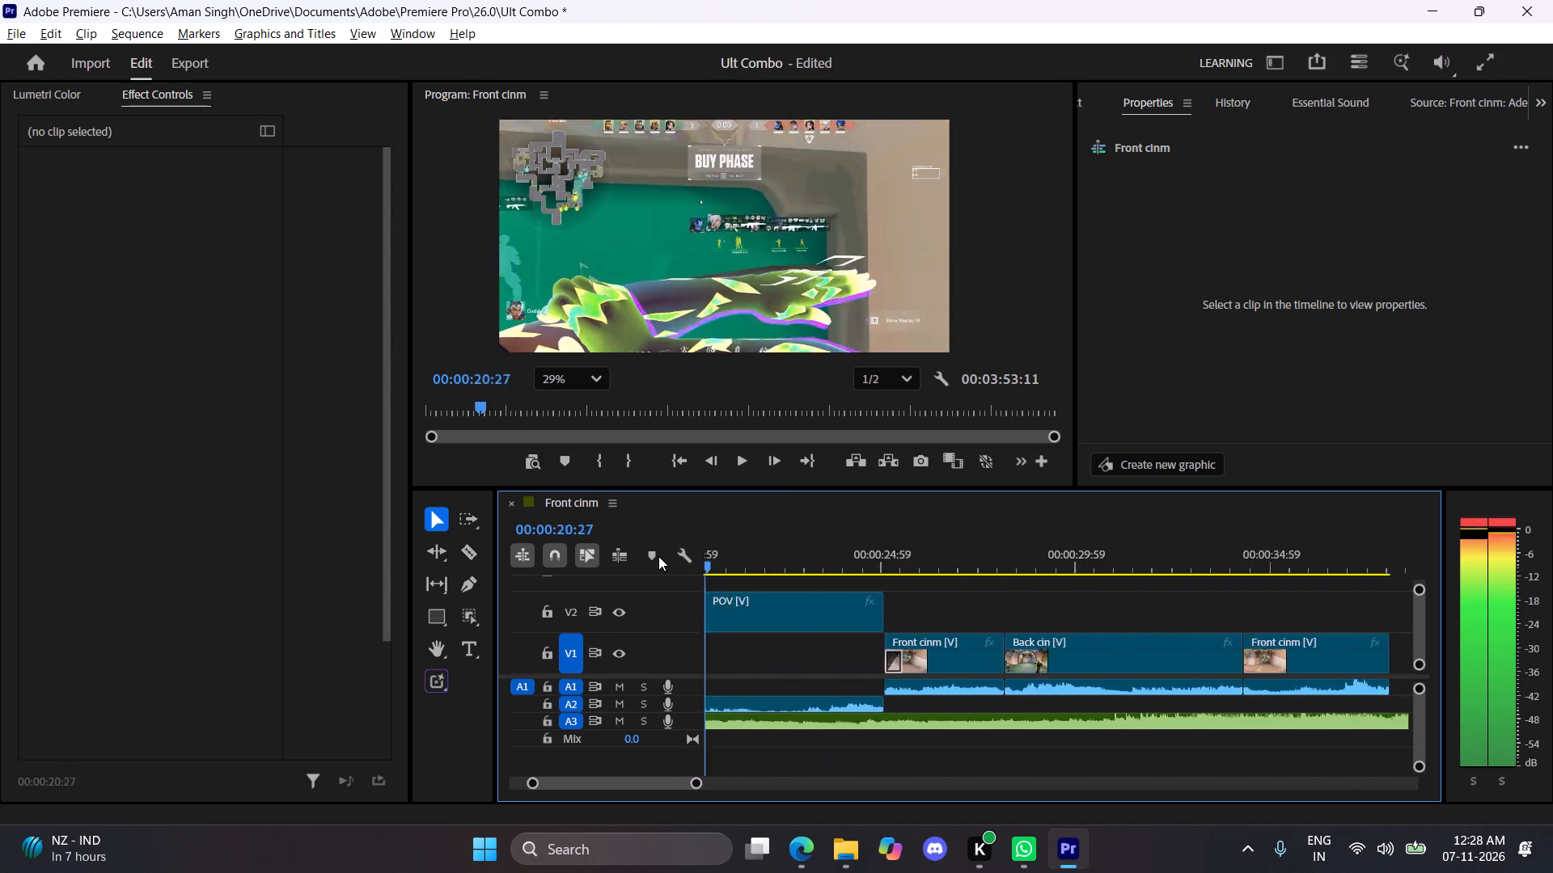
left_click_drag(658, 556, 628, 584)
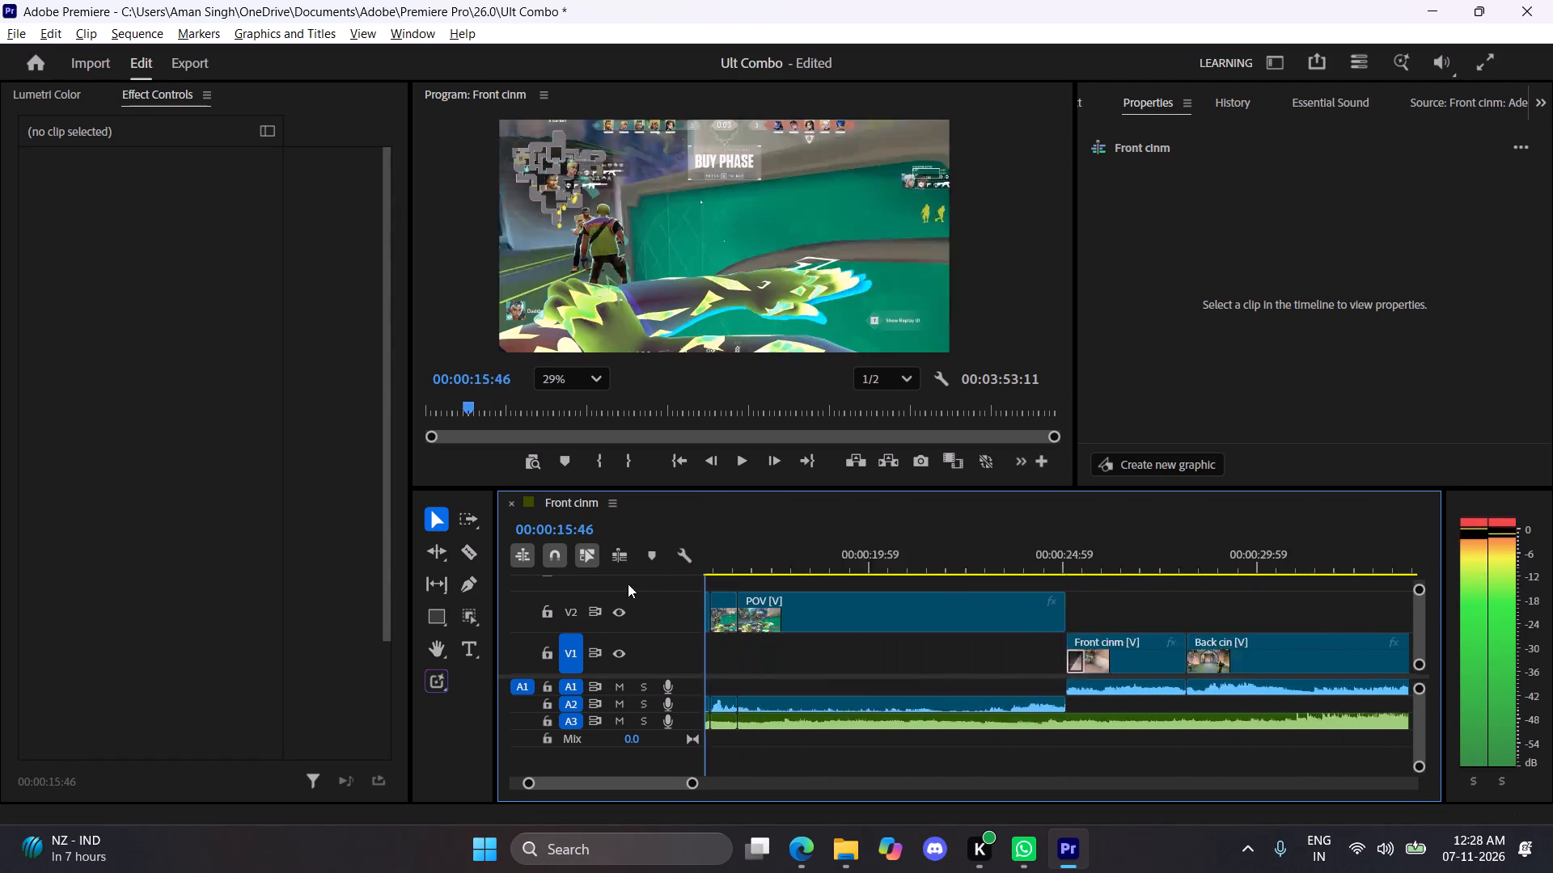
left_click_drag(628, 584, 638, 584)
left_click(1057, 719)
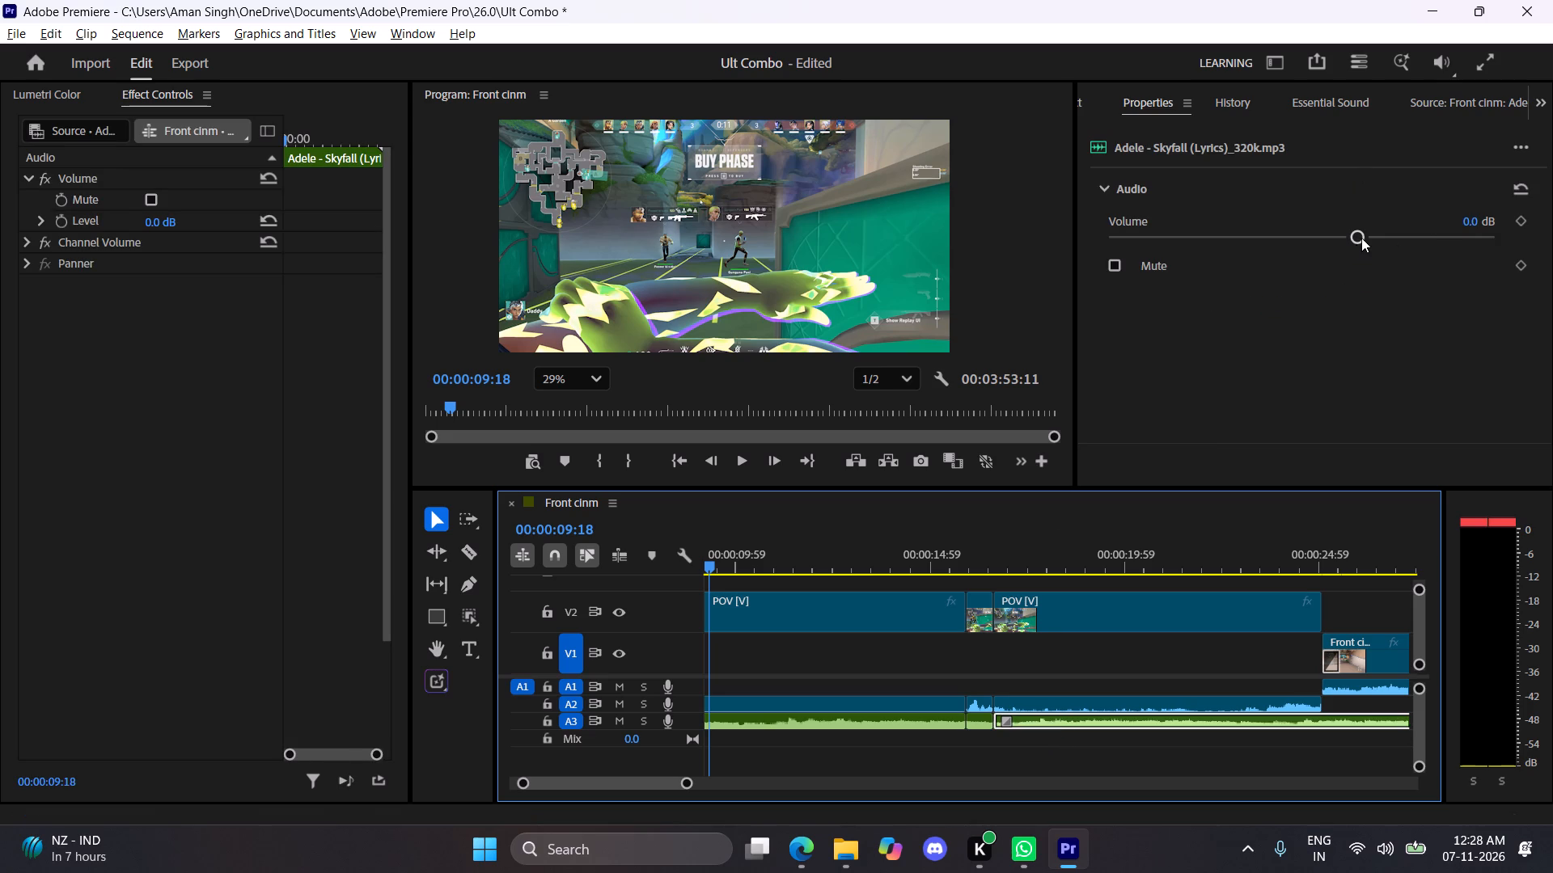
left_click_drag(1361, 238, 1330, 236)
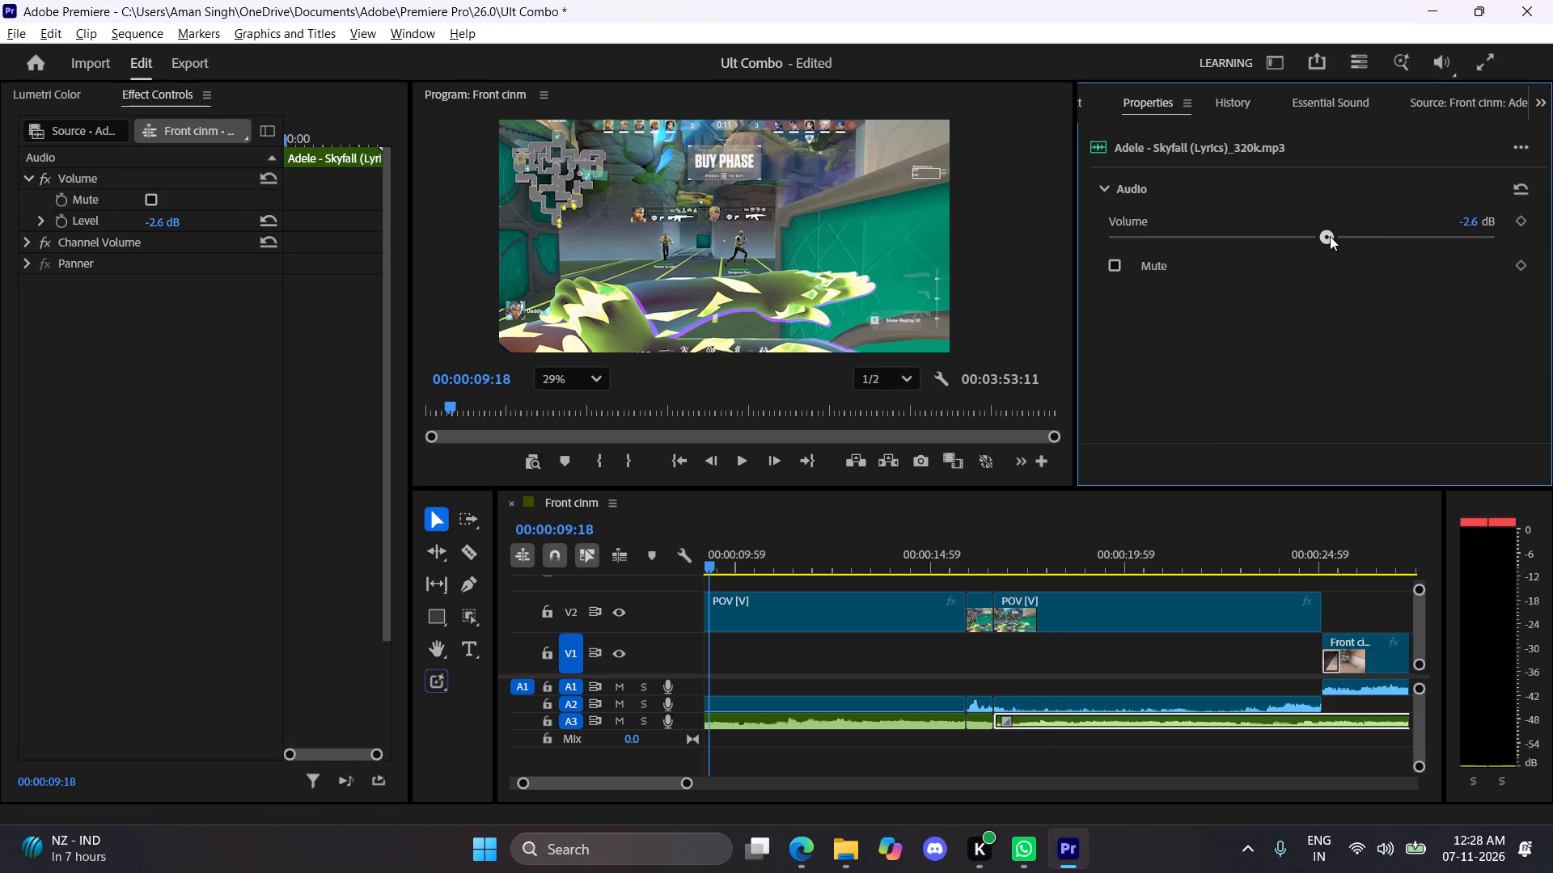
left_click_drag(1330, 236, 1321, 236)
key("space")
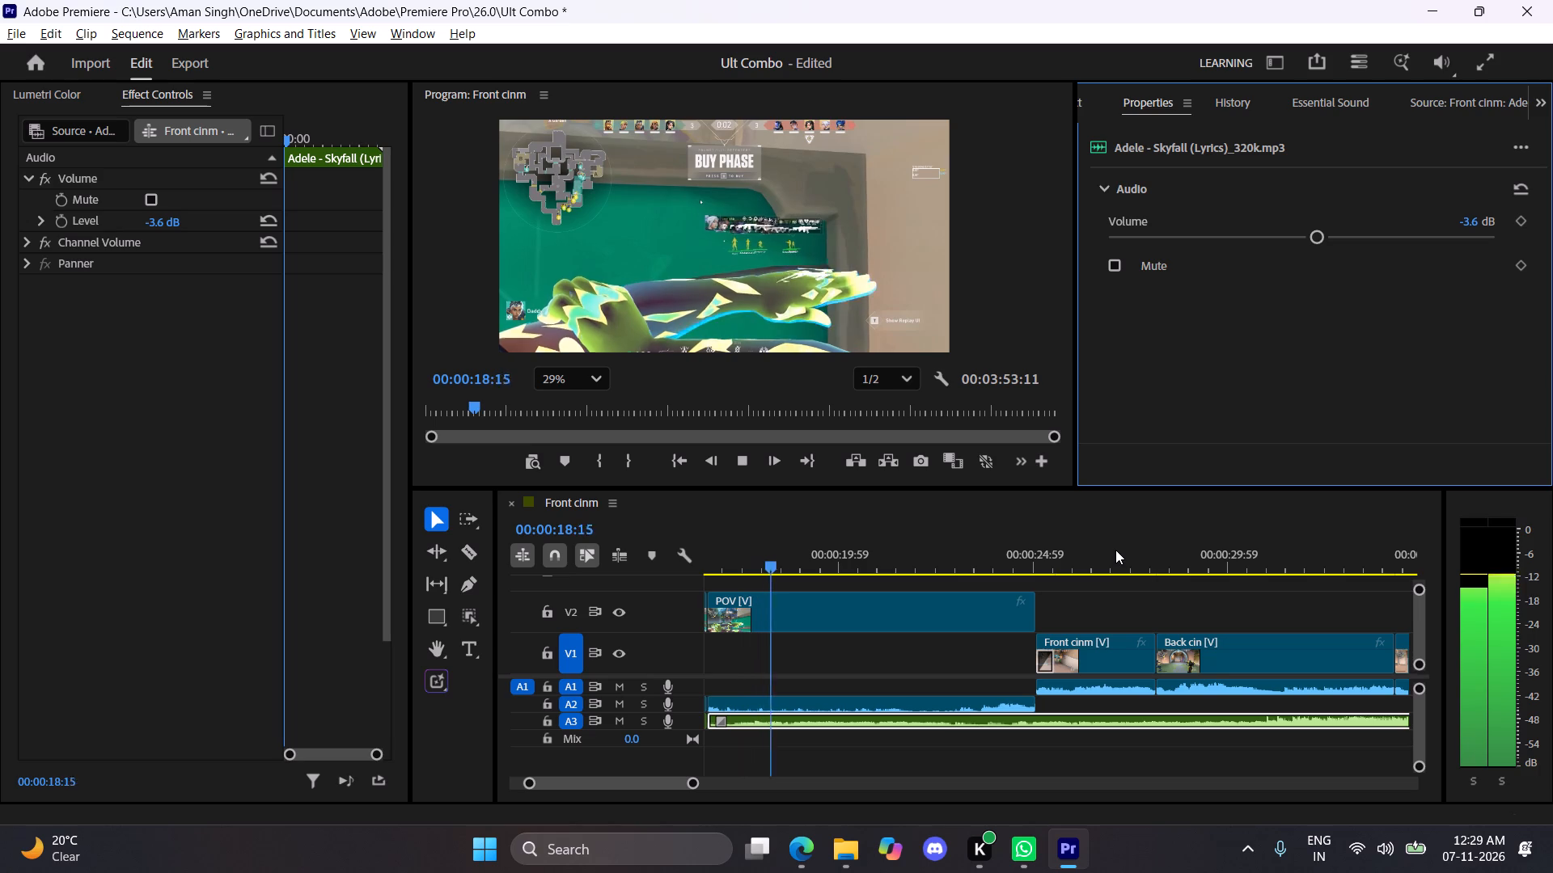
left_click(1318, 242)
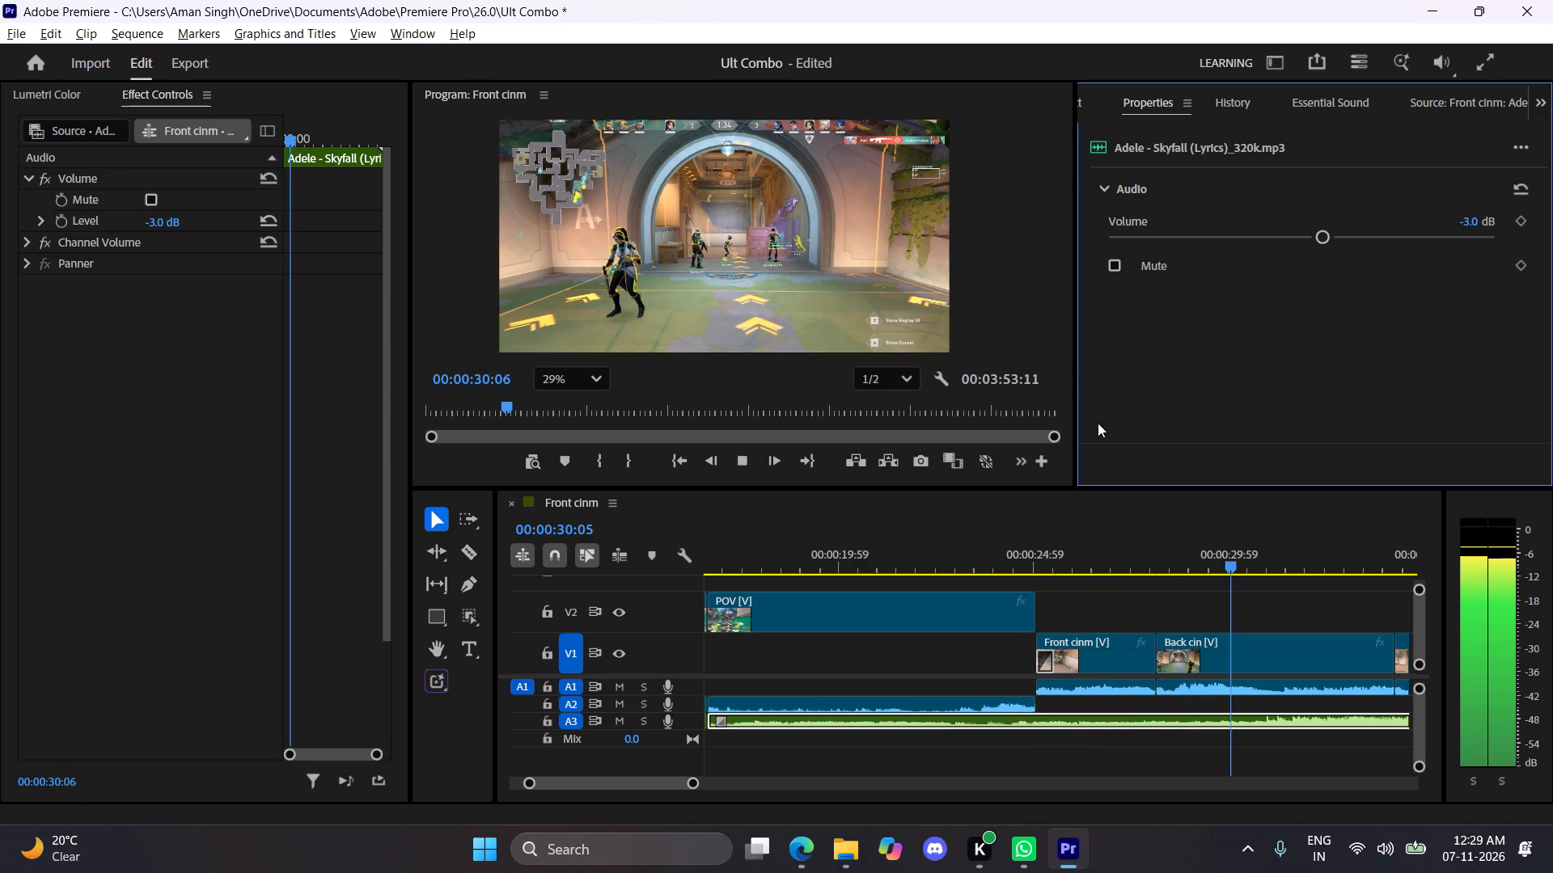
key("space")
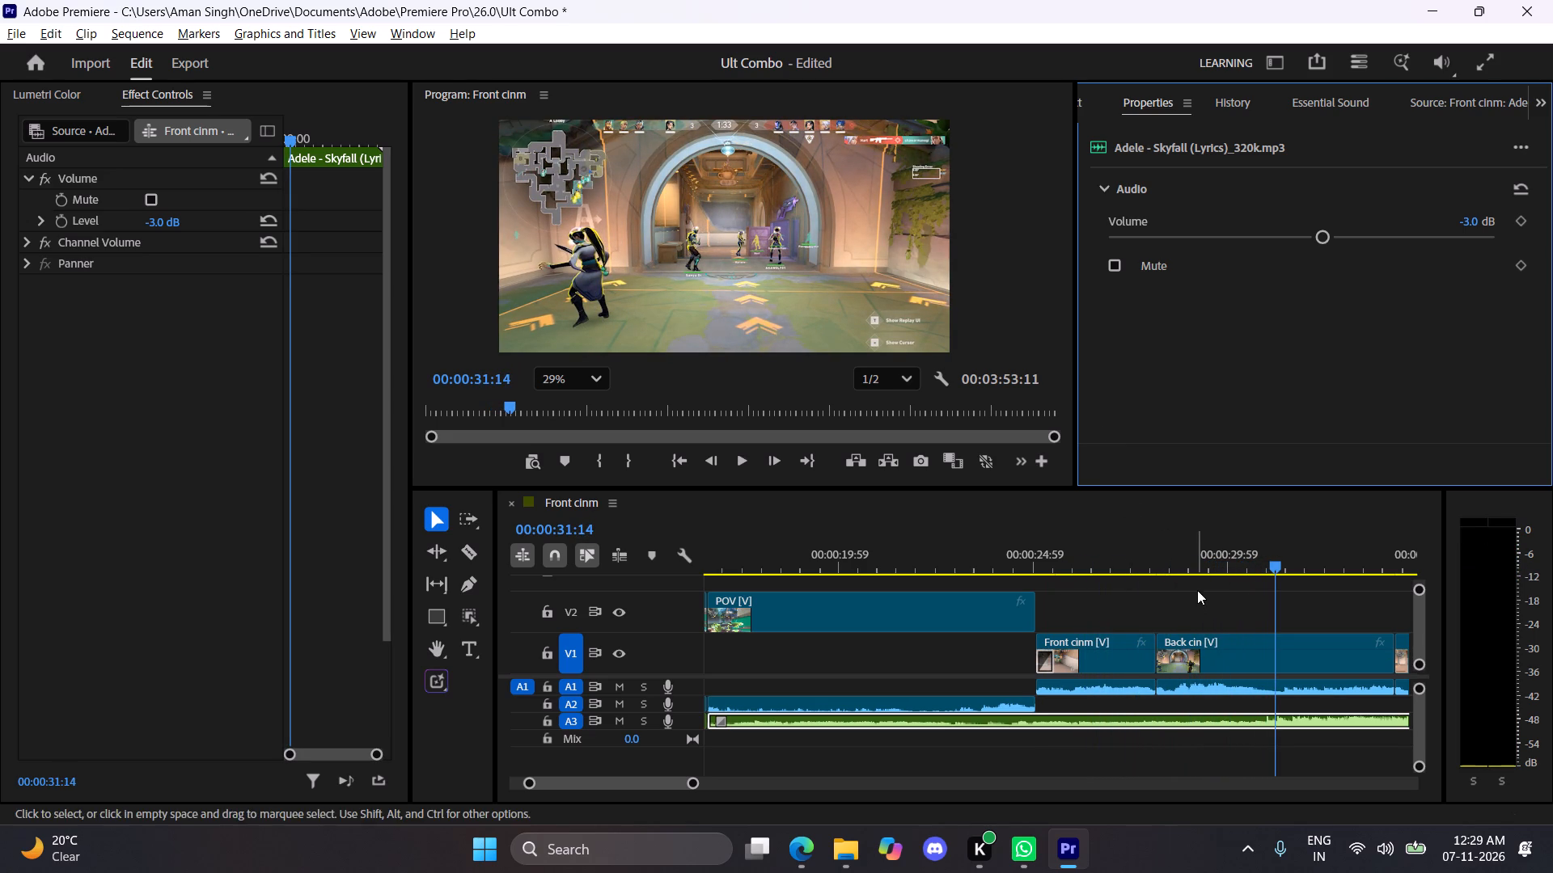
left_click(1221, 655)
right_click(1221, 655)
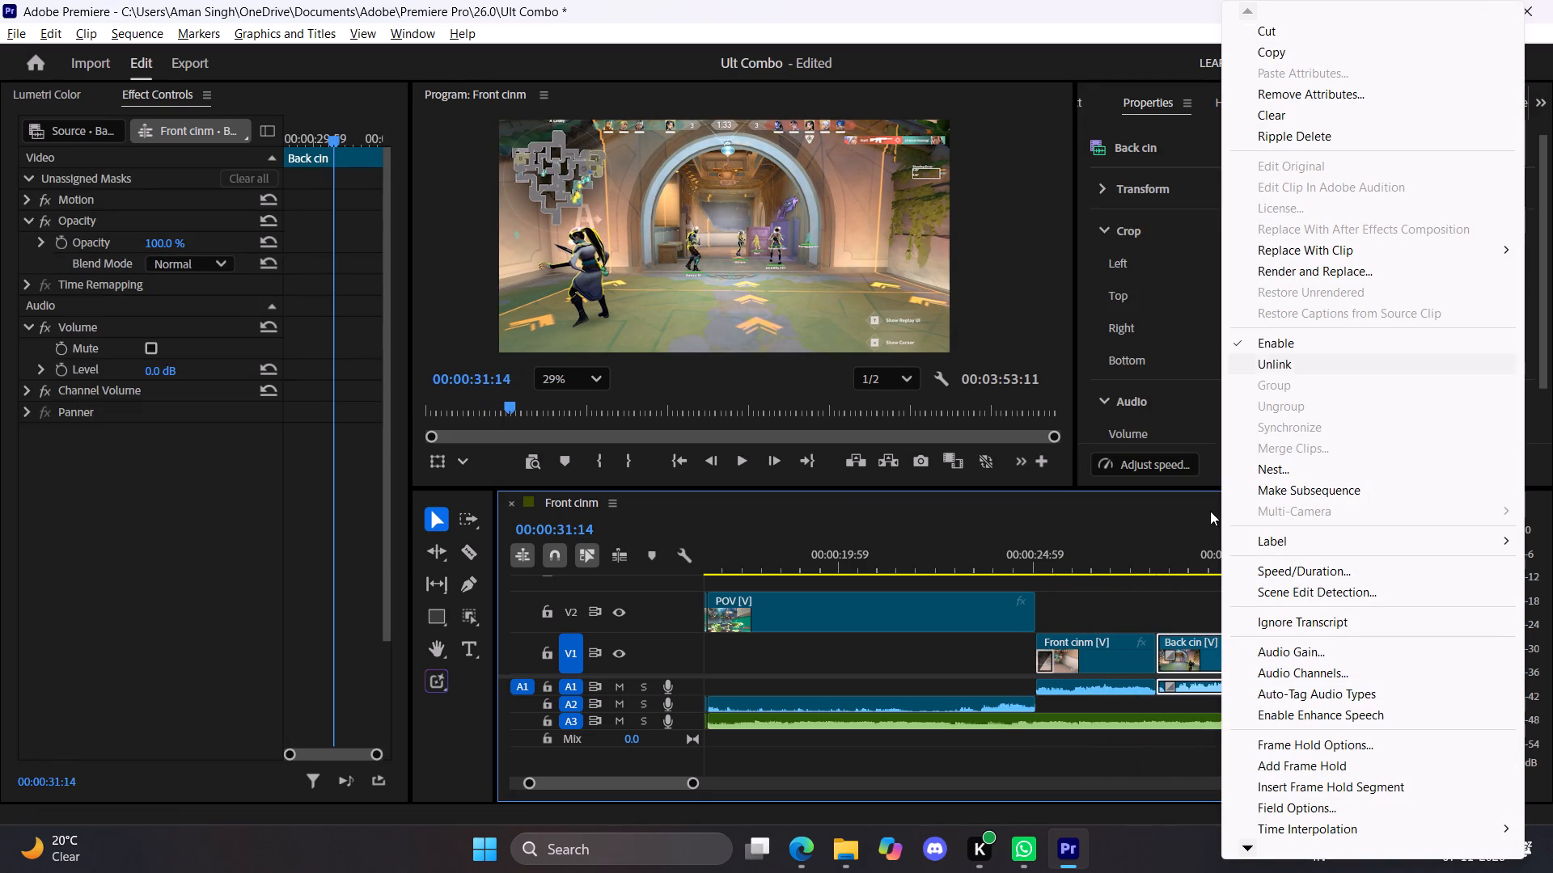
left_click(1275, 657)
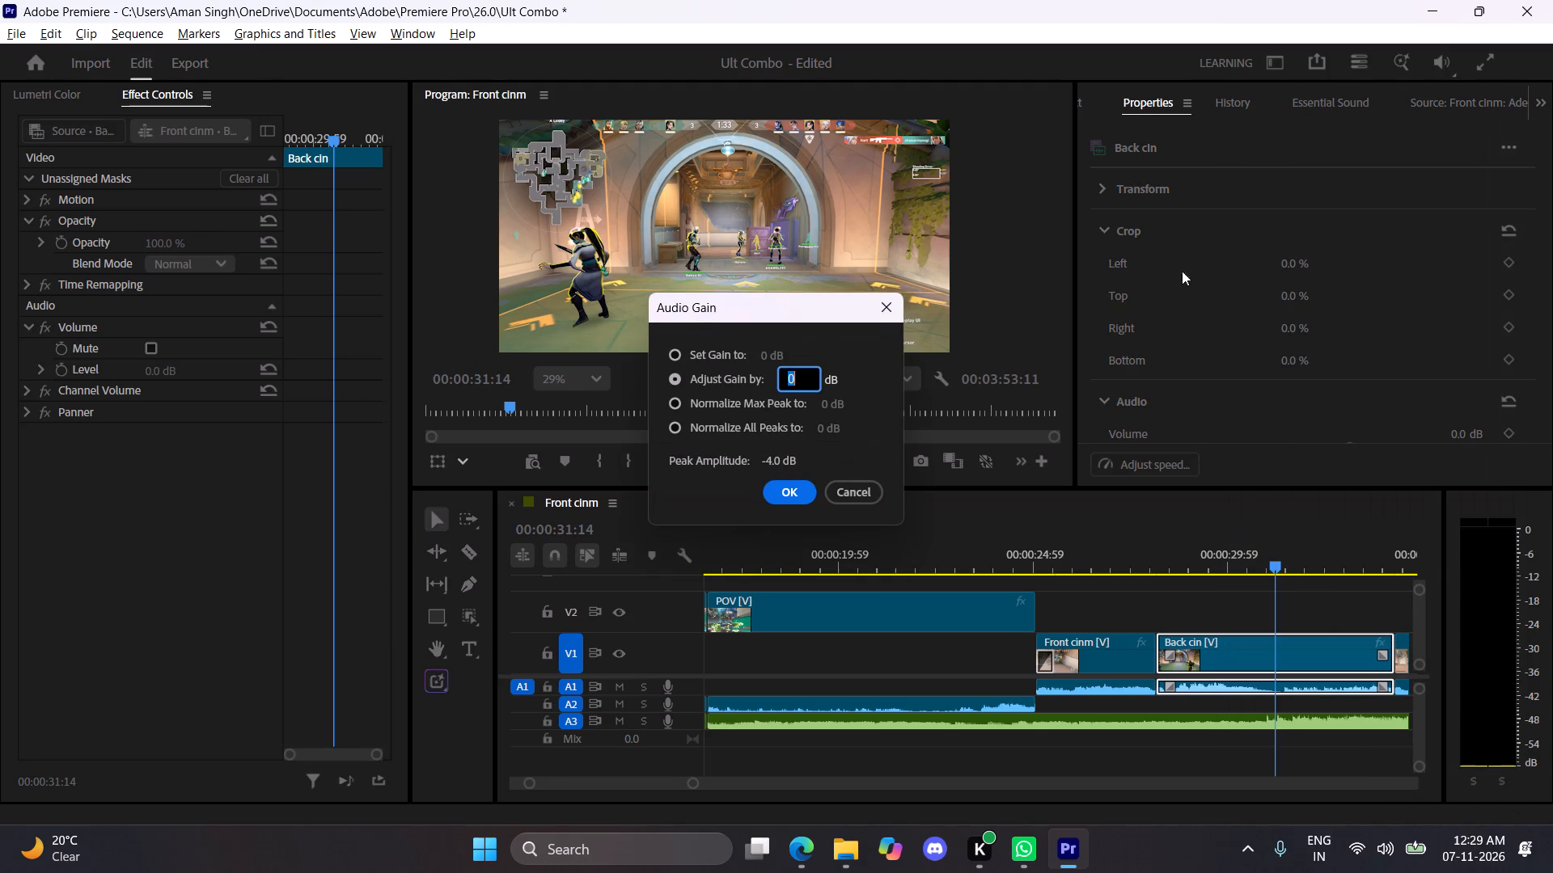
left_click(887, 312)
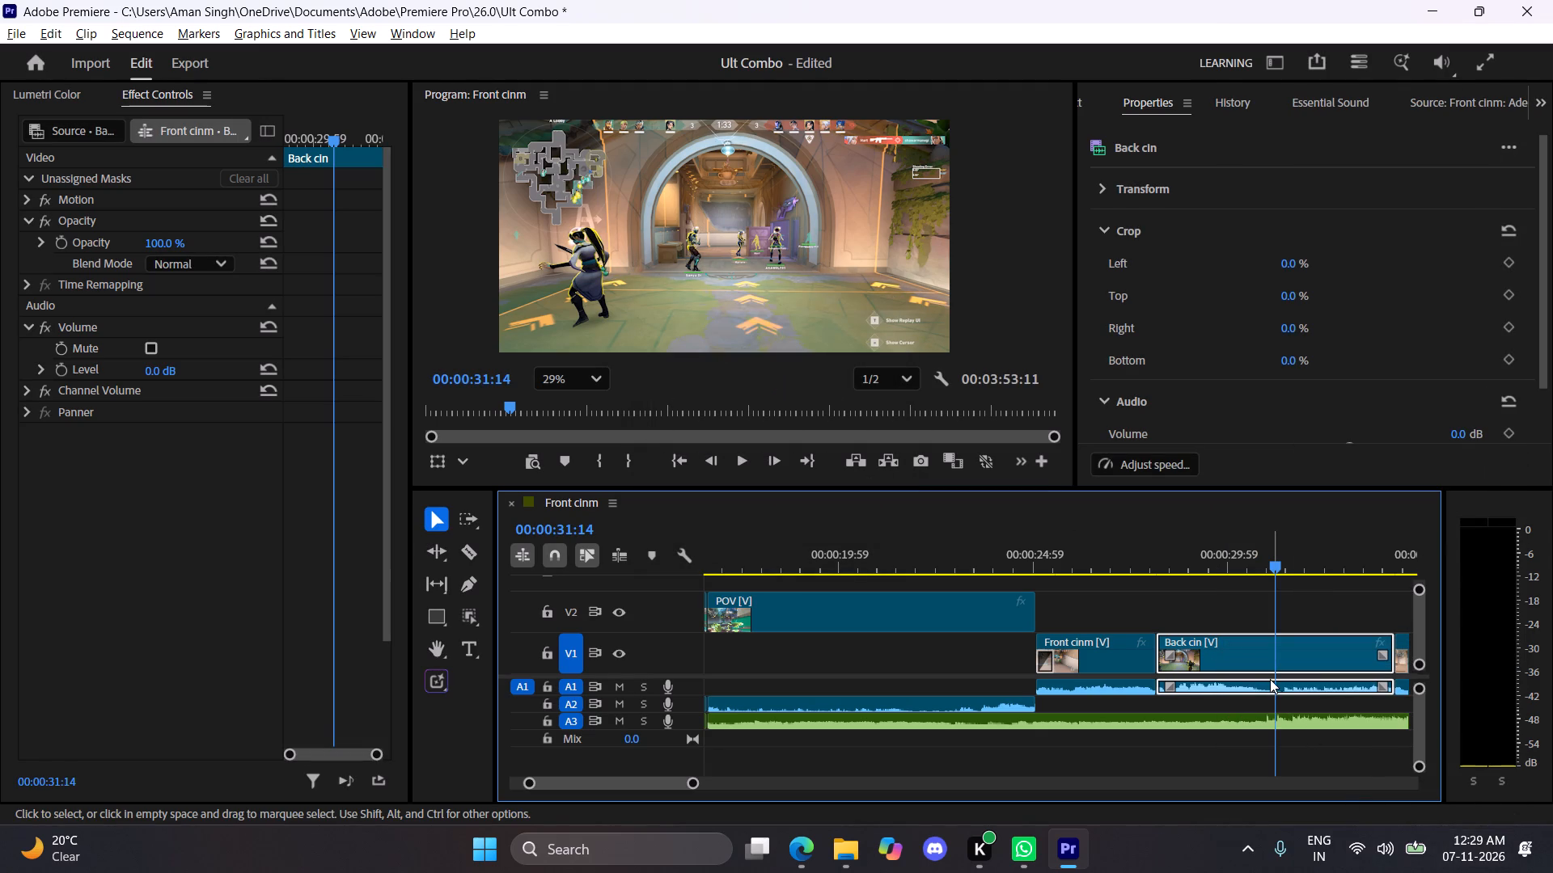
Silence the Back cin clip that starts at about 00:00:28 by lowering its volume to -∞ dB.
double_click(1272, 683)
left_click(1195, 99)
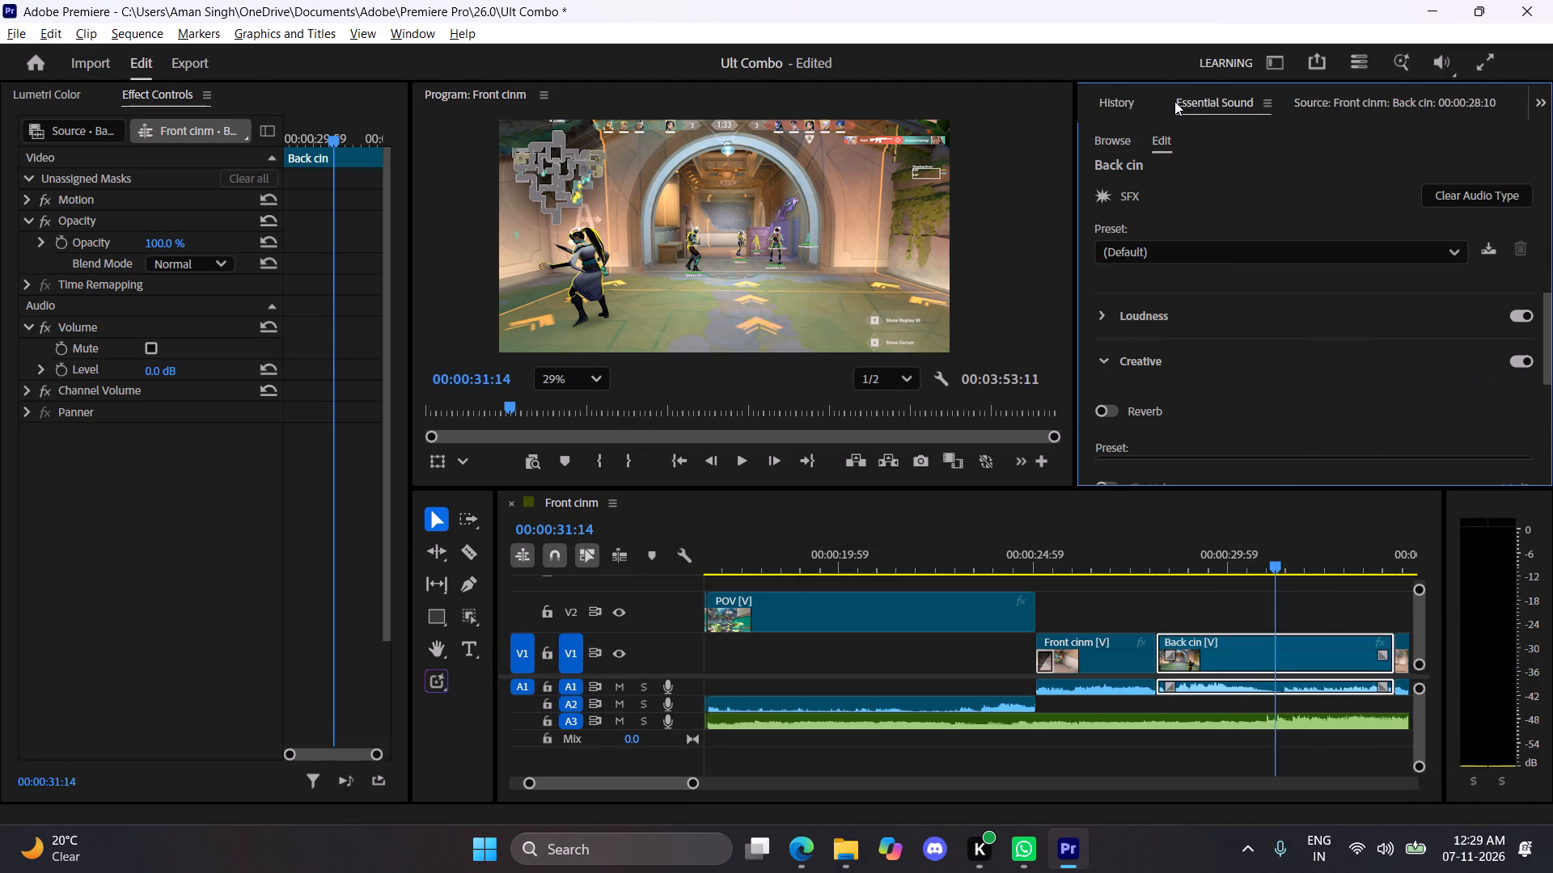
left_click(1116, 103)
left_click(1089, 101)
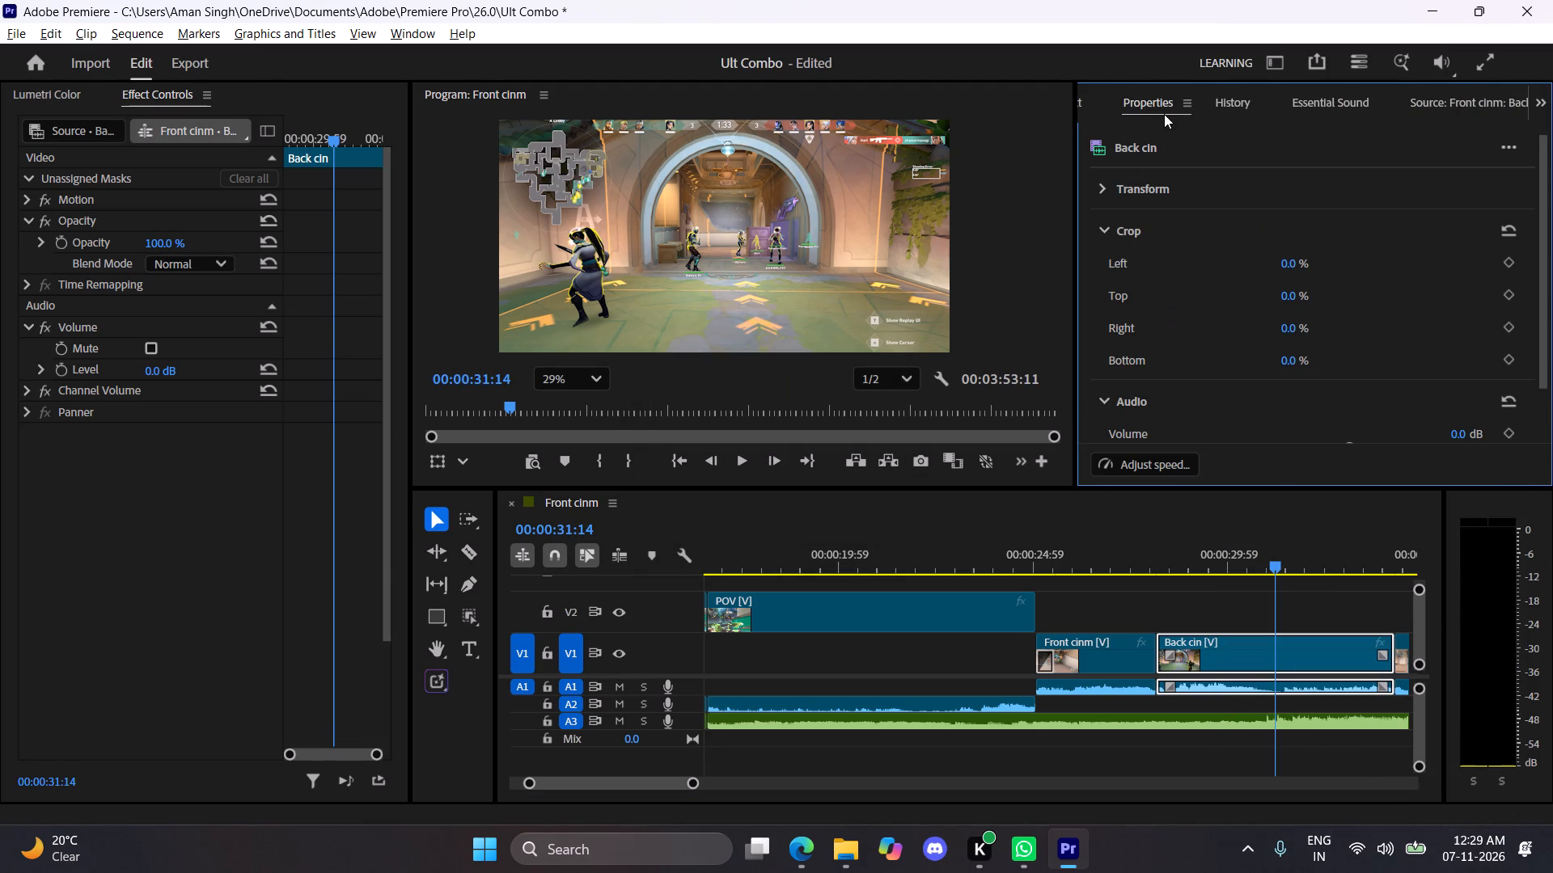
scroll(1402, 404, "down", 1)
left_click_drag(1350, 377, 1077, 376)
left_click_drag(1161, 381, 1058, 379)
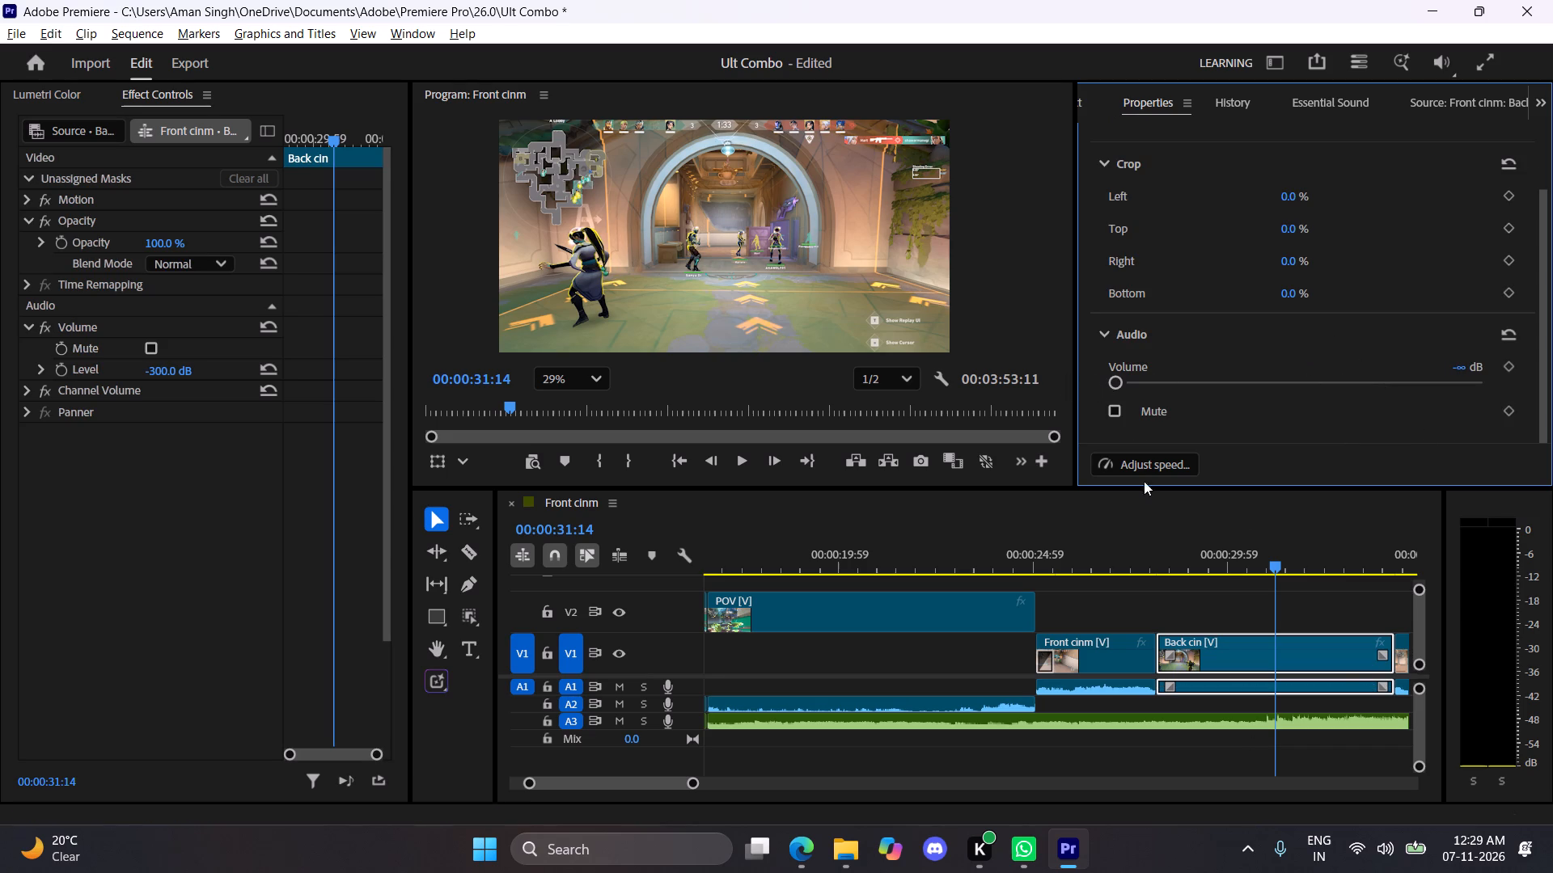
Silence the Front cinm clip that starts at about 00:00:34 by lowering its volume to -∞ dB.
left_click_drag(1312, 563, 1362, 554)
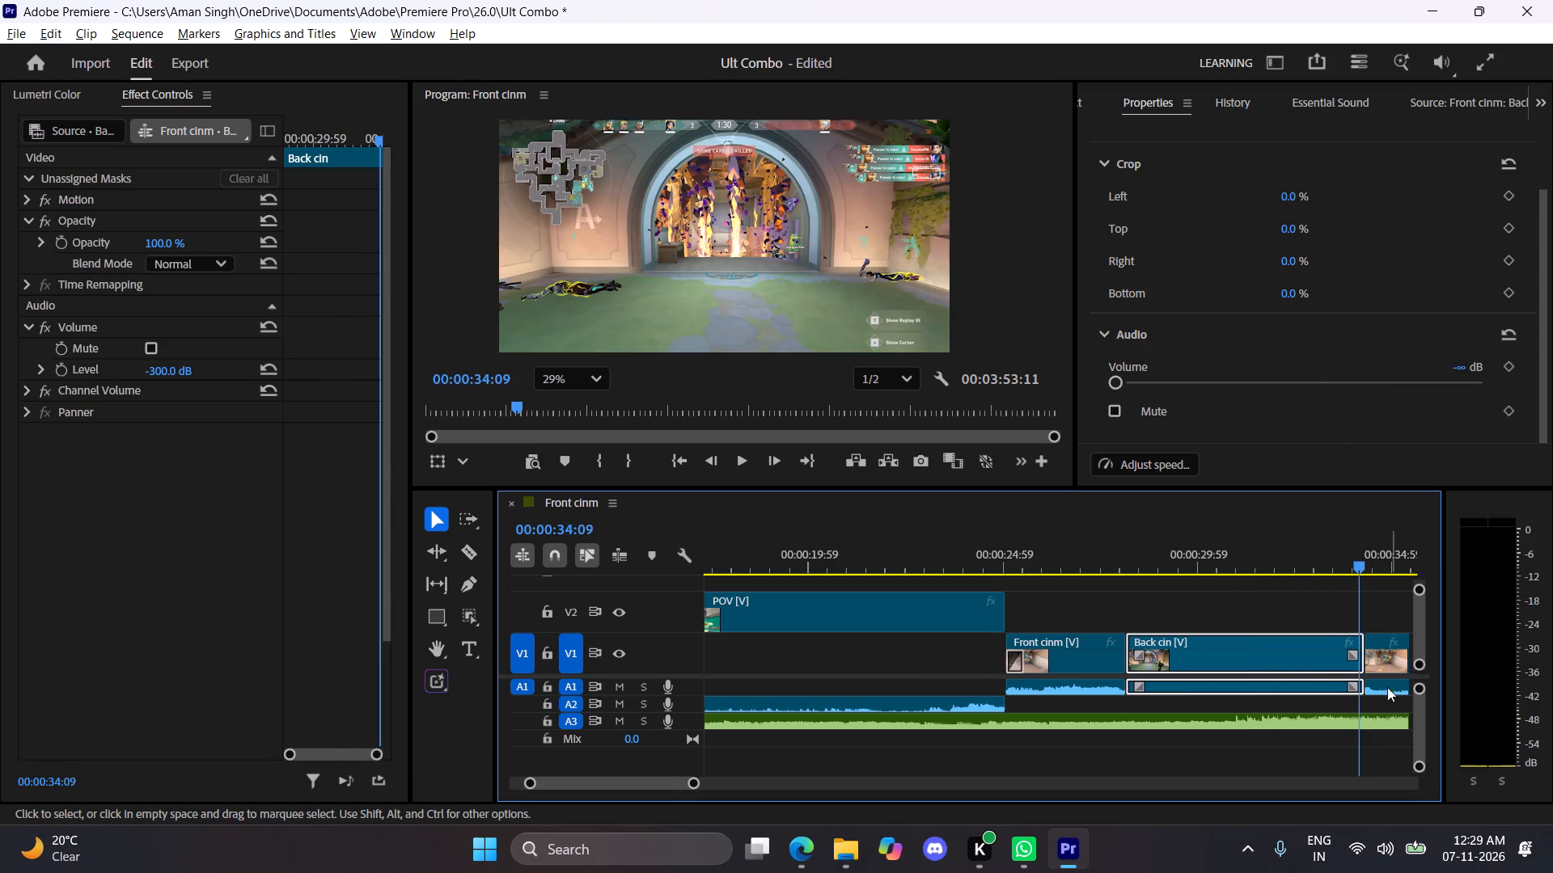
left_click(1396, 683)
scroll(1332, 412, "down", 4)
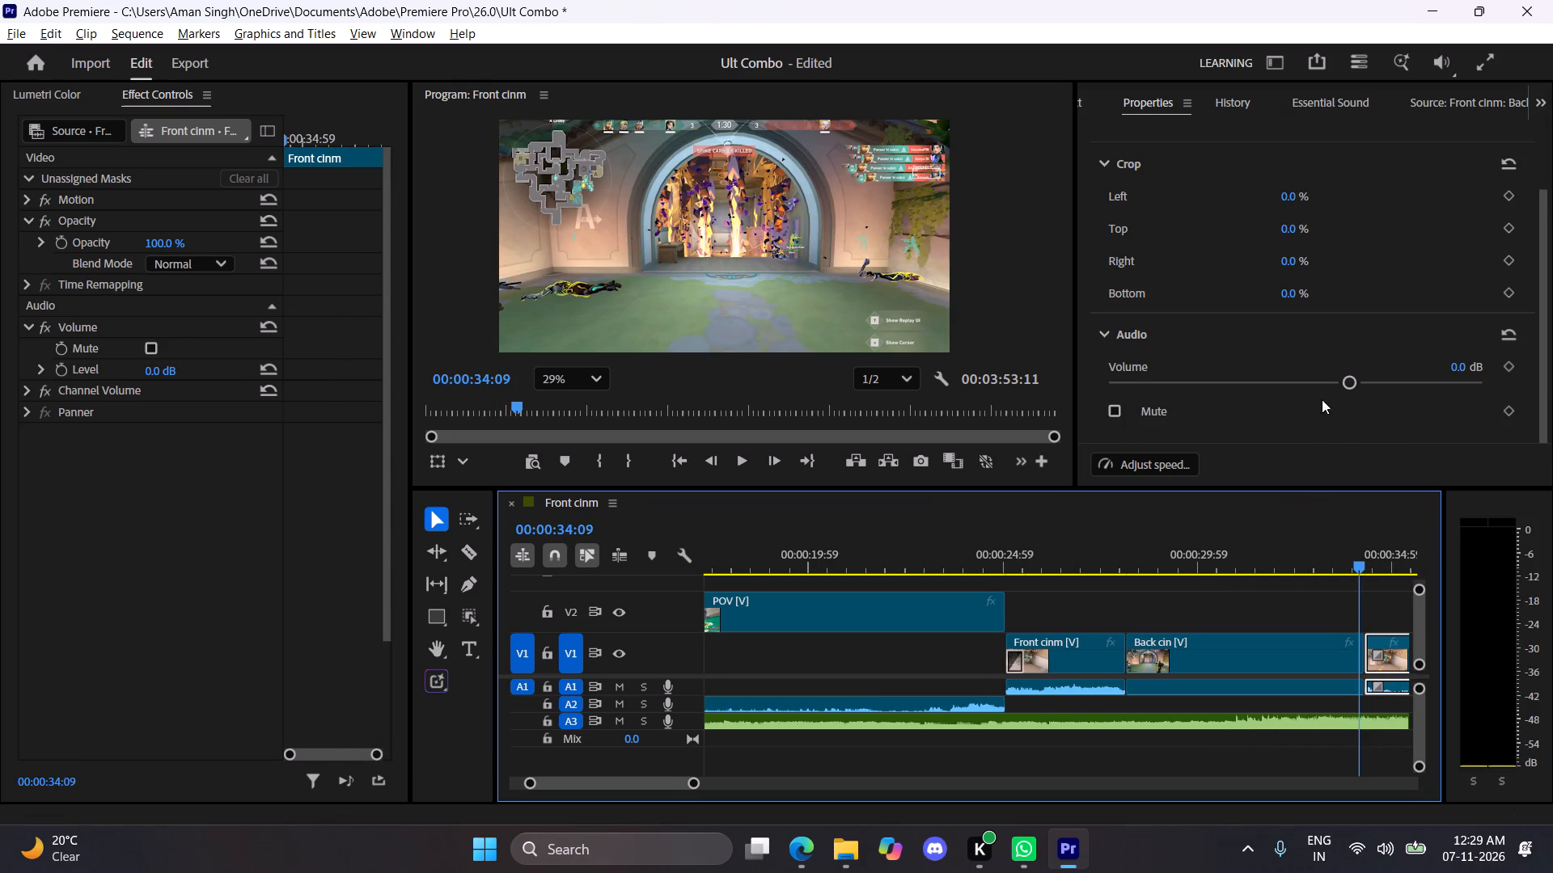
left_click_drag(1341, 379, 1109, 373)
left_click_drag(1294, 379, 1092, 380)
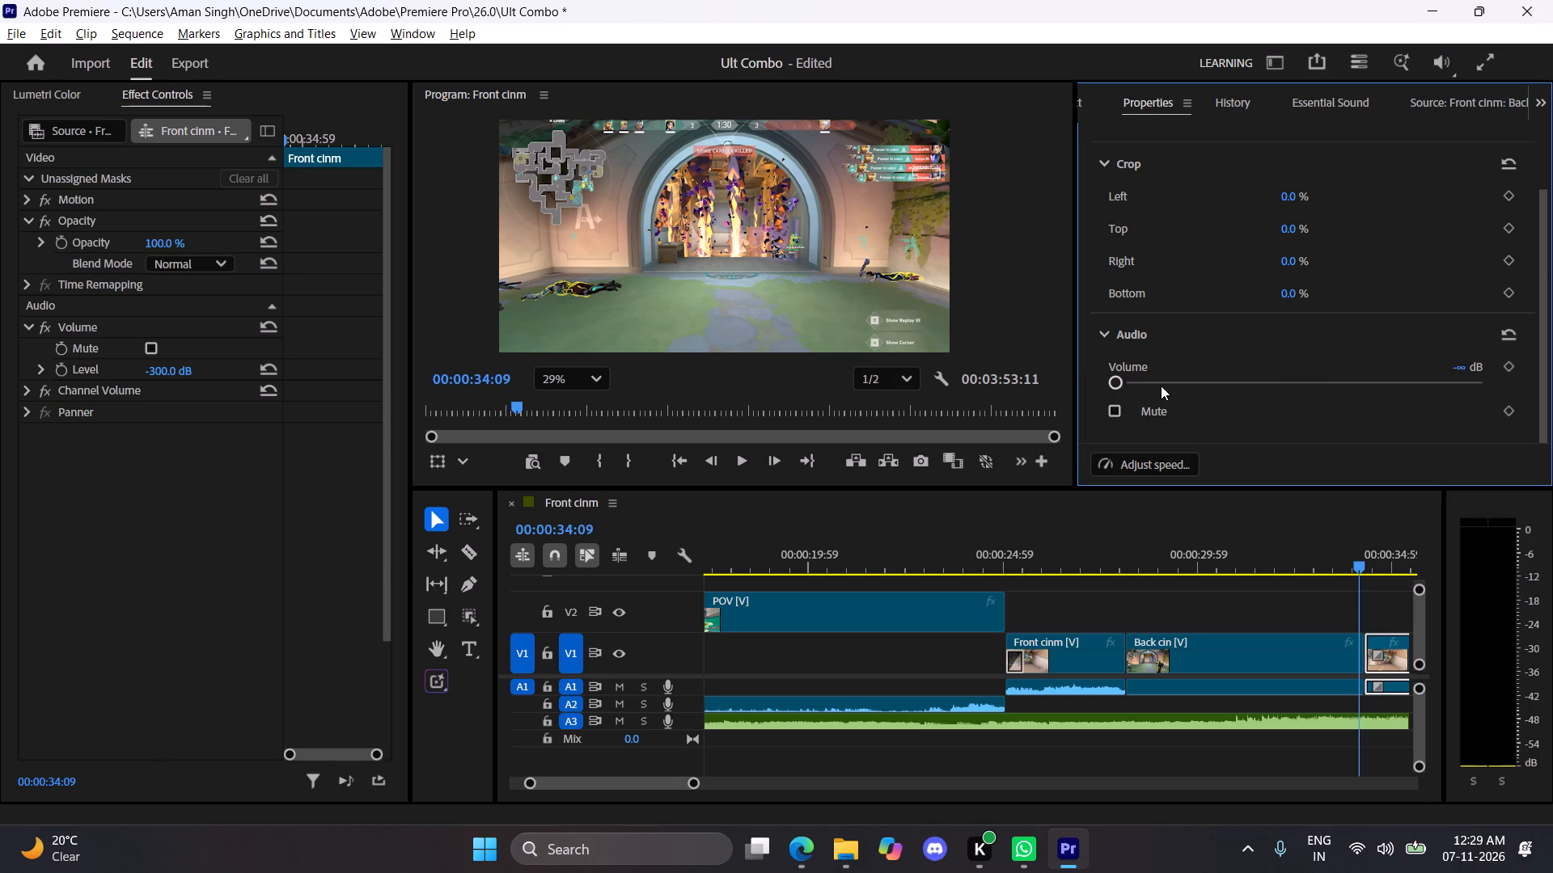
Replay the montage through the end of the last Front cinm clip to check the music without its game audio.
left_click_drag(1118, 538, 875, 530)
key("space")
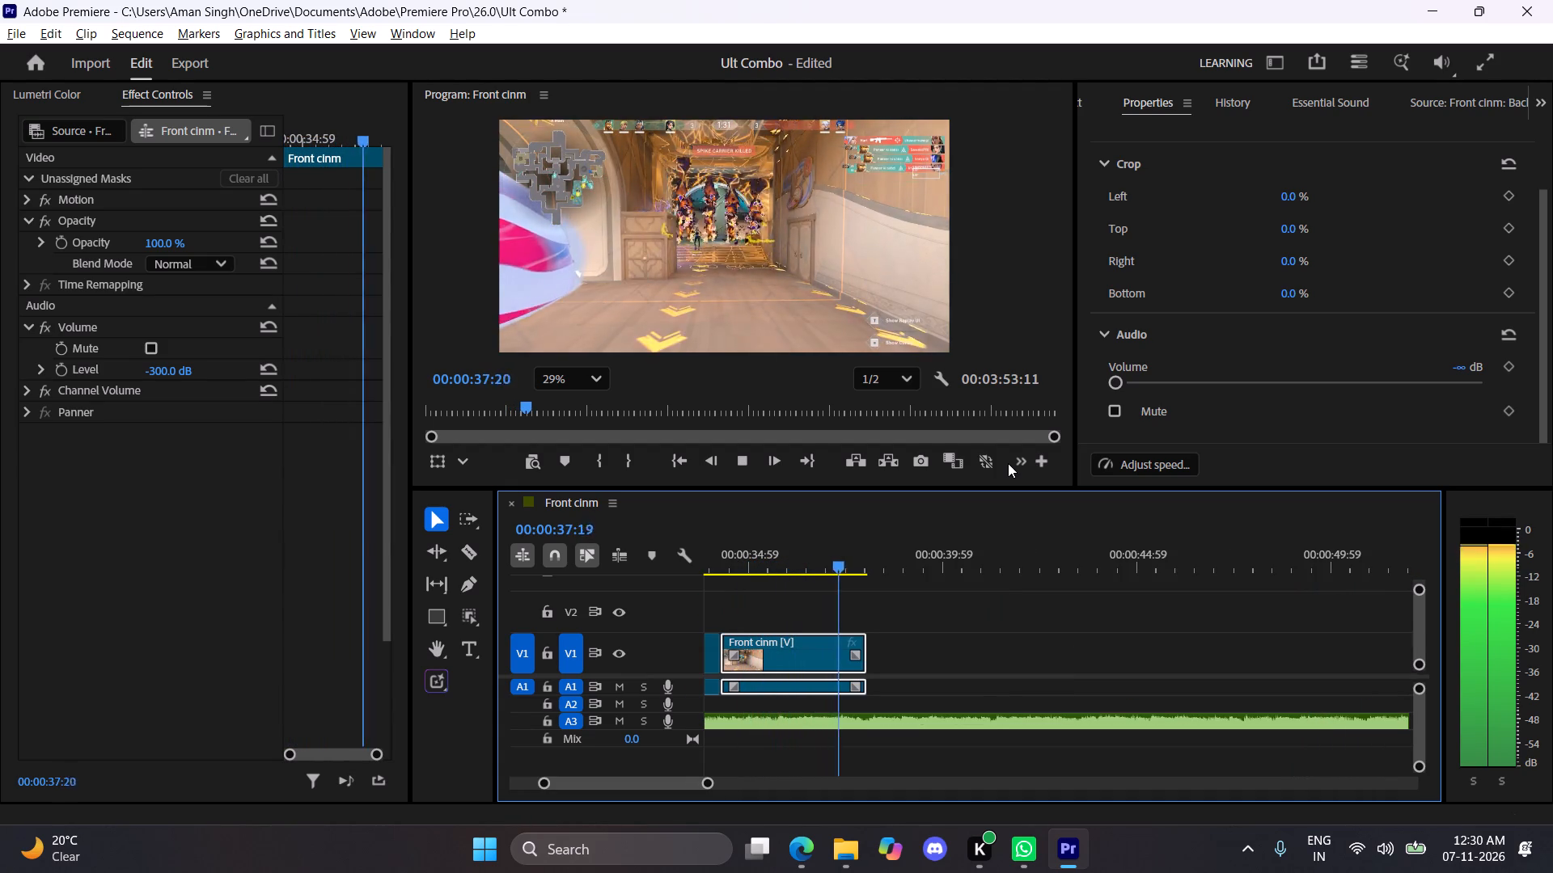
key("space")
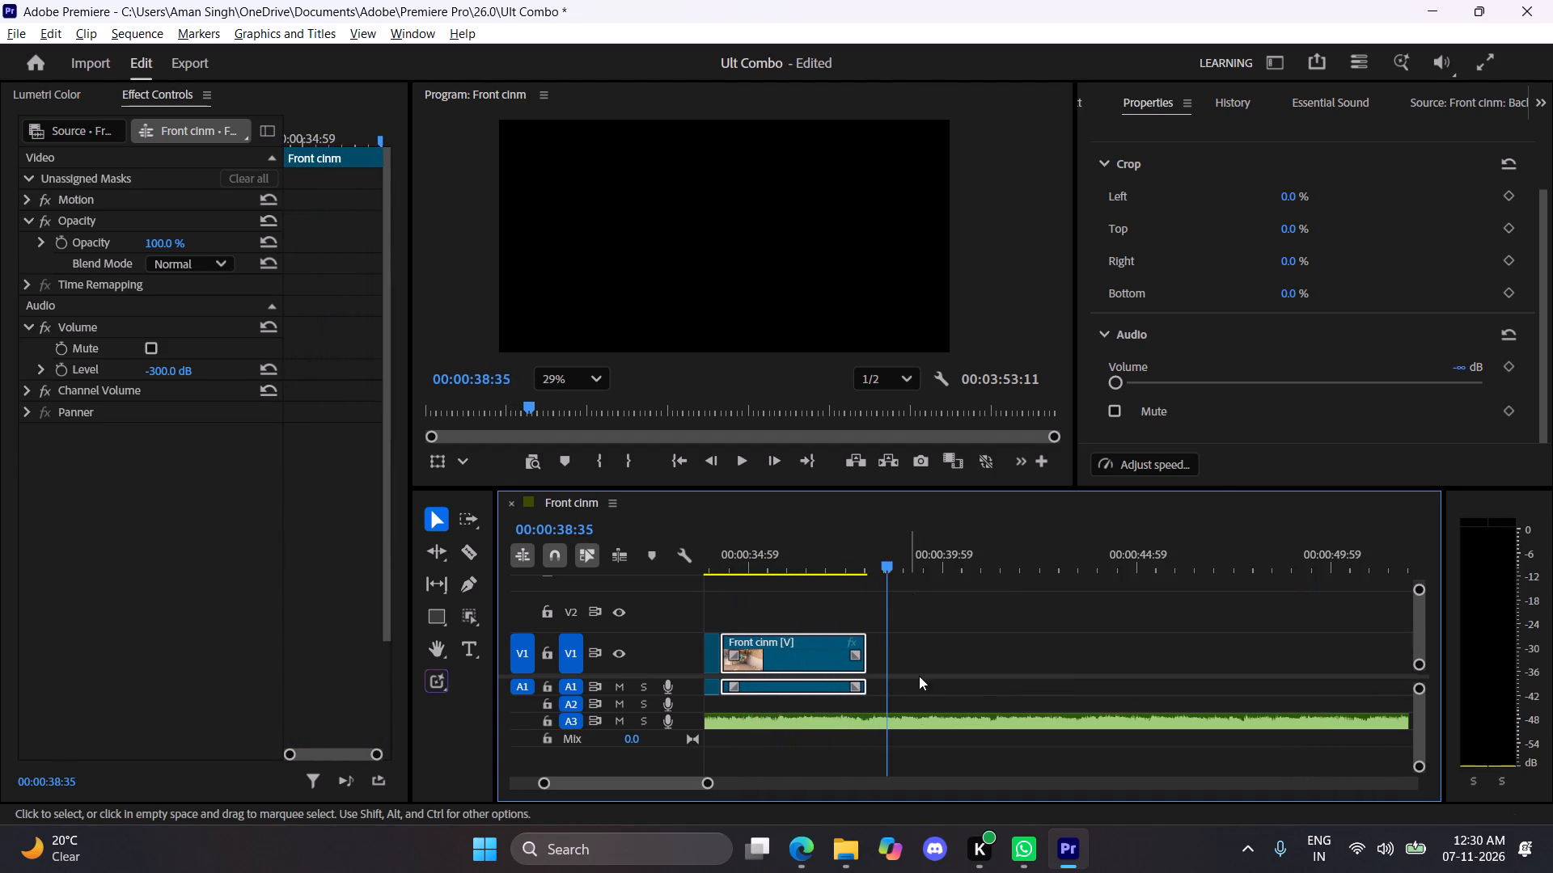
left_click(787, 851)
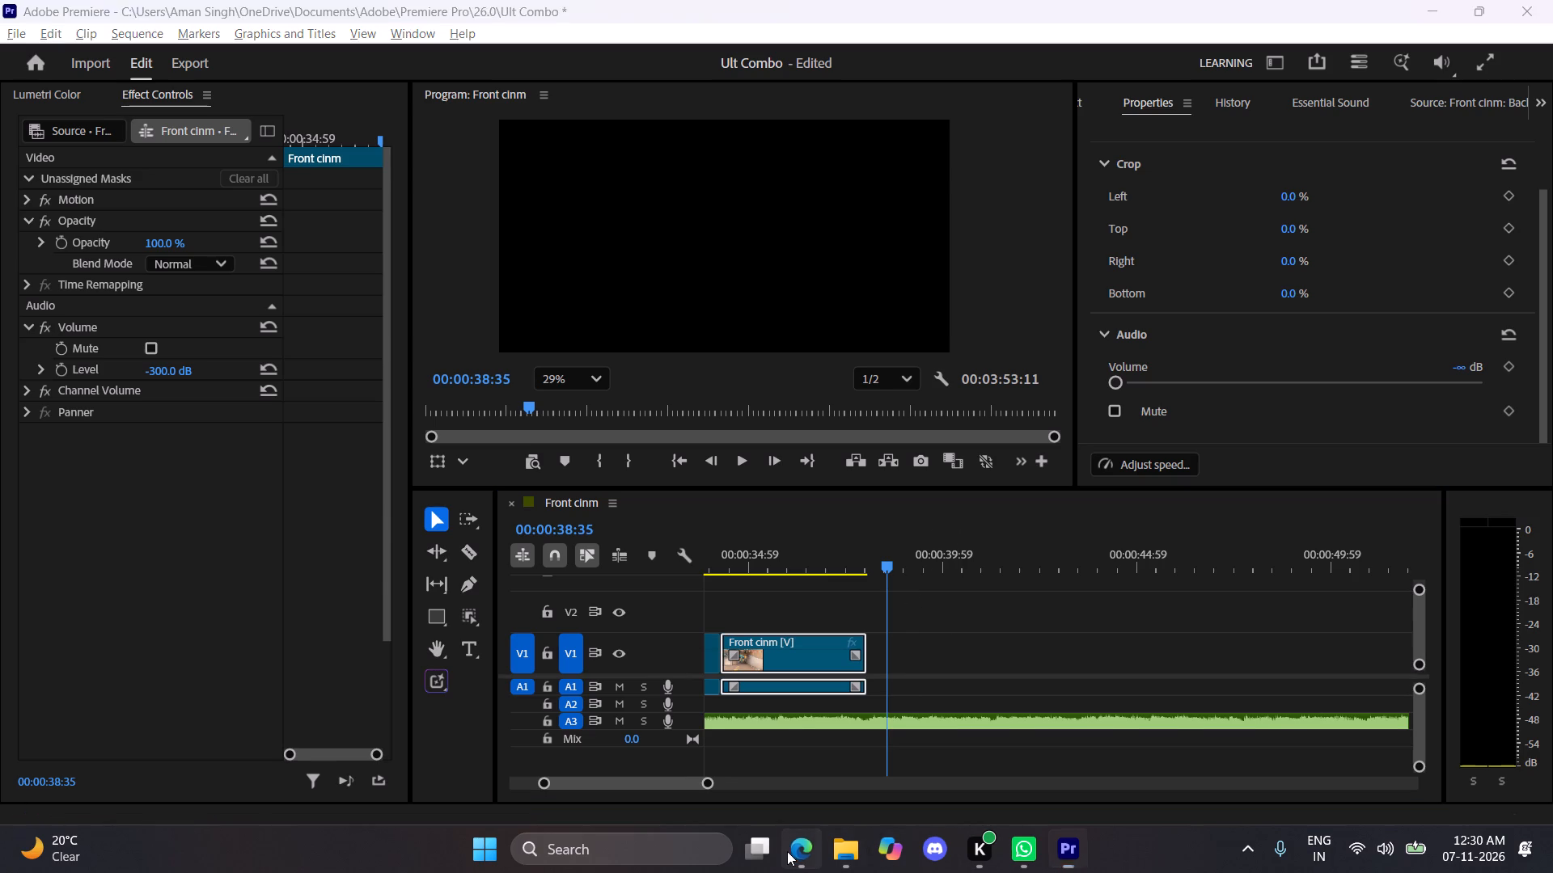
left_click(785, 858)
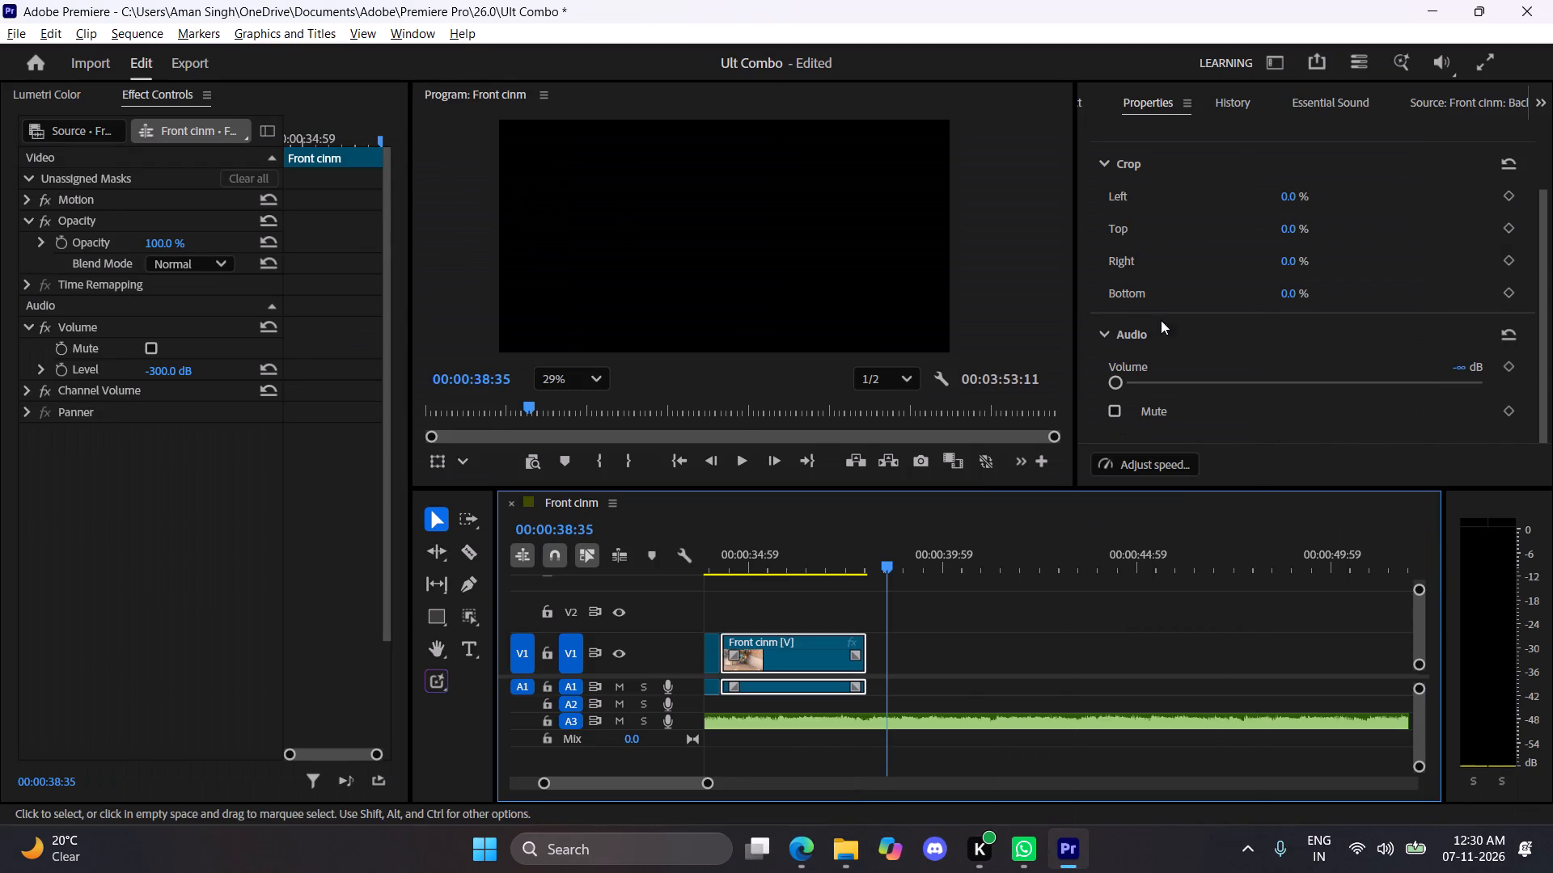
Add the POV video from the project's Videos folder to V2, starting at the end of the Front cinm clip near 00:00:38.
left_click(1090, 108)
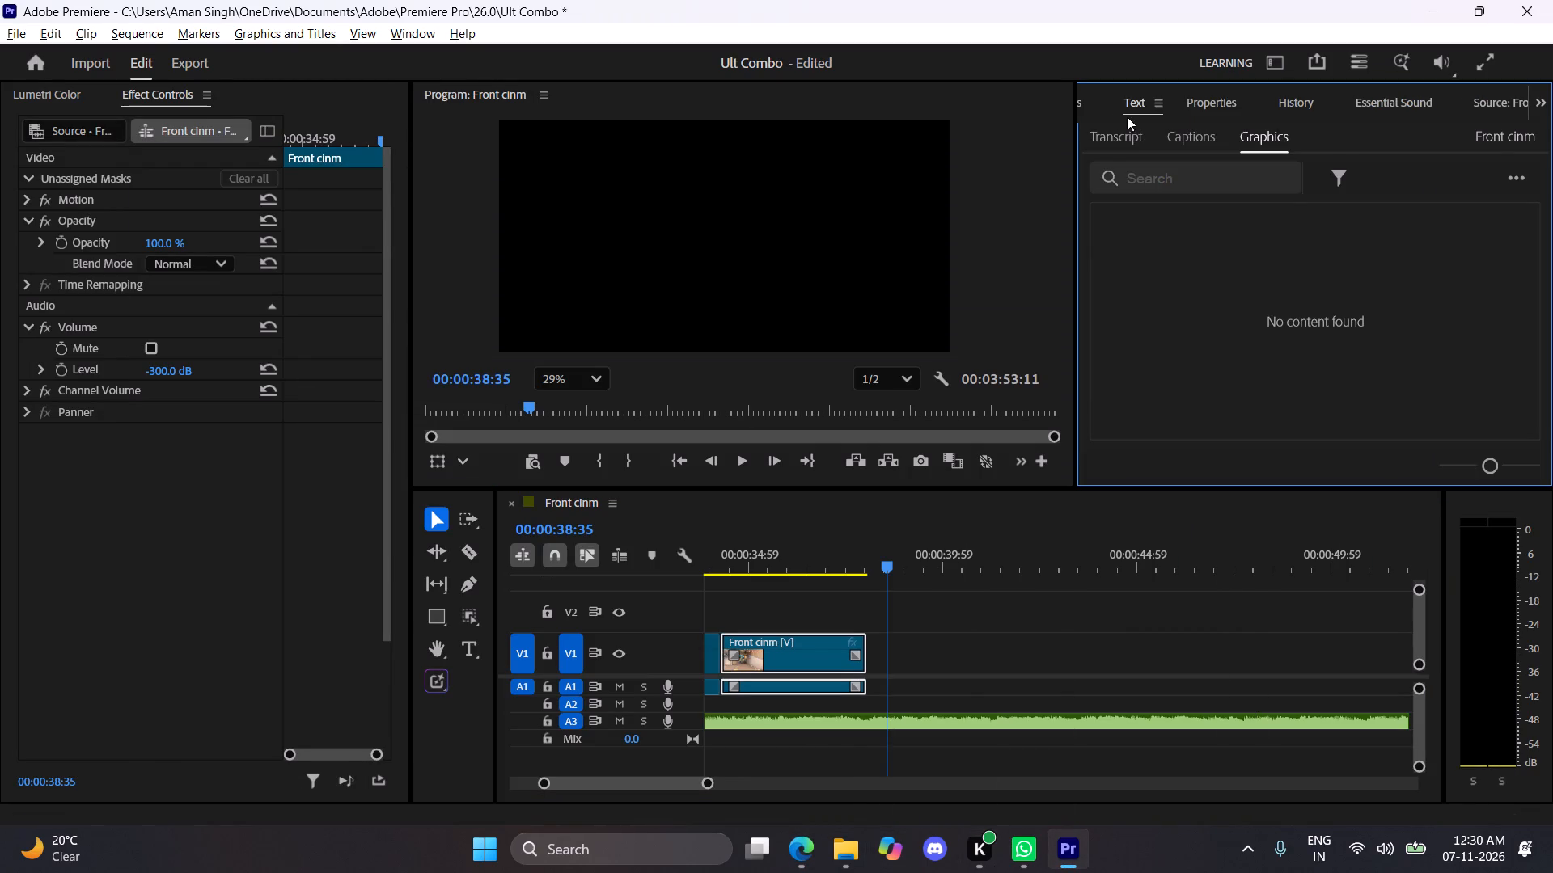
left_click(1225, 107)
left_click(1082, 109)
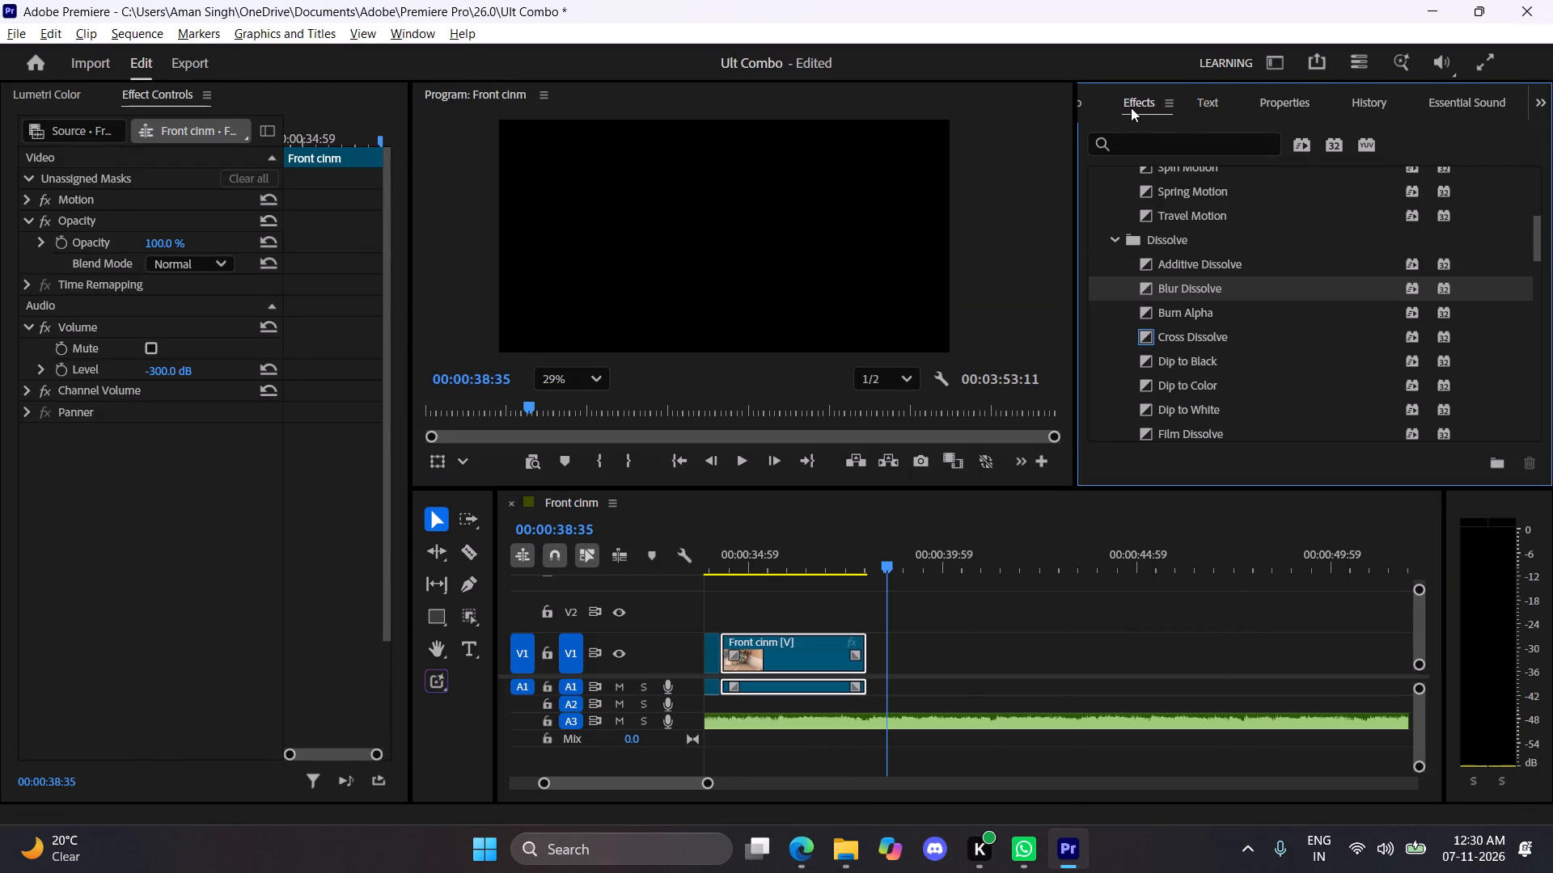
left_click(1087, 106)
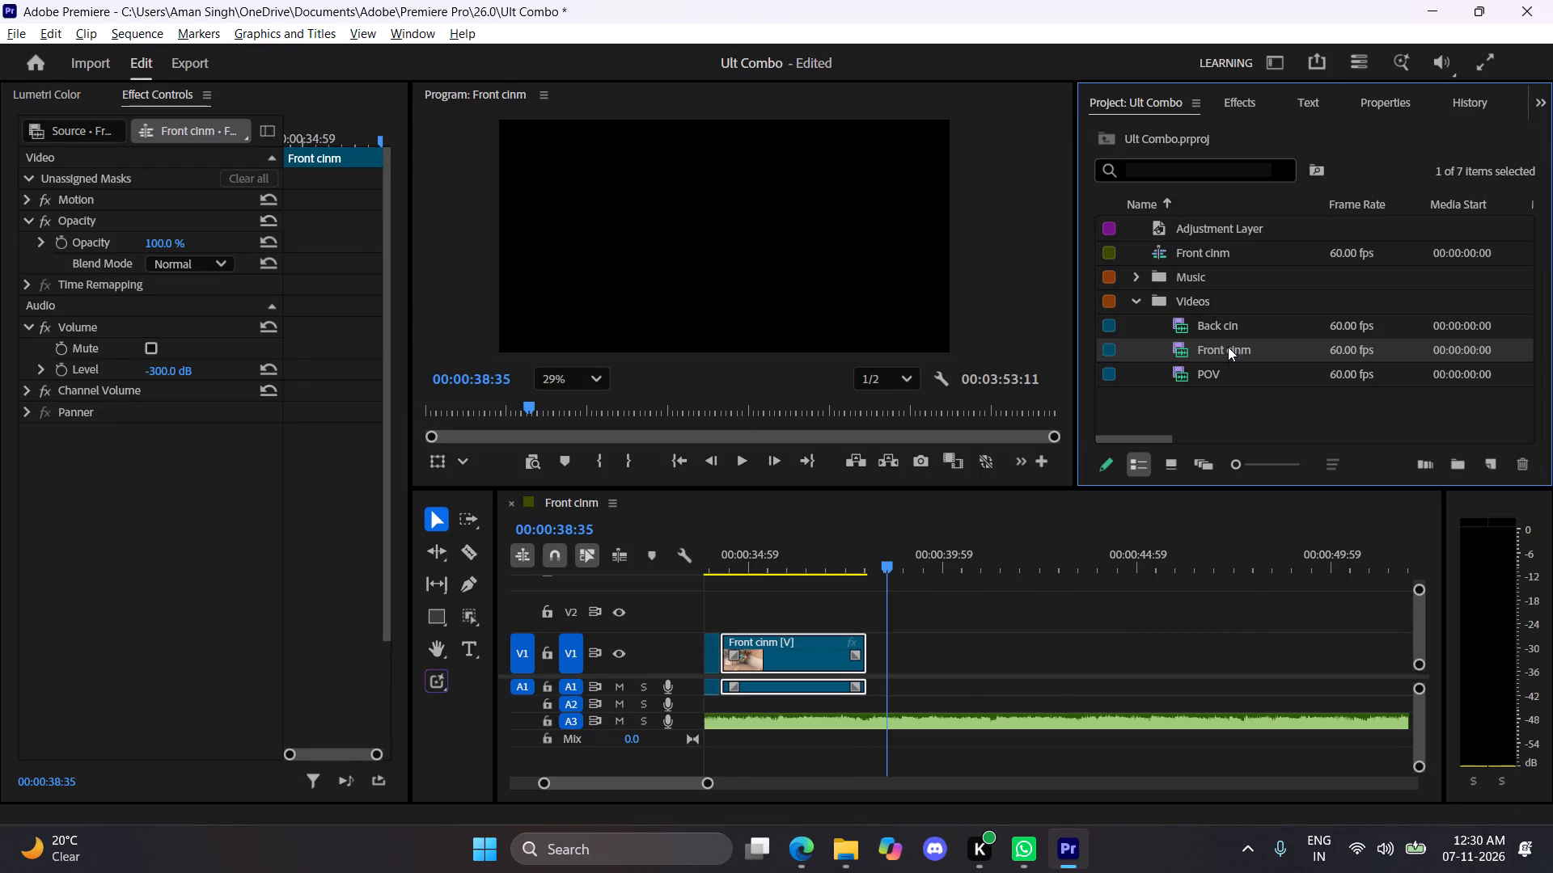
left_click(1226, 373)
left_click_drag(1234, 375, 887, 648)
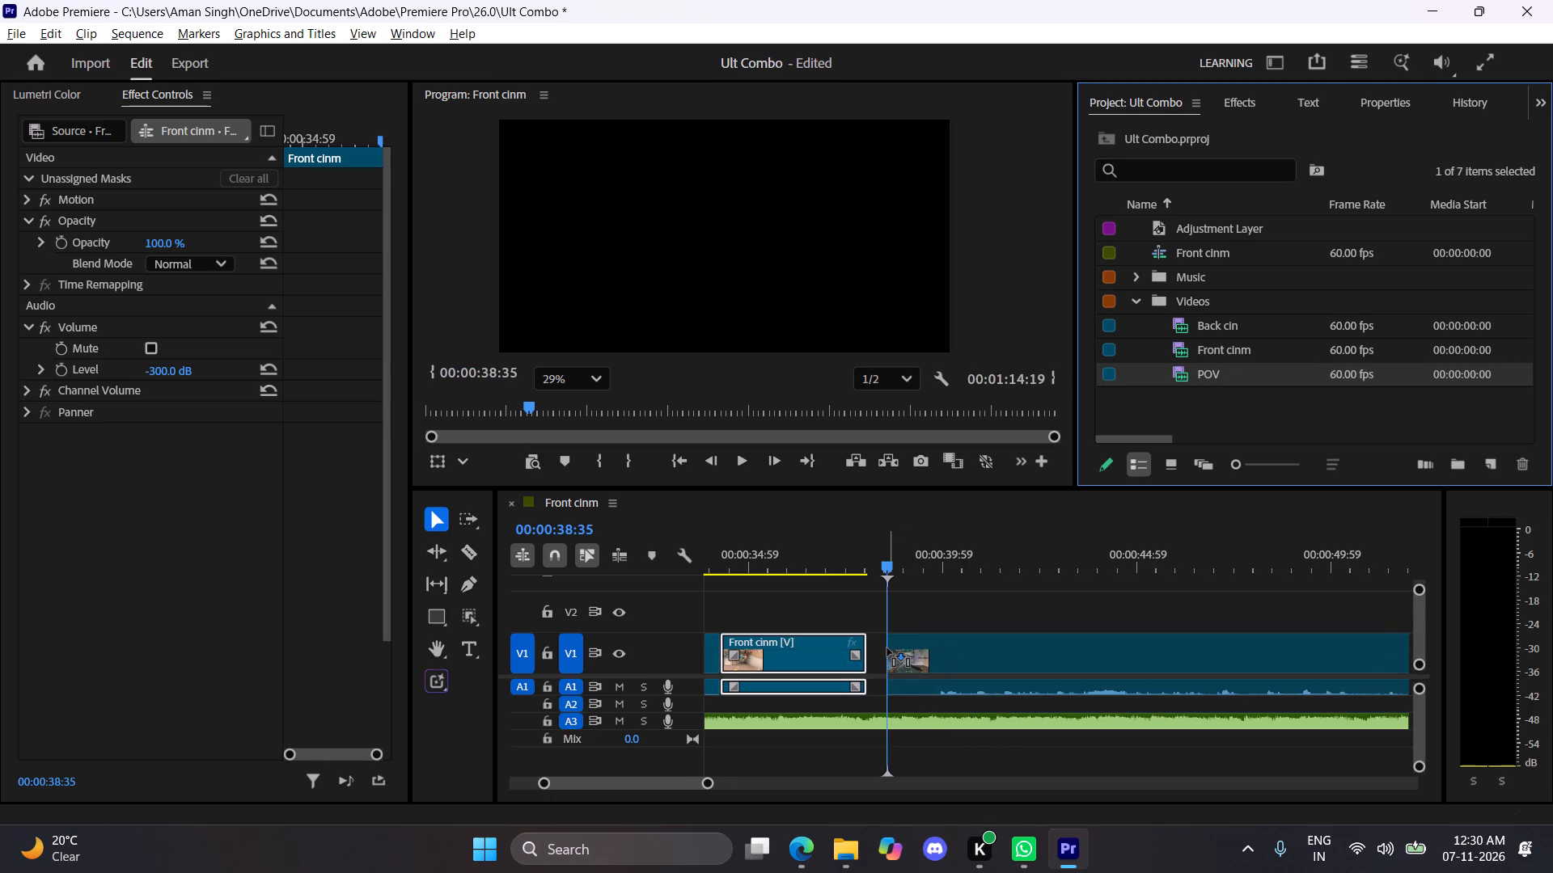
left_click_drag(887, 648, 868, 613)
Hide the V2 video track and delete the Front cinm clip that starts at about 00:00:55 on V1.
left_click_drag(979, 549, 1552, 573)
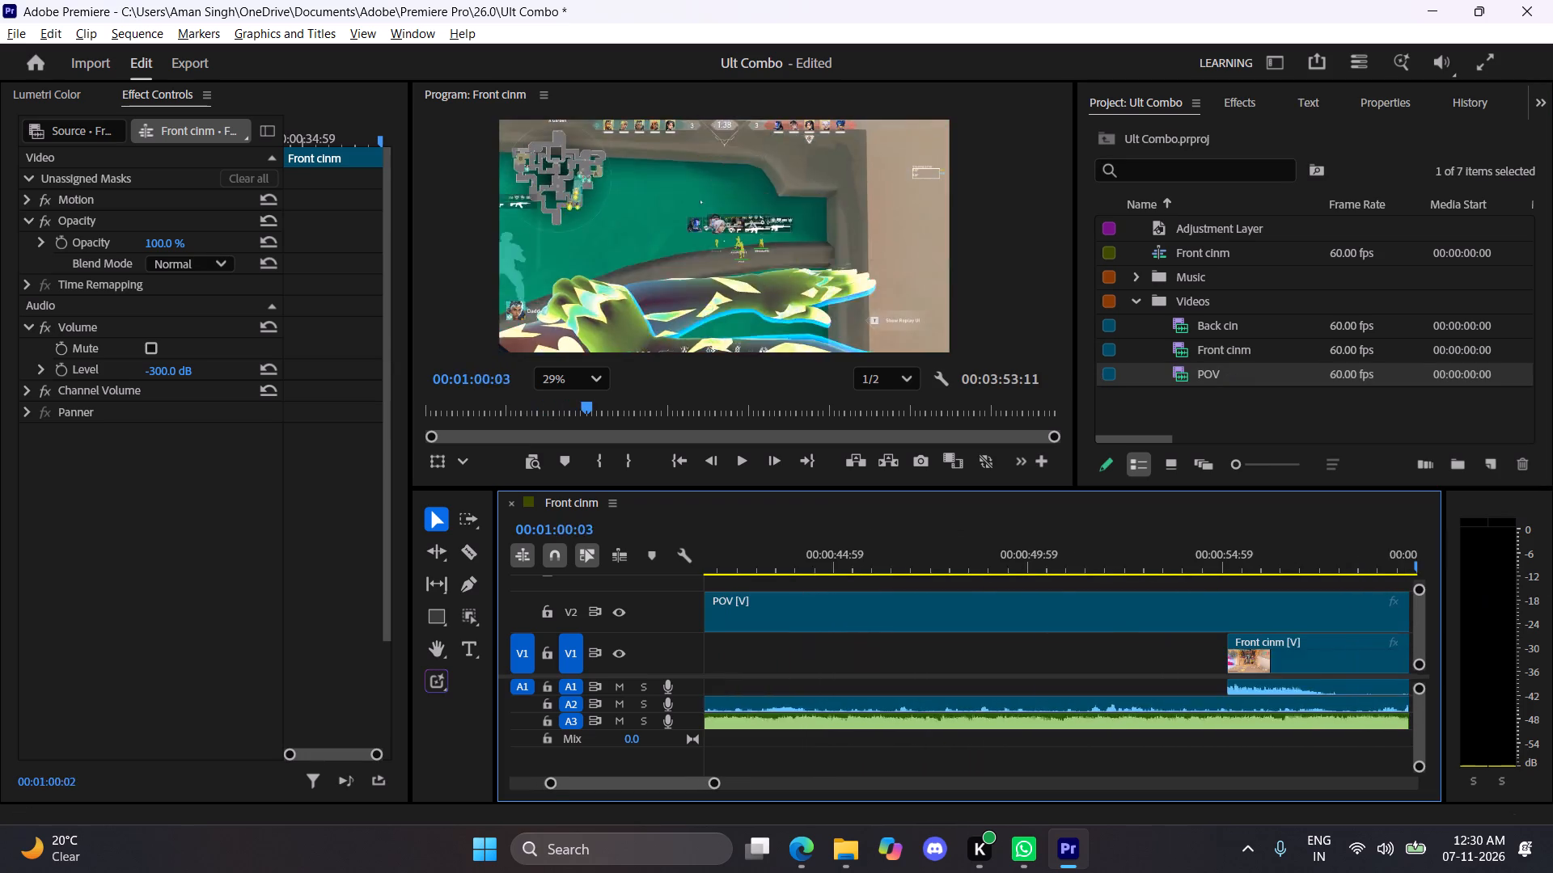
left_click_drag(1552, 573, 1041, 568)
left_click(1022, 648)
left_click(1015, 590)
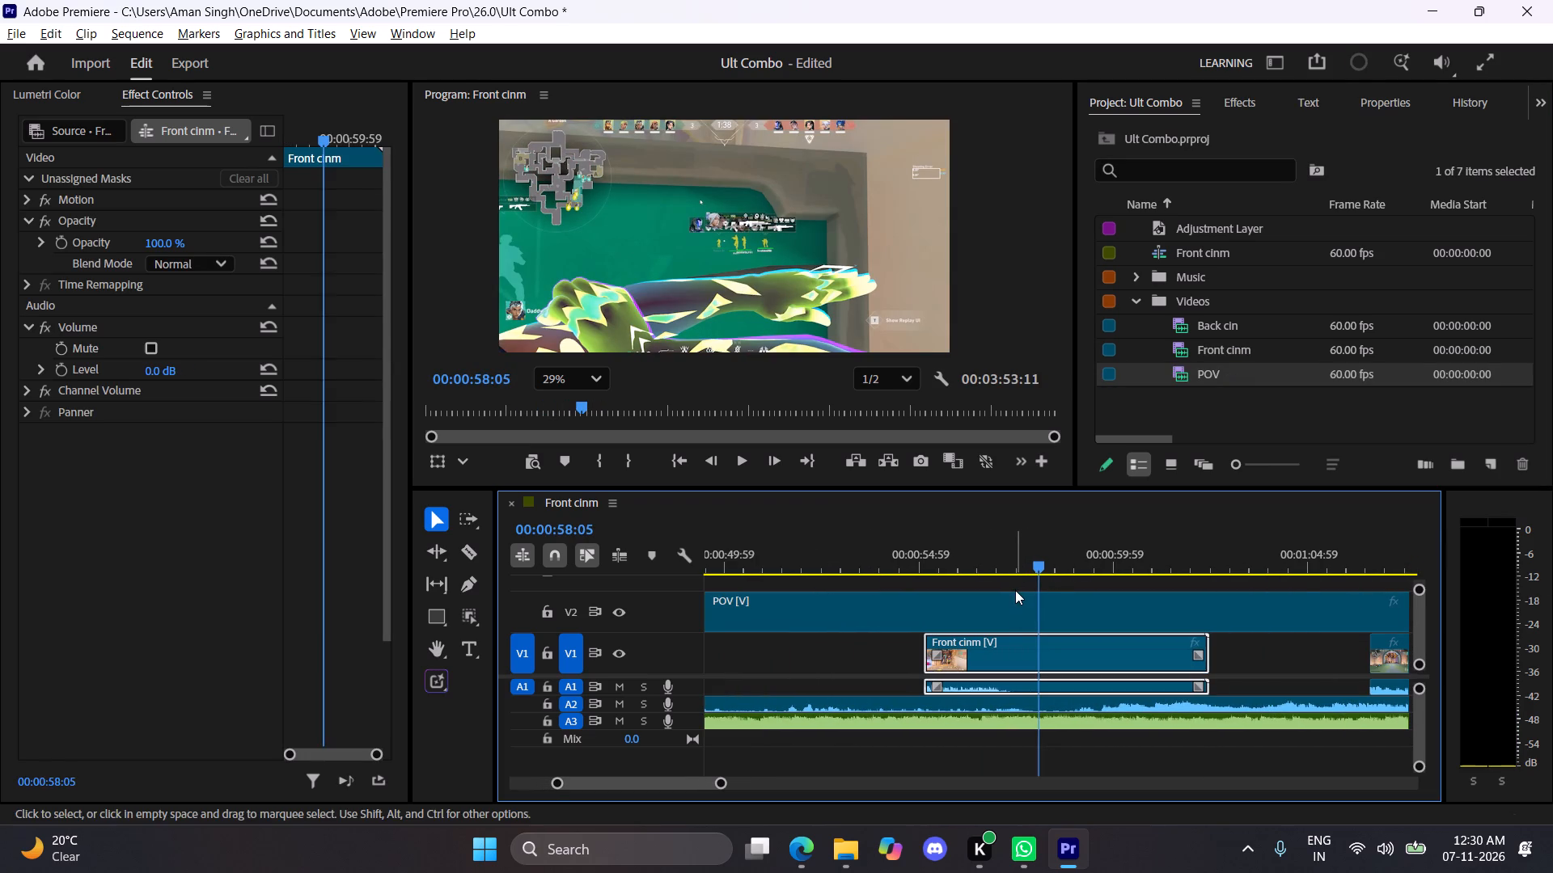
left_click(615, 614)
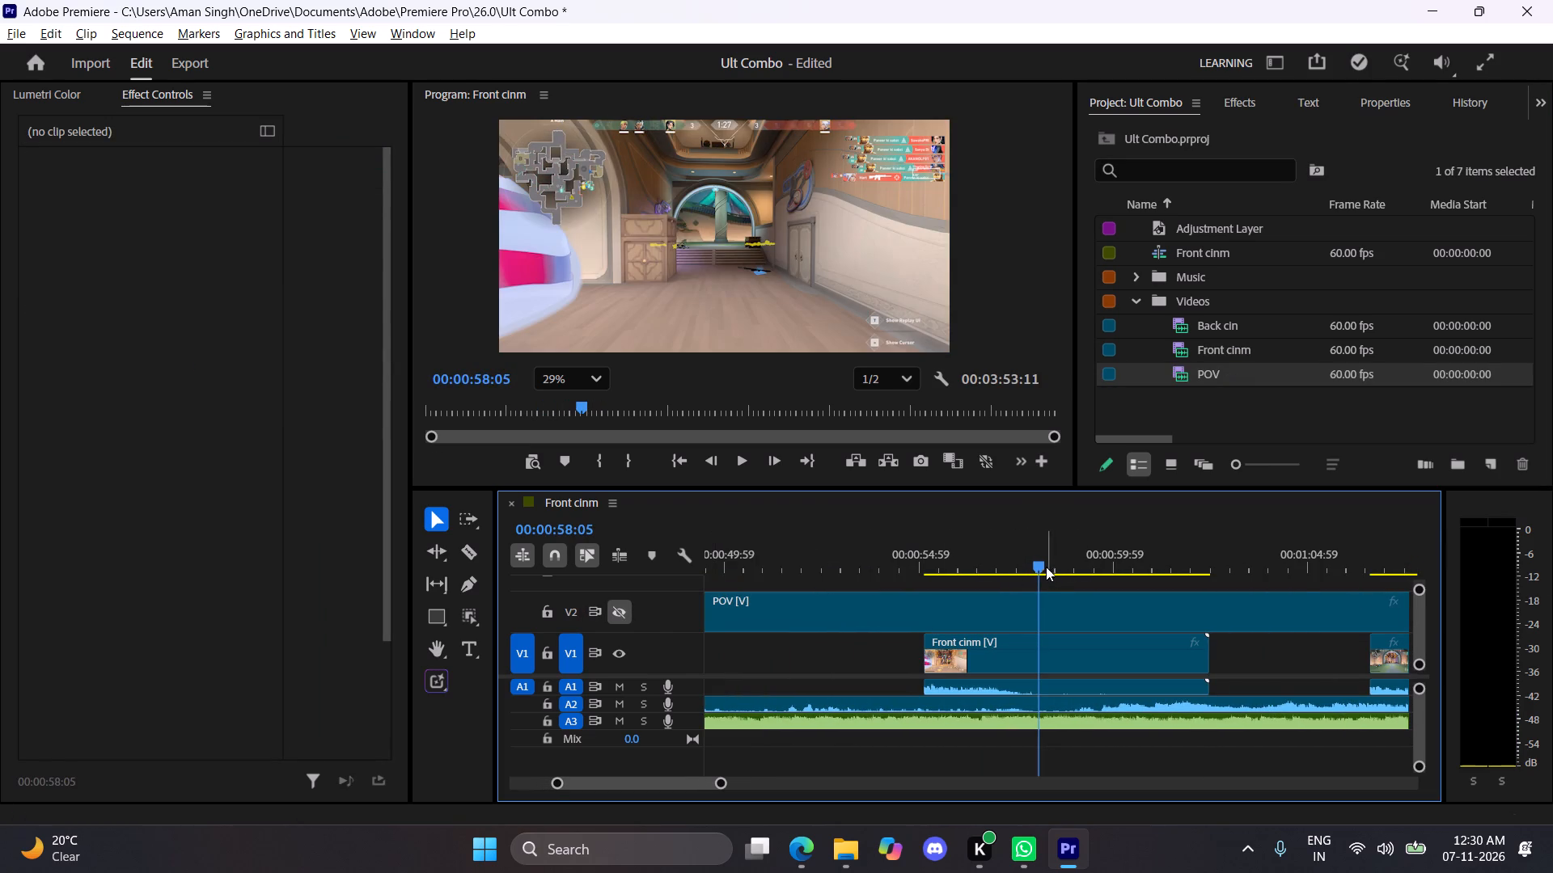
left_click_drag(1034, 564, 1373, 575)
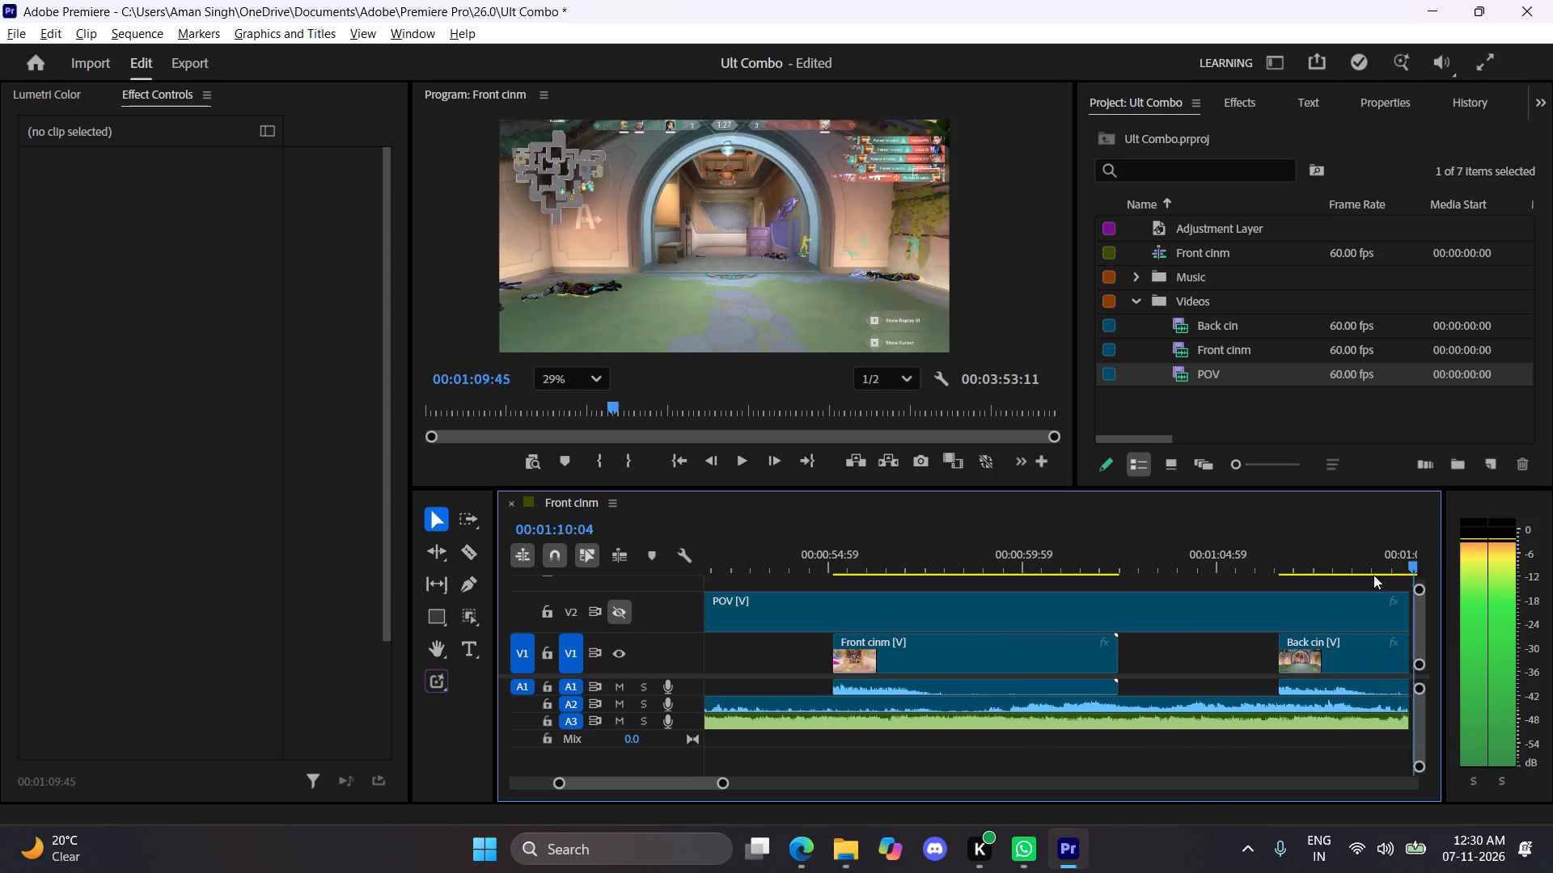
left_click_drag(1373, 575, 1222, 578)
left_click(933, 656)
key("BackSpace")
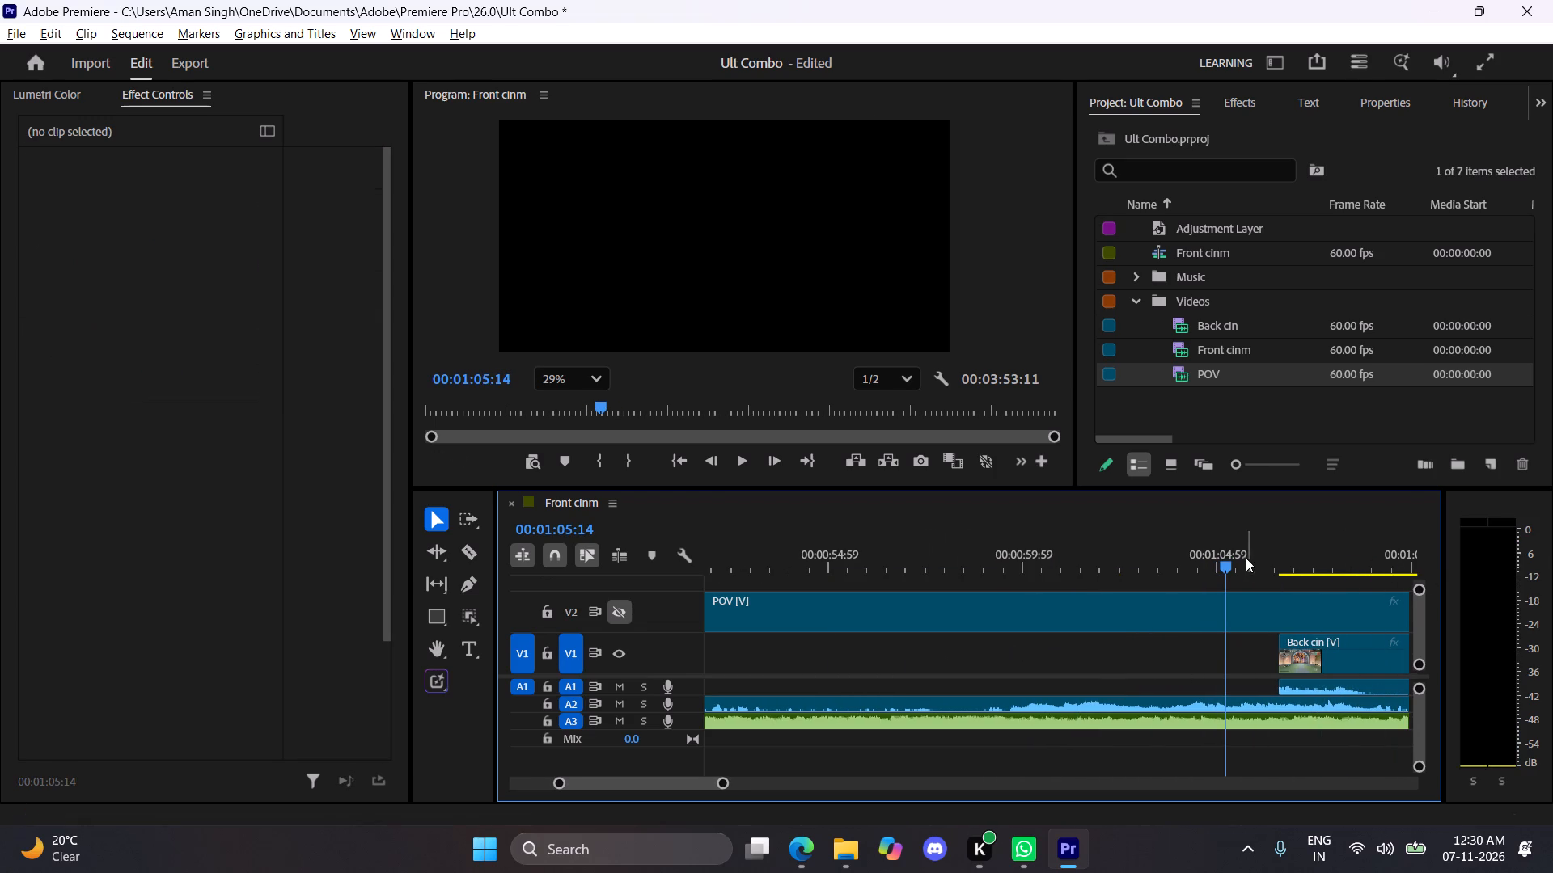
Delete the Back cin clip that starts at about 00:01:06 on V1, beneath the POV clip.
left_click_drag(1241, 554, 793, 567)
left_click(836, 662)
key("BackSpace")
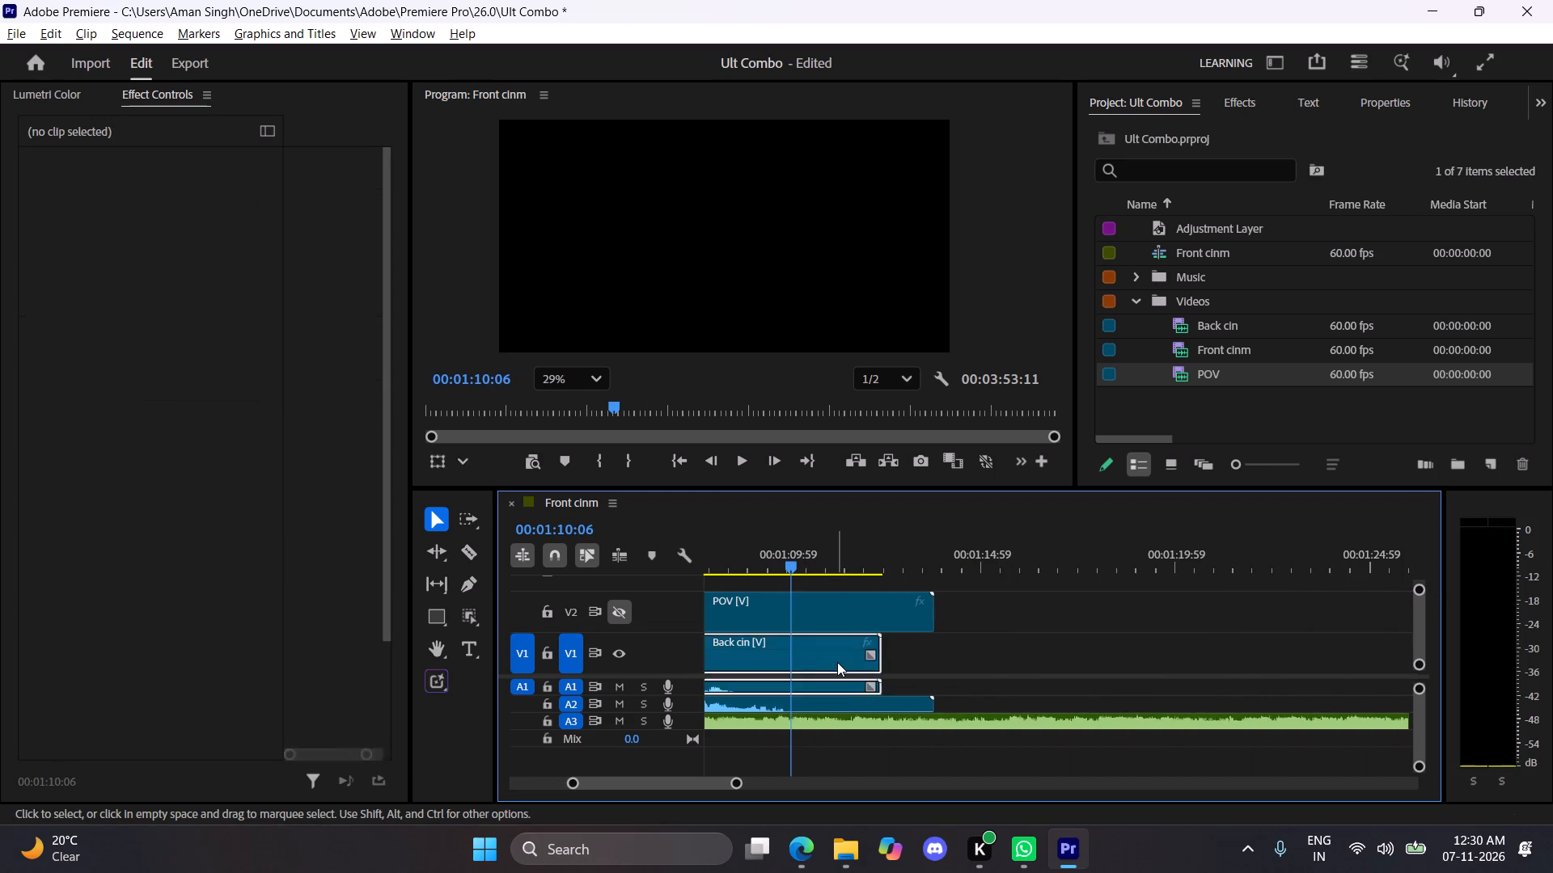
Make the V2 video track visible again so the POV footage can be viewed.
left_click_drag(781, 557, 592, 559)
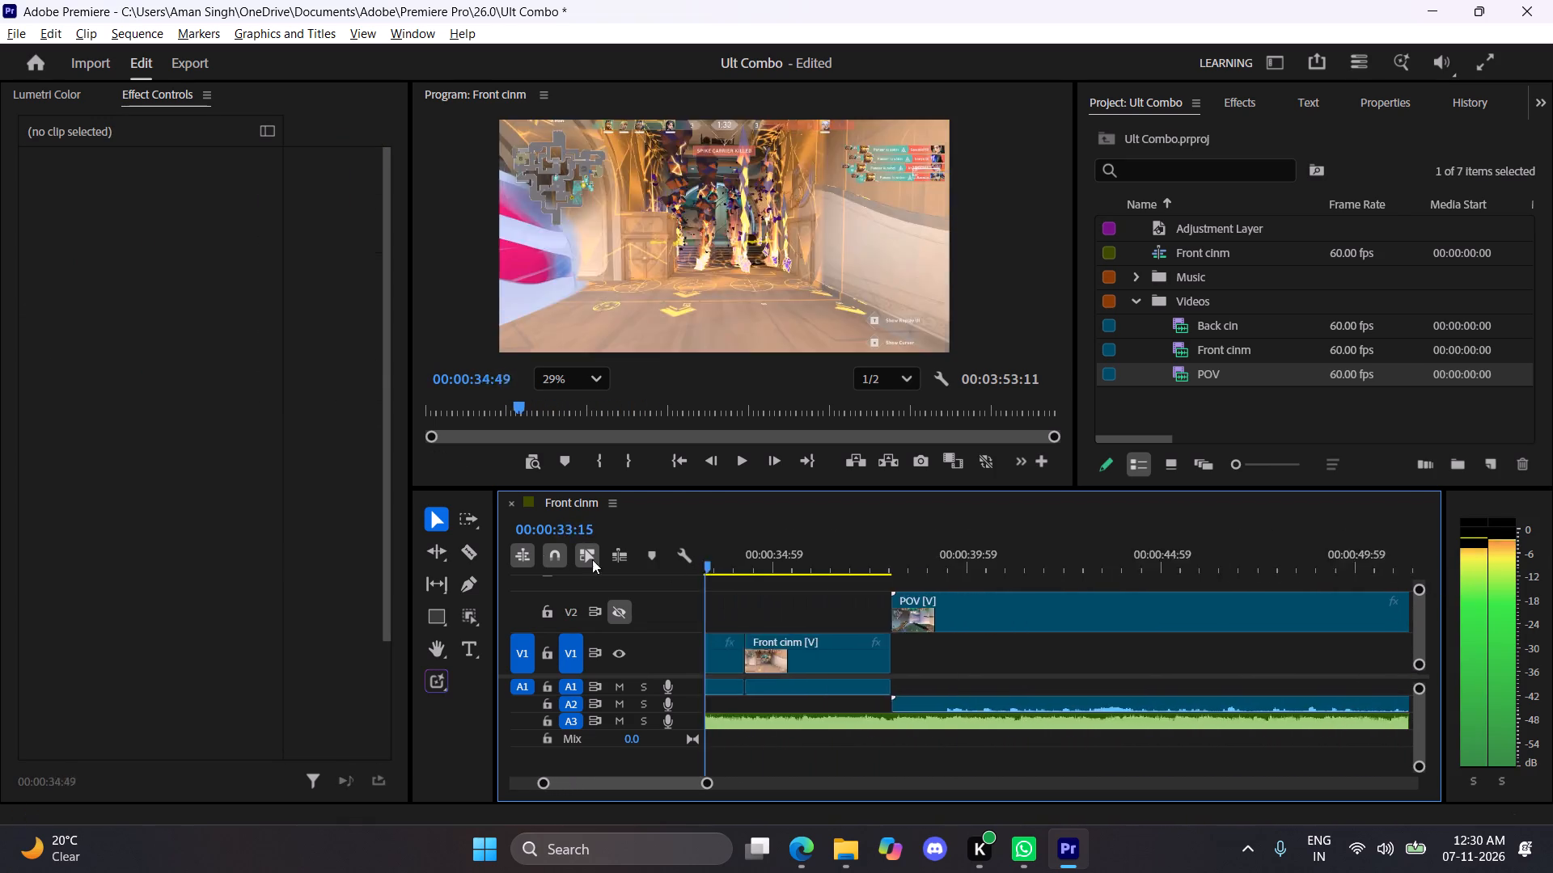
left_click_drag(592, 559, 1136, 575)
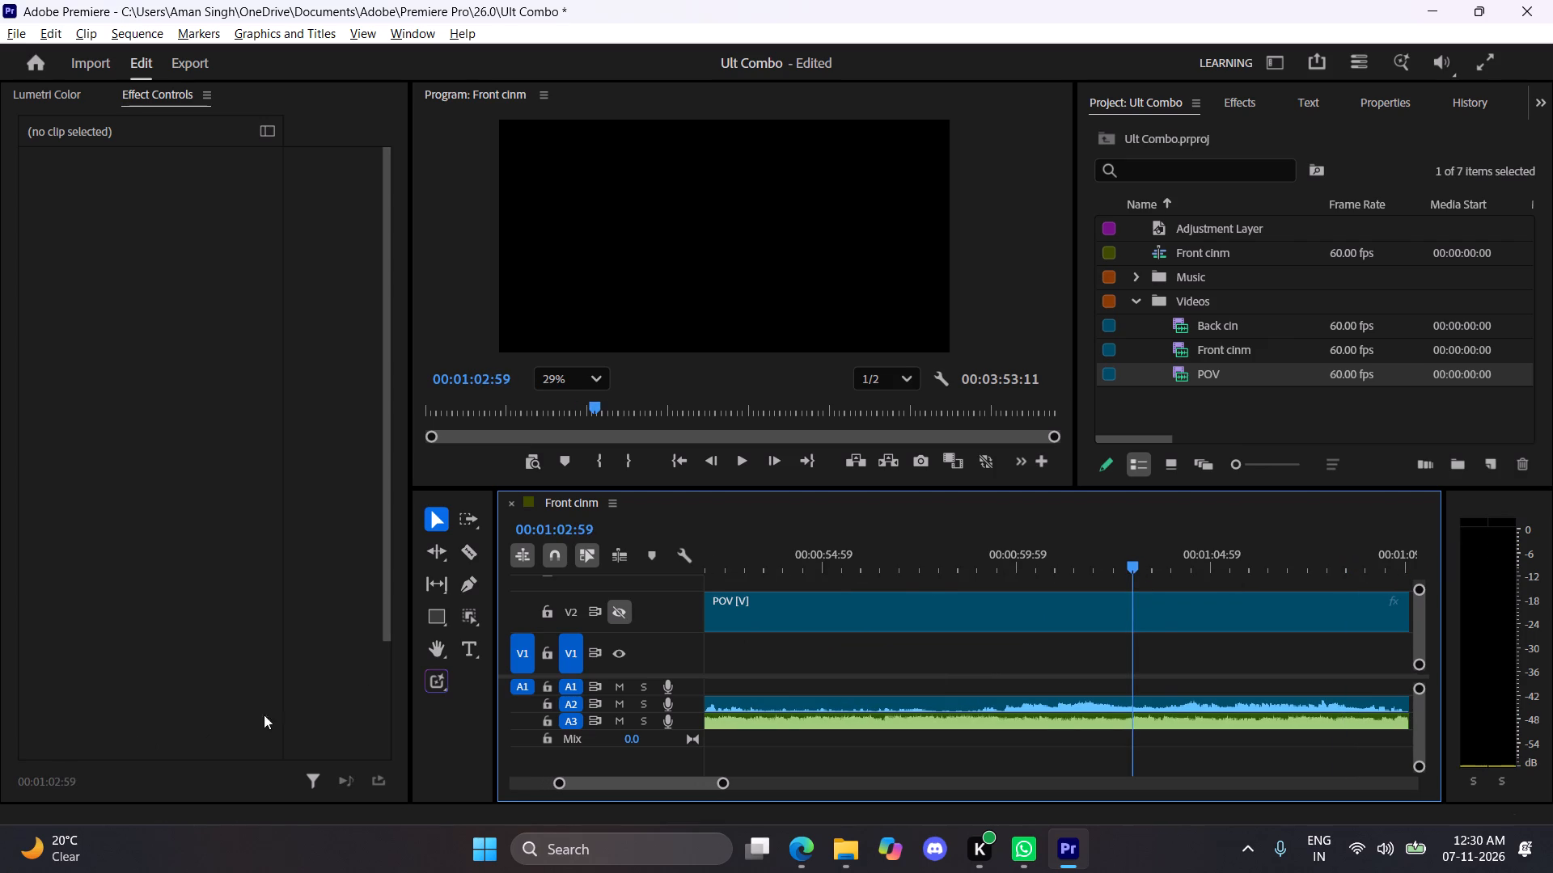
left_click(617, 621)
Split the POV clip on V2 at about 00:01:01:58 and delete the part before the cut.
left_click_drag(1123, 557, 1169, 609)
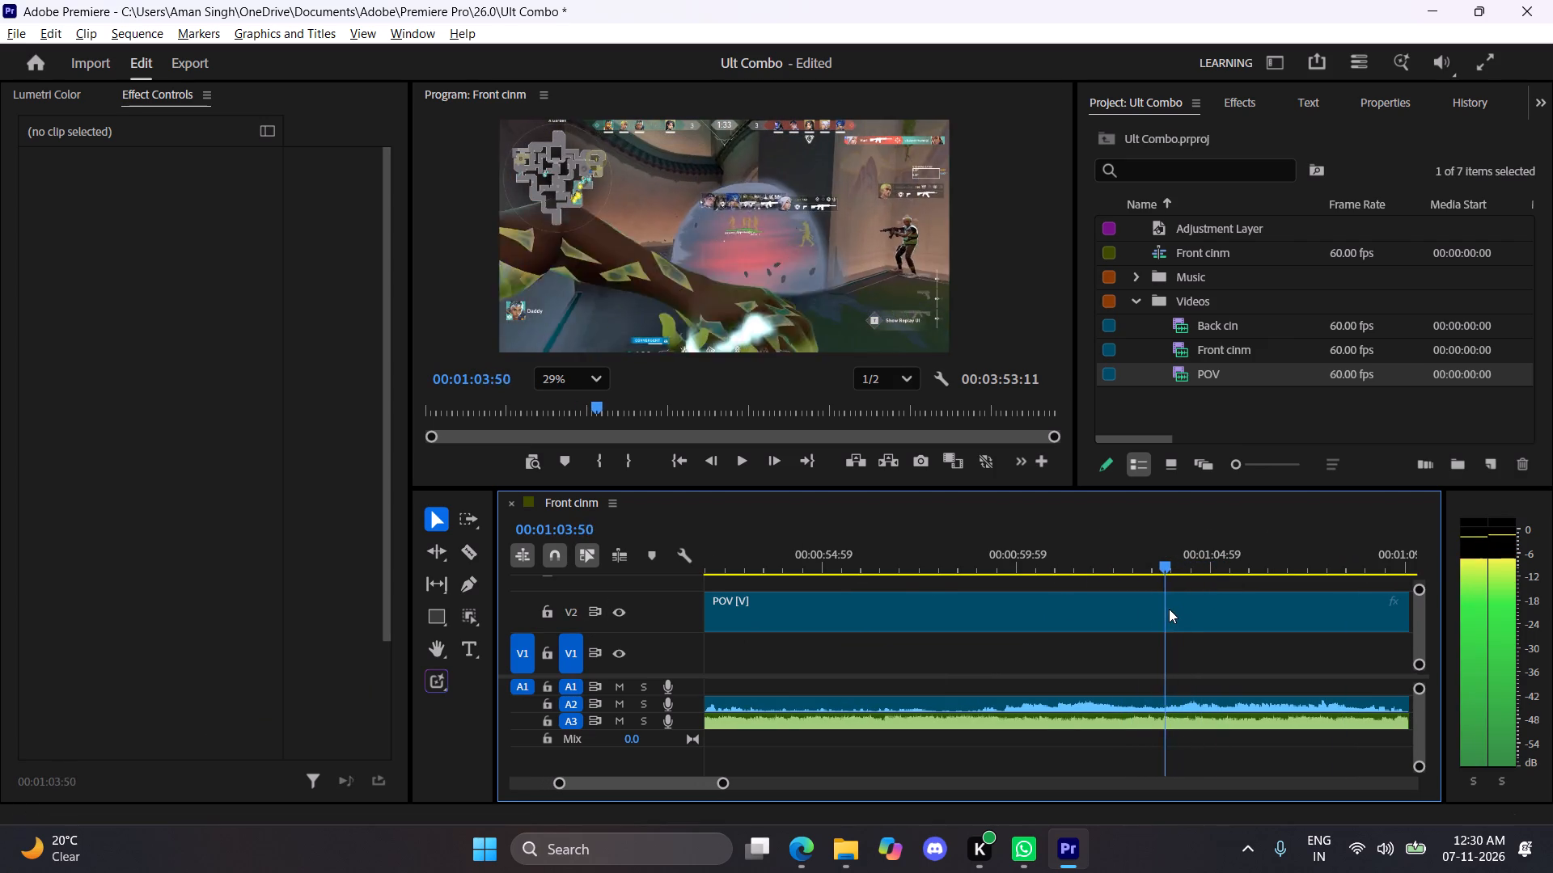
left_click_drag(1169, 609, 1255, 642)
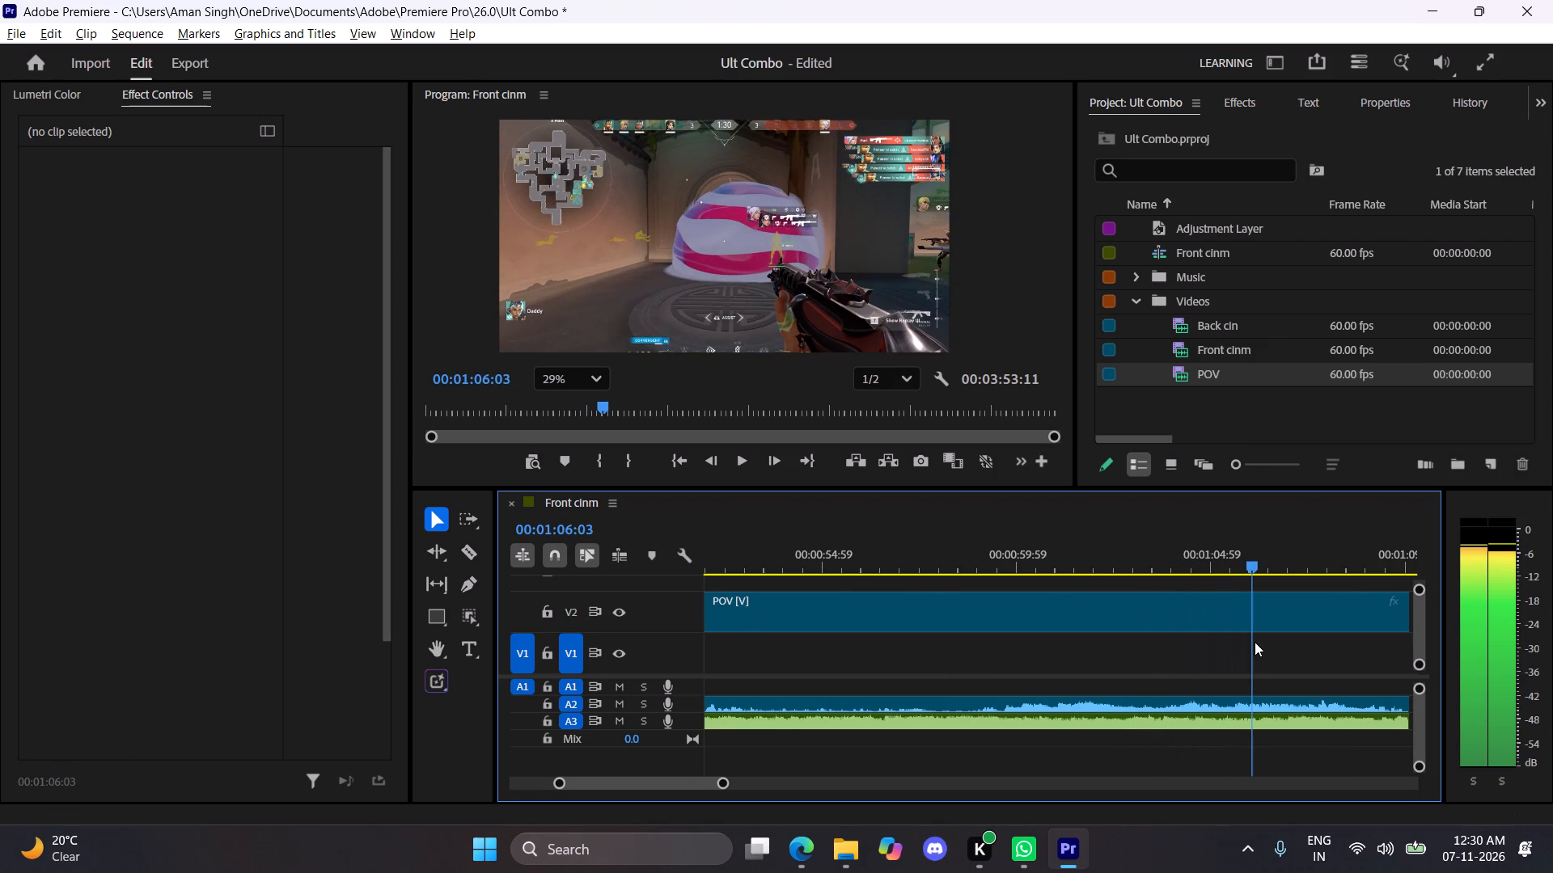
left_click_drag(1255, 642, 1160, 626)
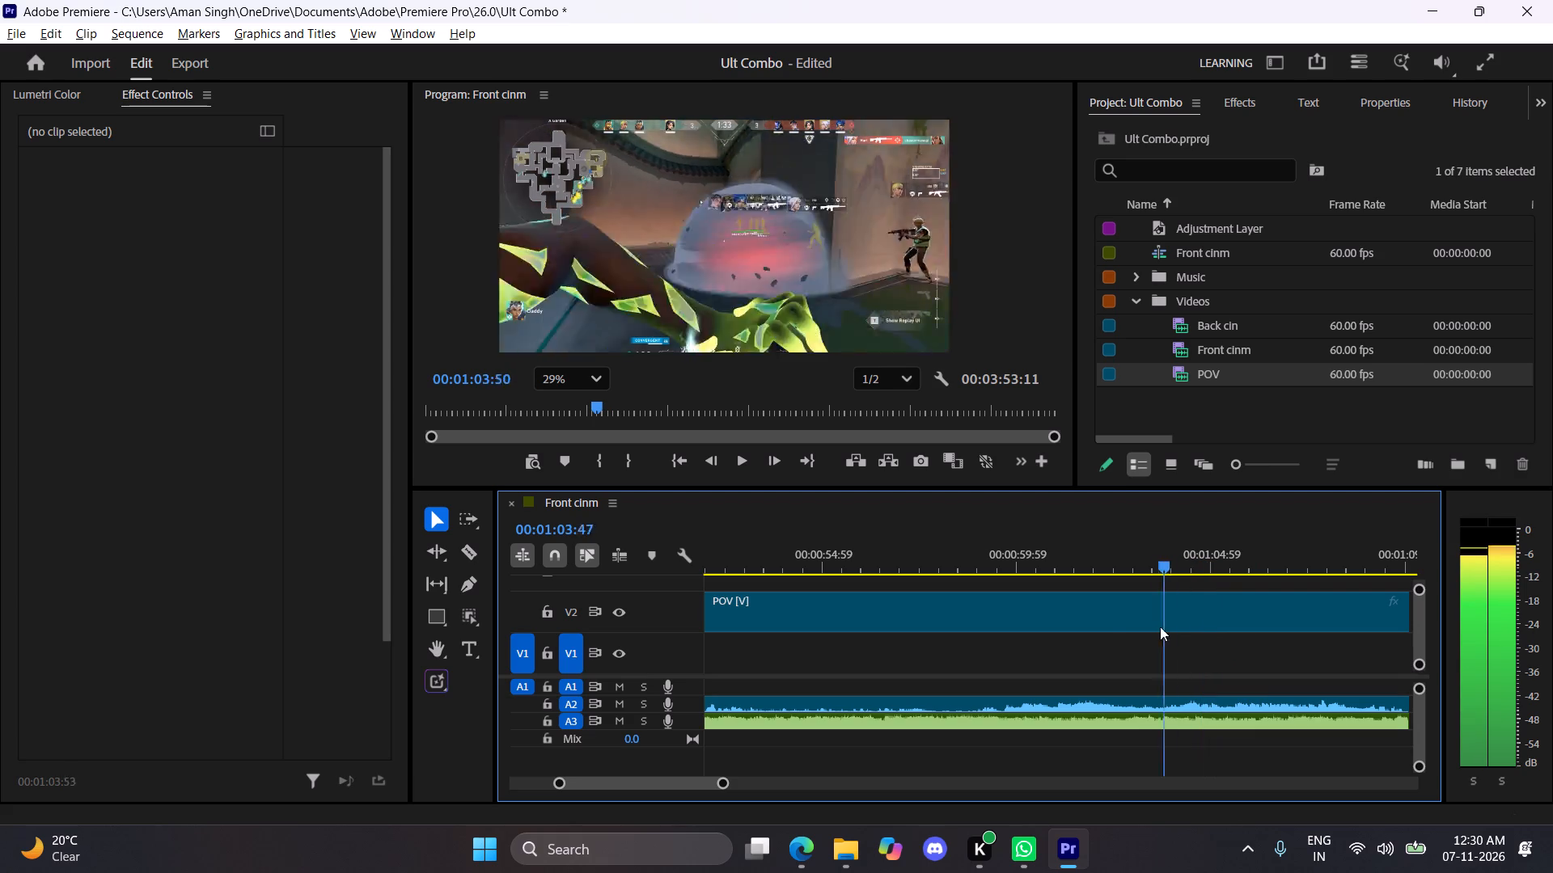
left_click_drag(1160, 626, 1111, 614)
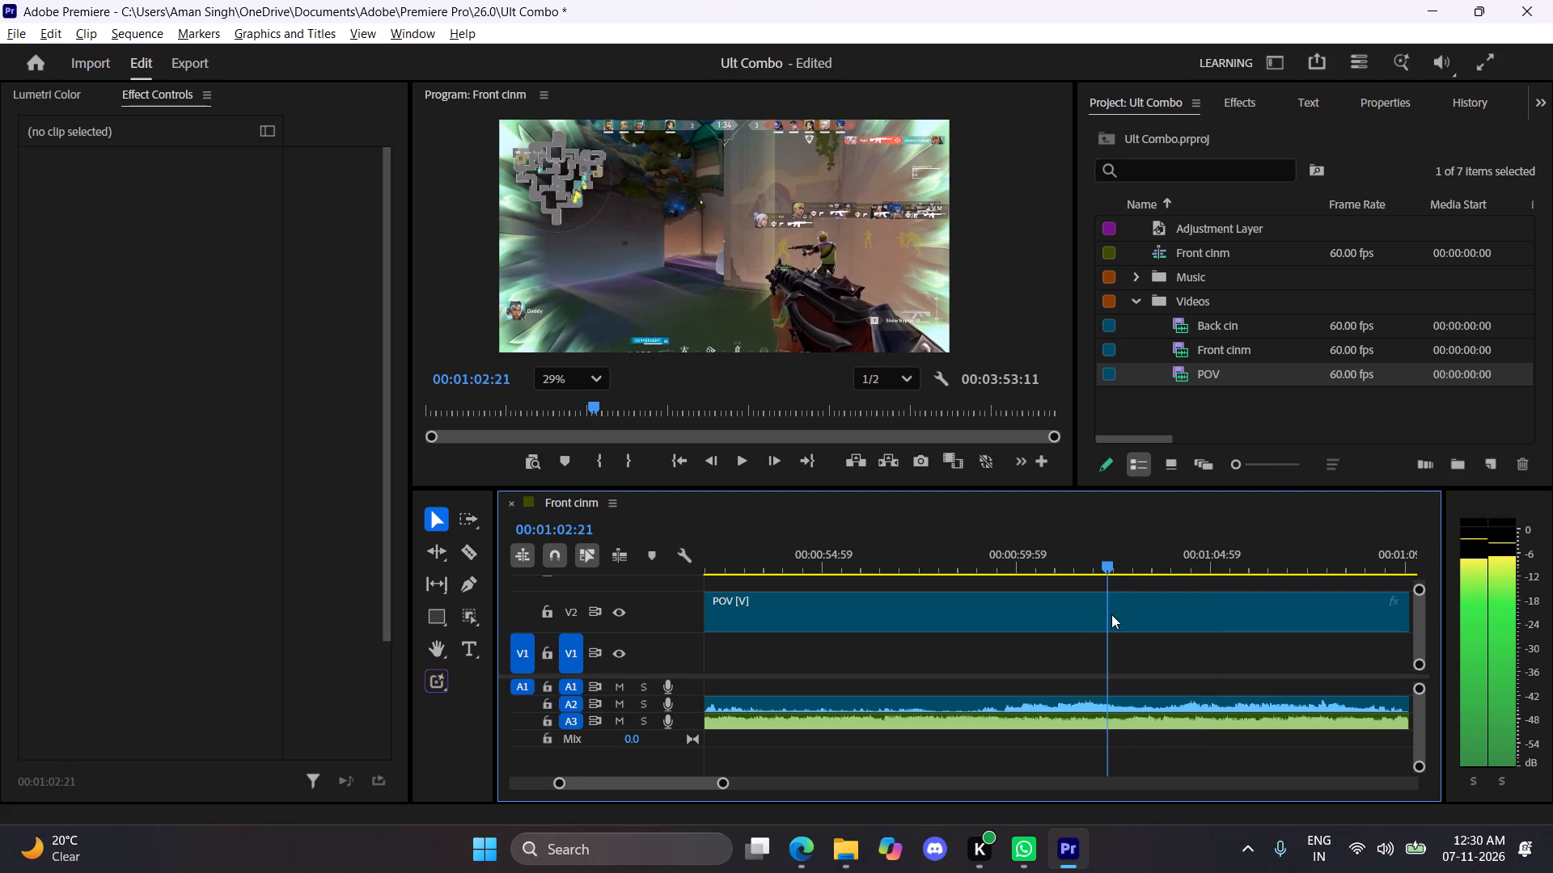
left_click_drag(1111, 614, 1096, 614)
key("c")
left_click(1094, 621)
key("v")
left_click(1024, 602)
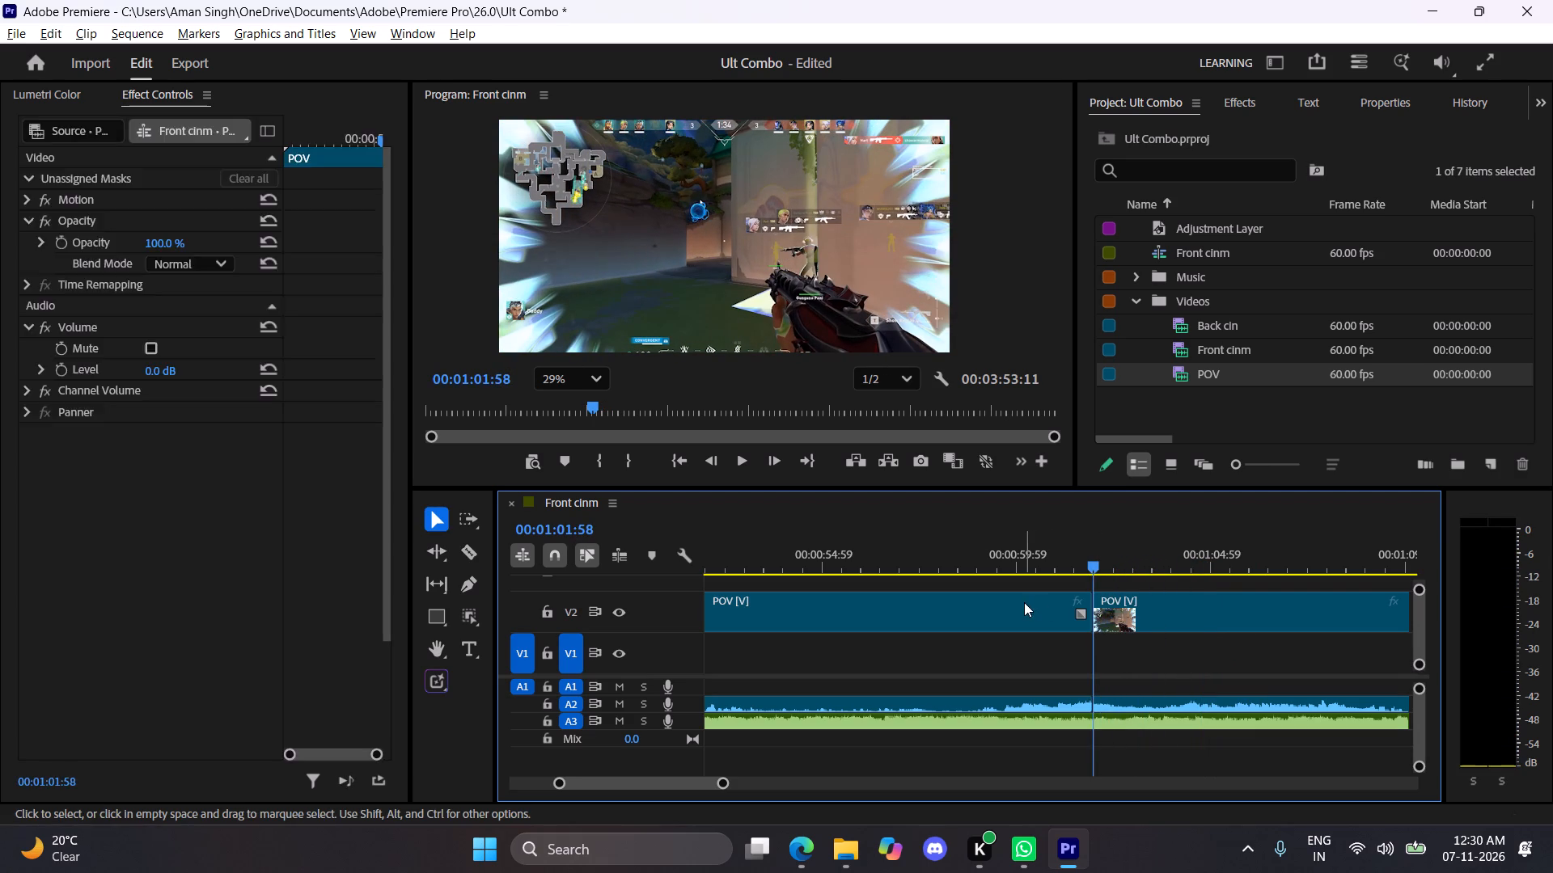
key("BackSpace")
Move the remaining POV clip to V1 and A1, directly against the end of the Front cinm clip near 00:00:38.
left_click_drag(1164, 607, 728, 595)
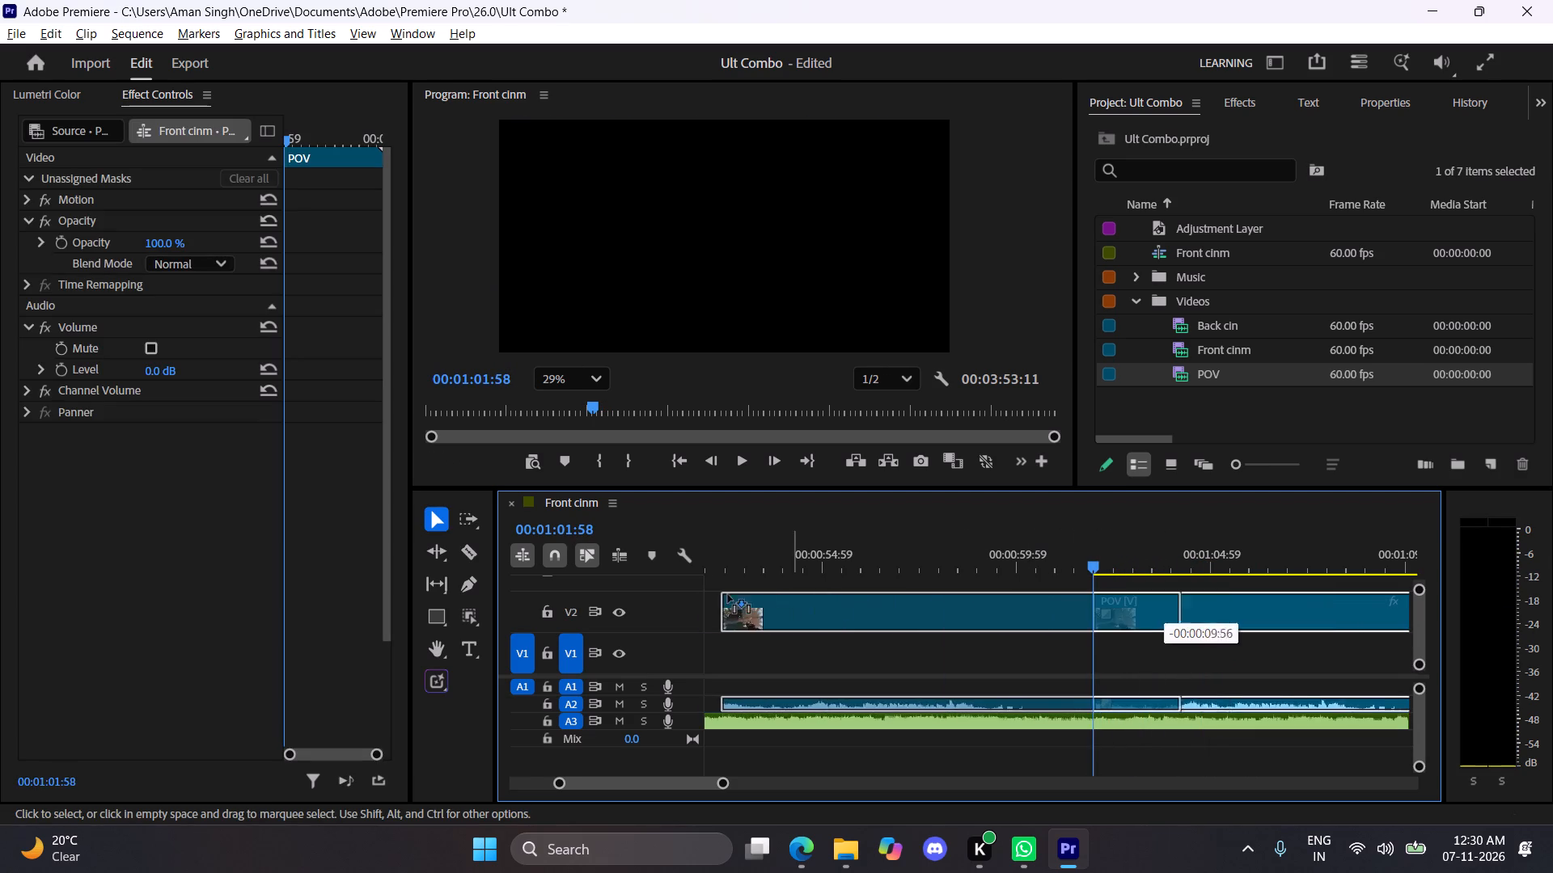
left_click_drag(728, 595, 1062, 659)
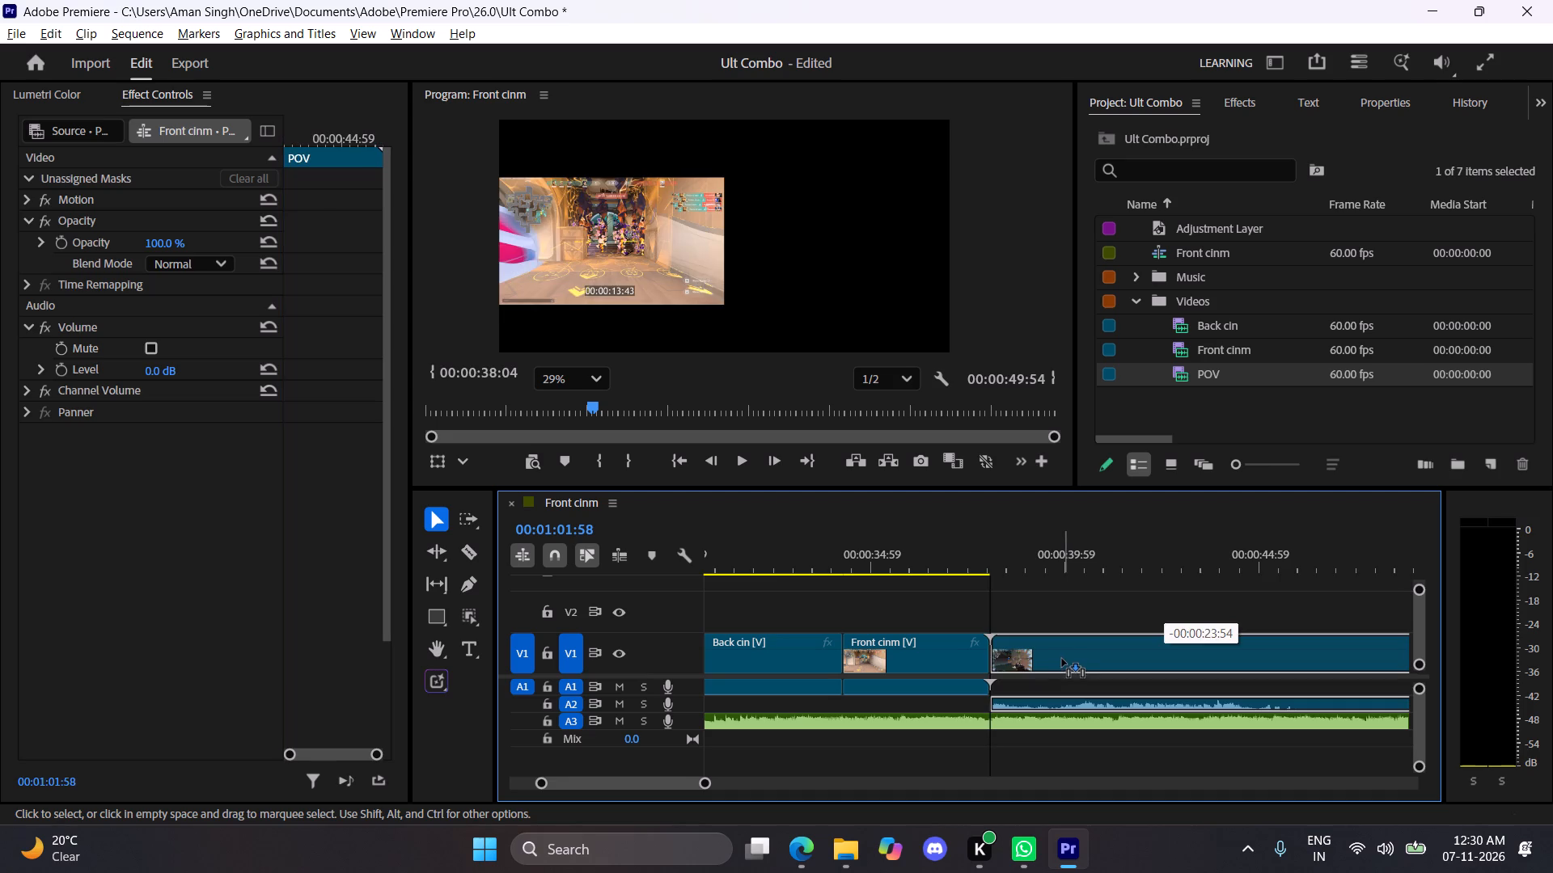
left_click_drag(1148, 702, 1149, 683)
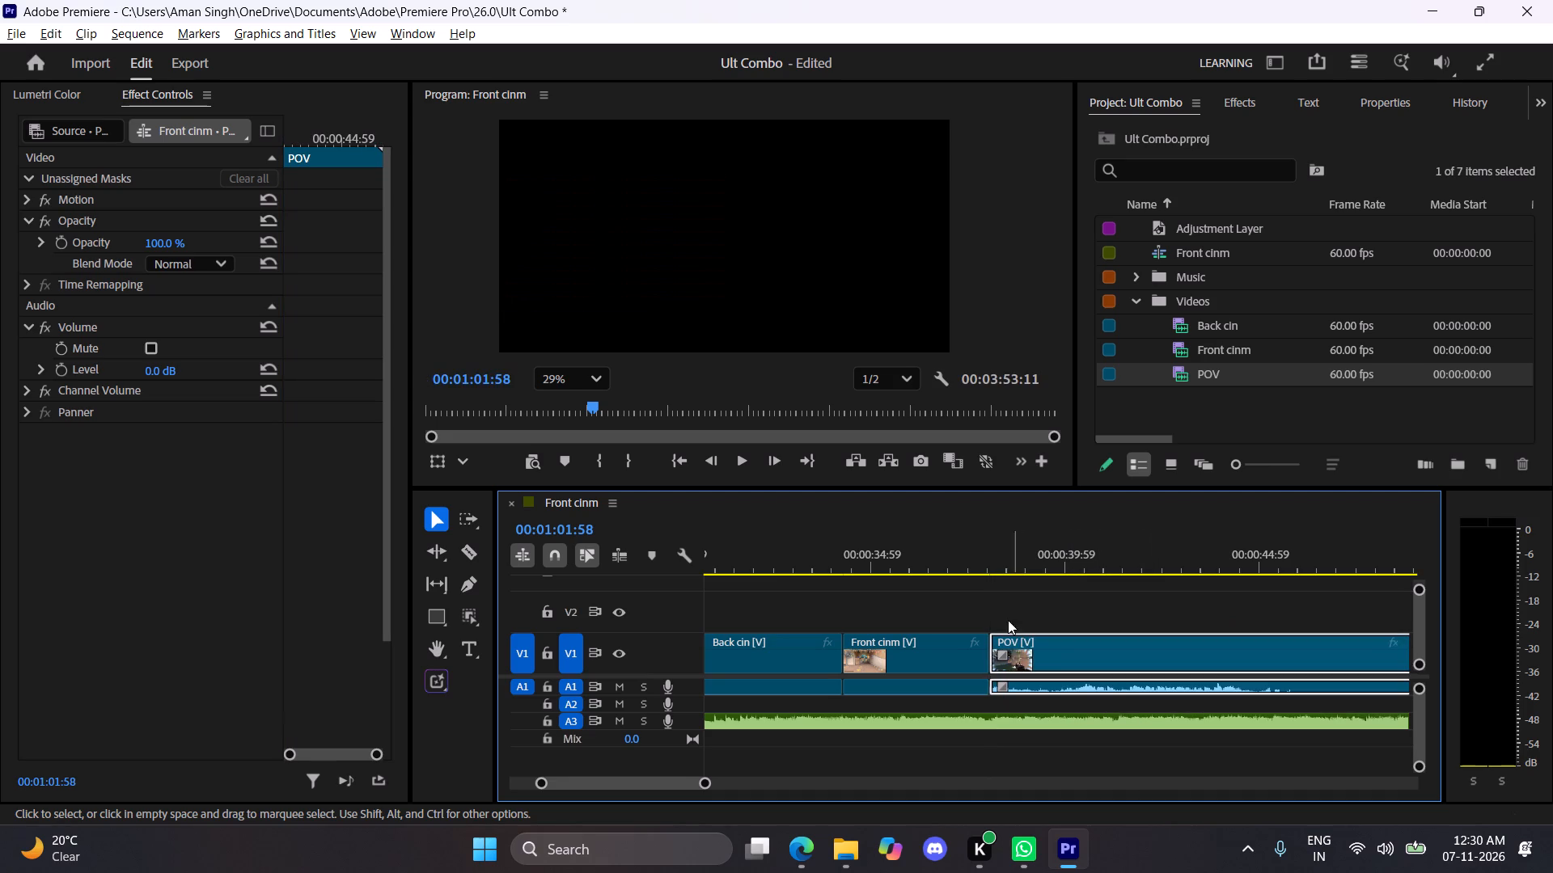
Switch to File Explorer and import Valorant 2026.10.05 - 23.19.28.04 from Videos > Valorant into the project's Videos folder.
left_click(832, 850)
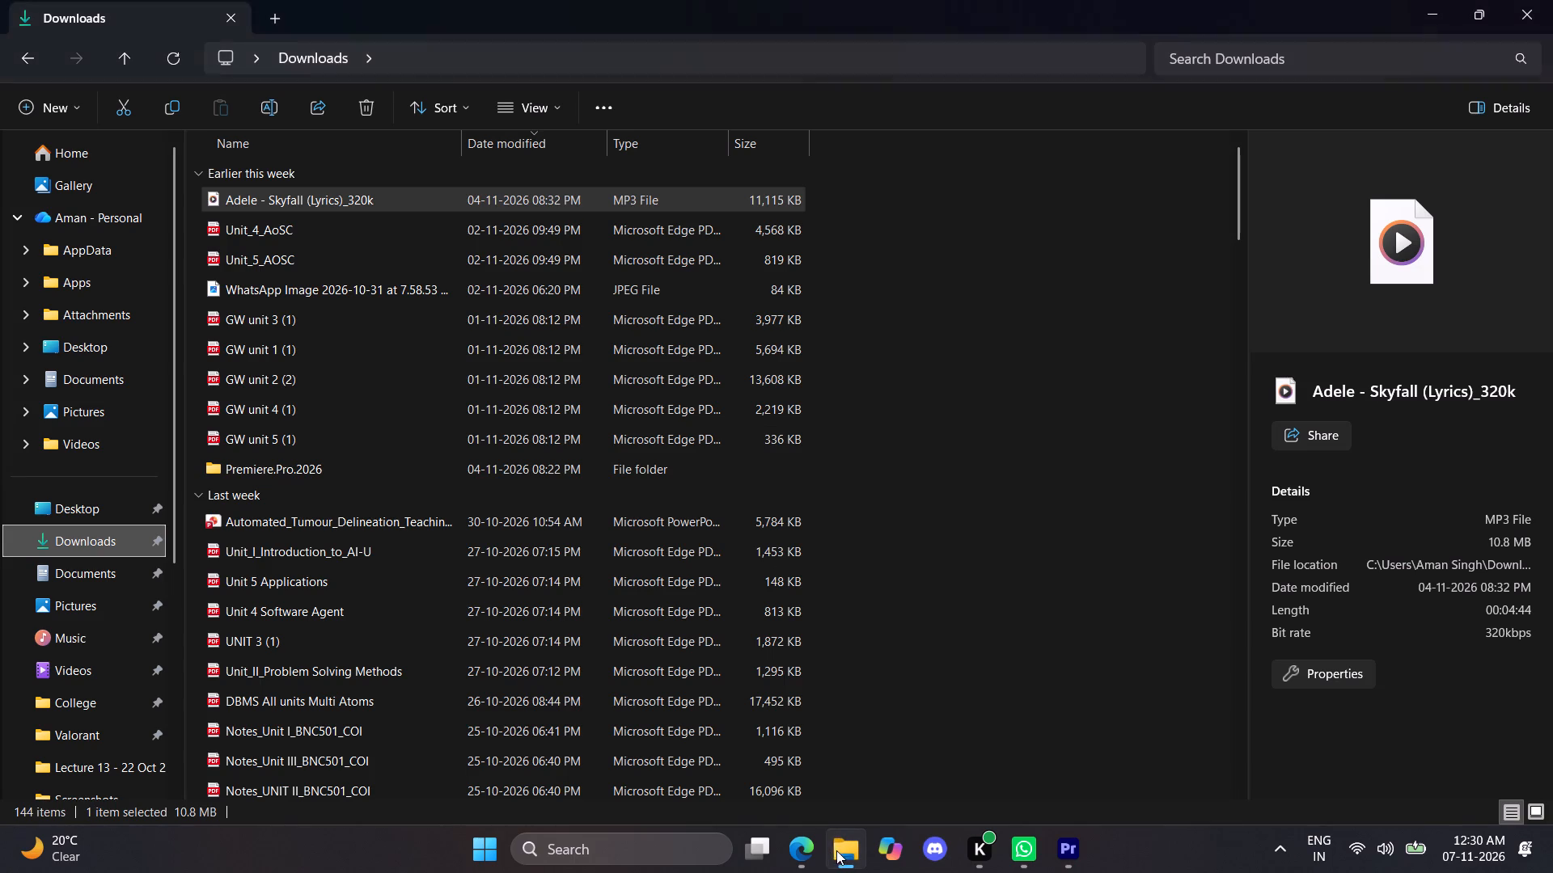
left_click(104, 674)
double_click(971, 229)
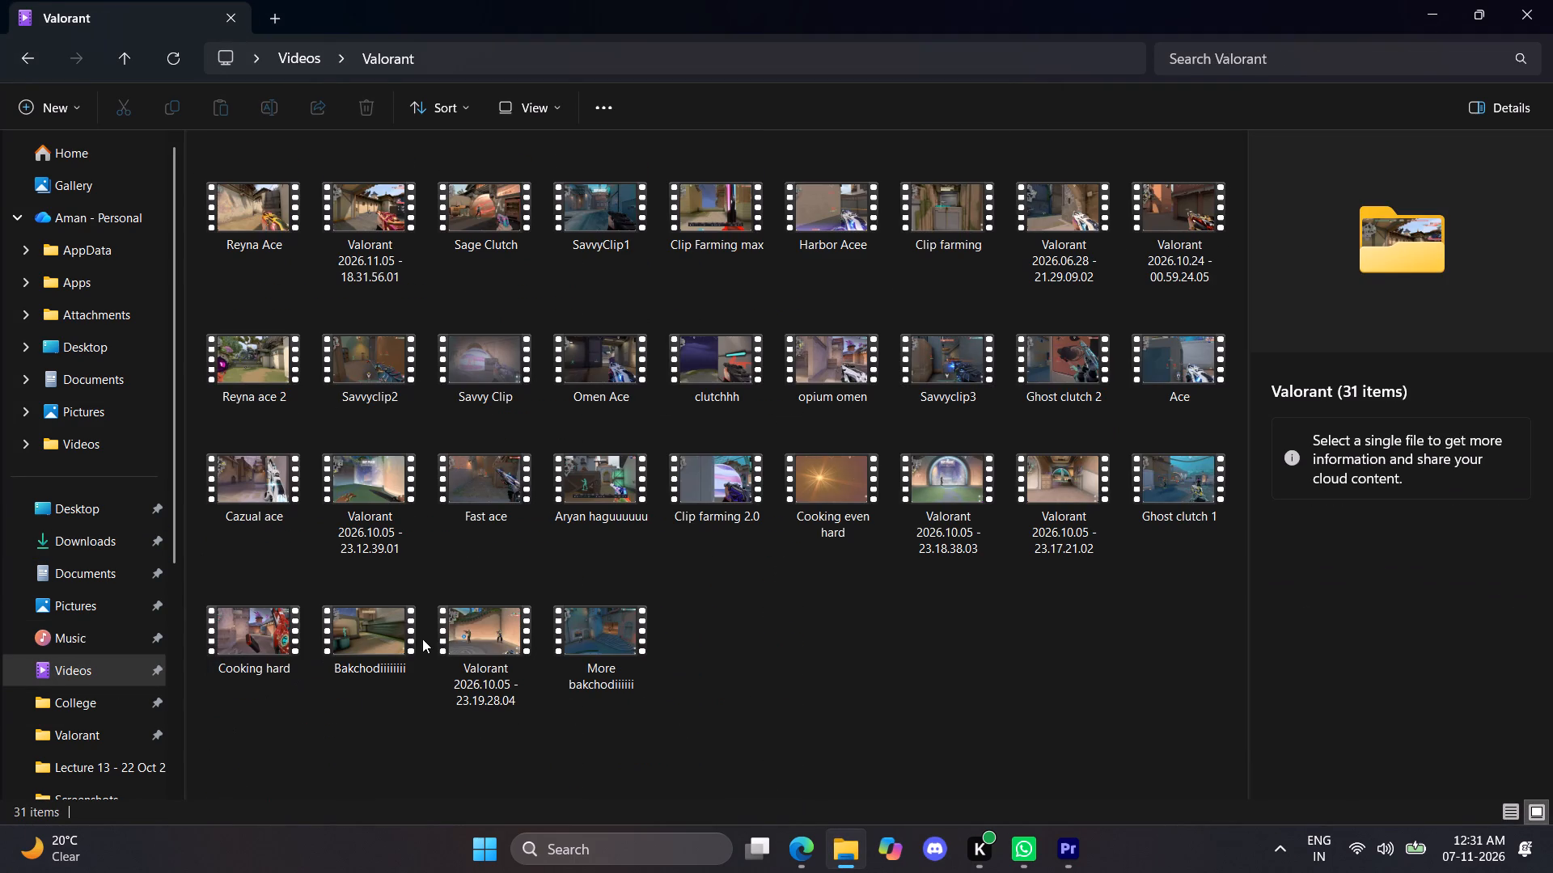
left_click(496, 635)
left_click_drag(497, 635, 841, 729)
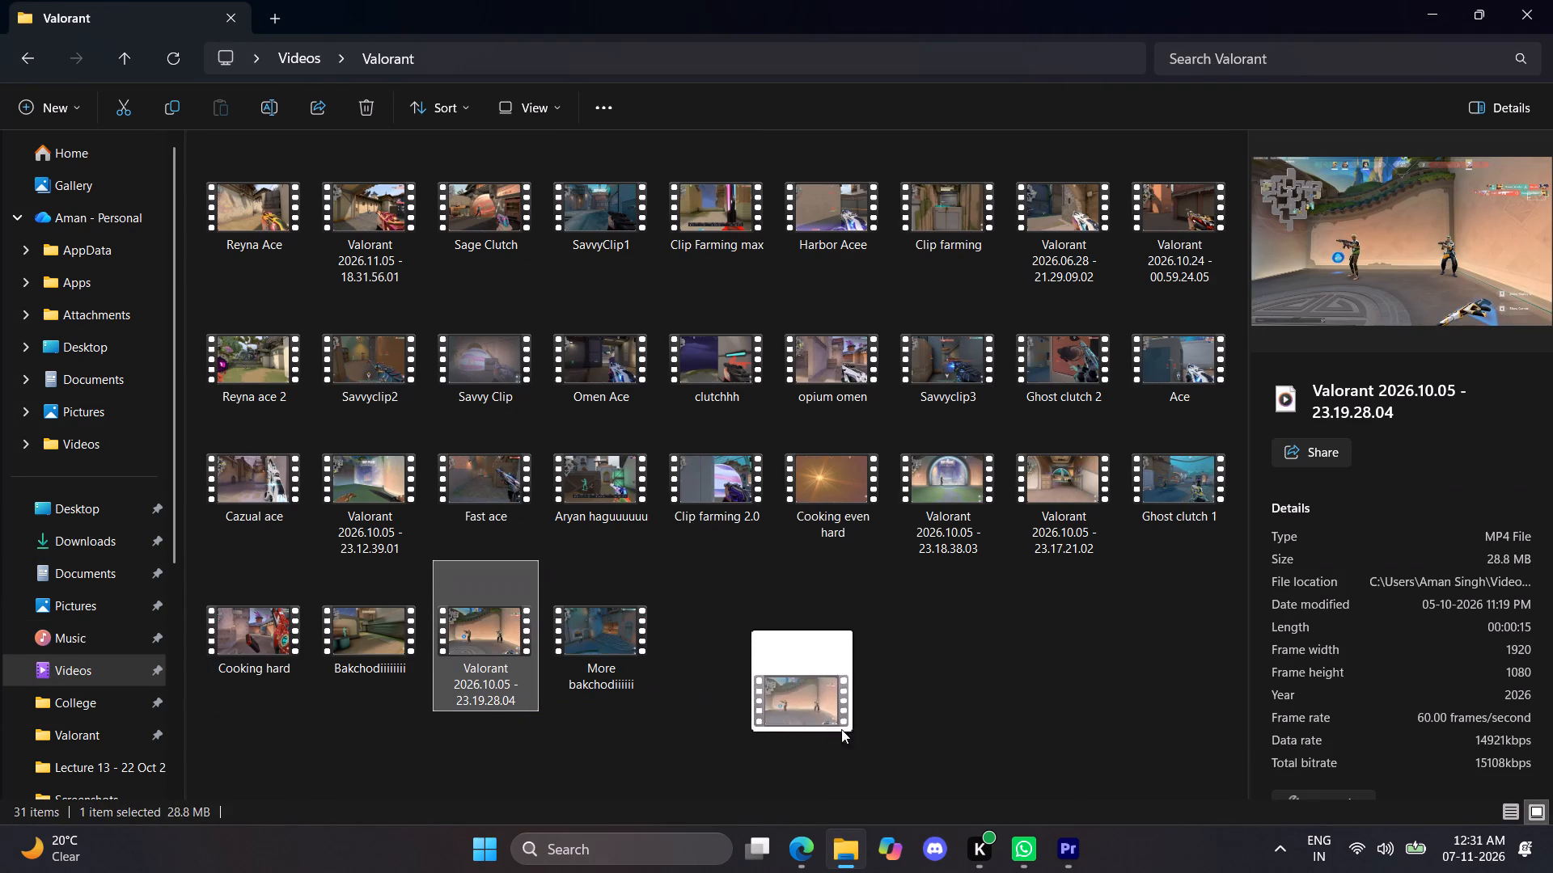
left_click_drag(841, 729, 1191, 321)
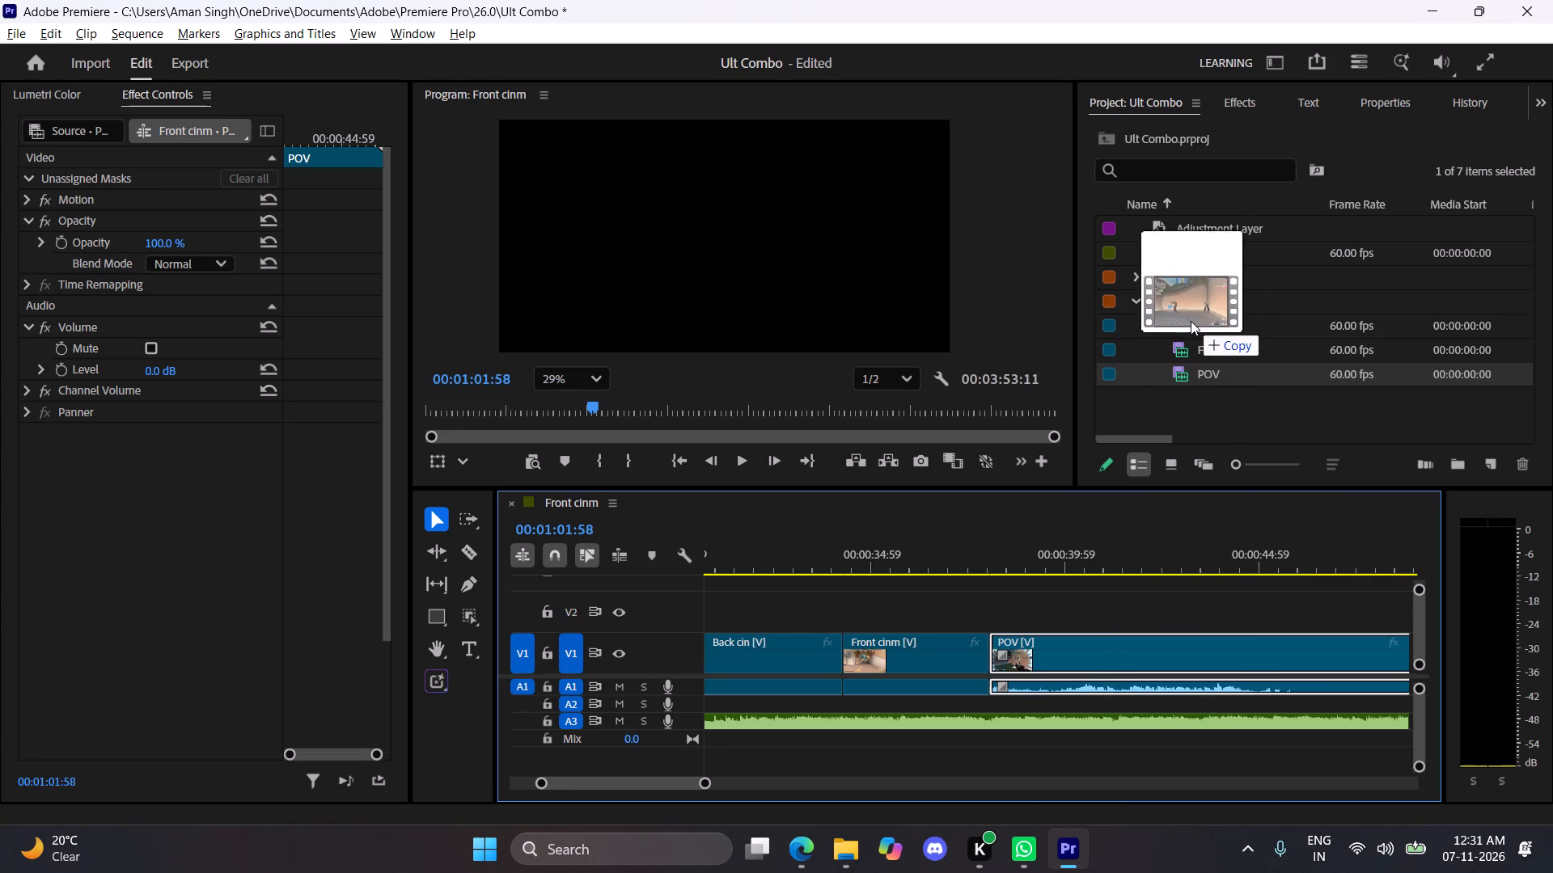
left_click_drag(1191, 321, 1192, 302)
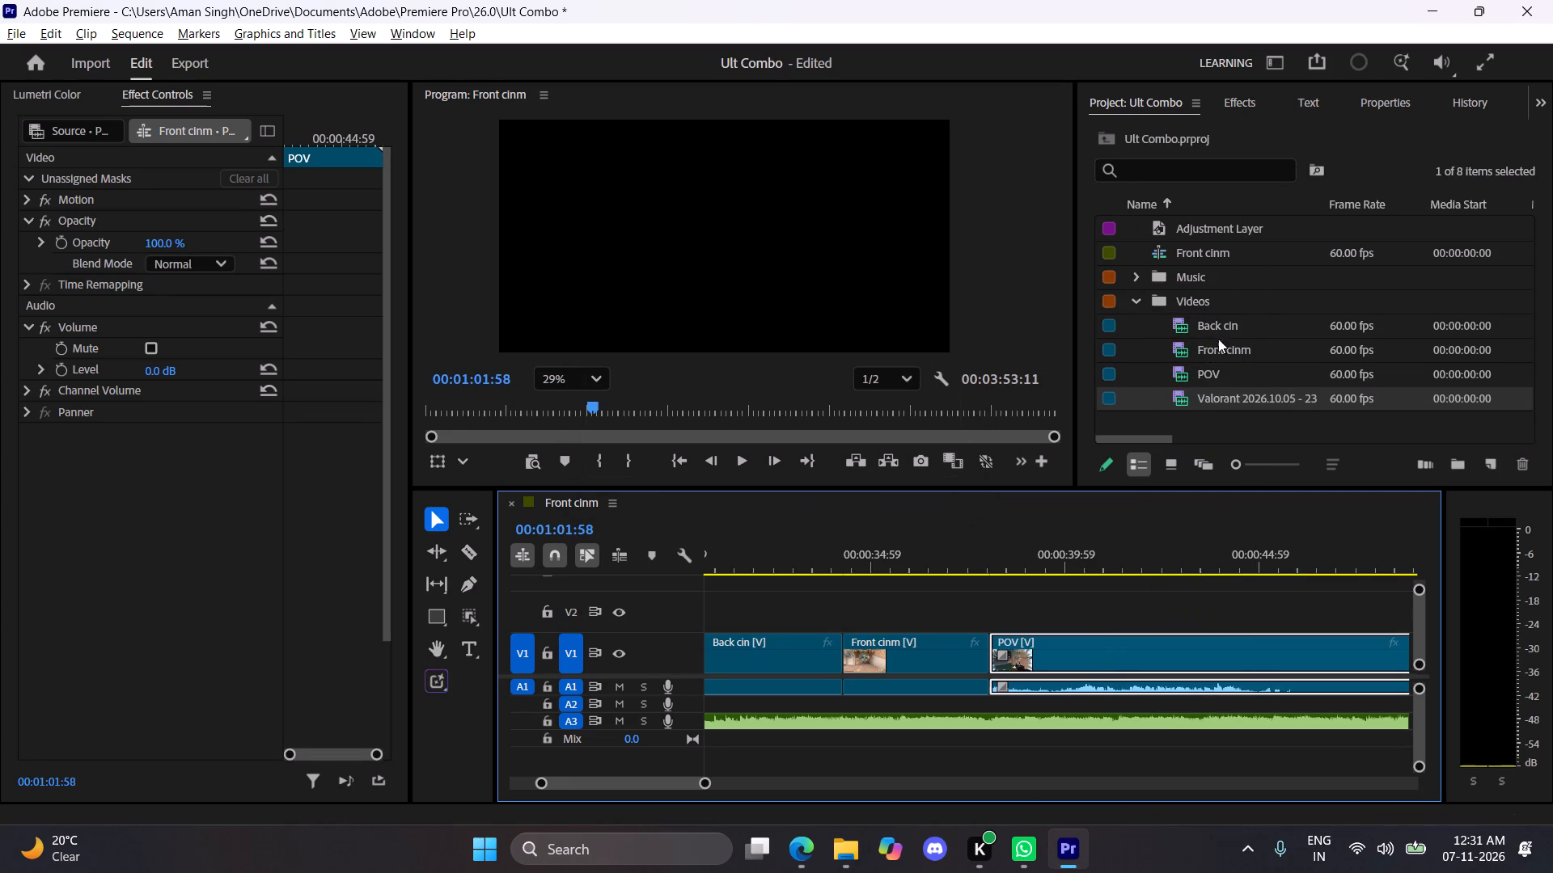
Rename the newly imported Valorant video in the project as Last Frame.
left_click(1246, 398)
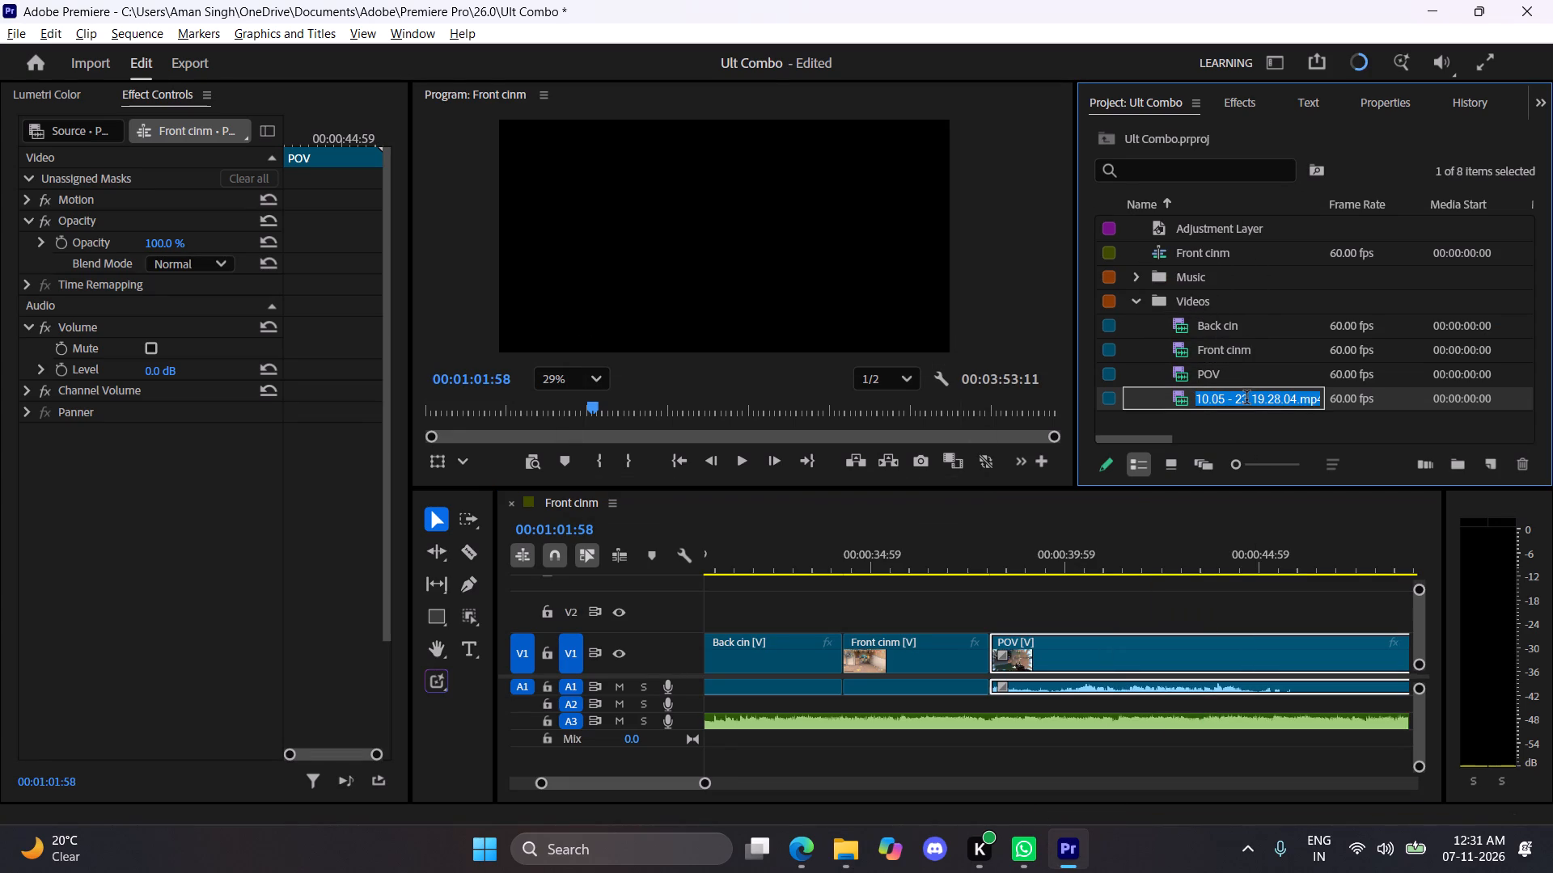
type("Lst")
key("BackSpace")
key("BackSpace")
type("ast Frame")
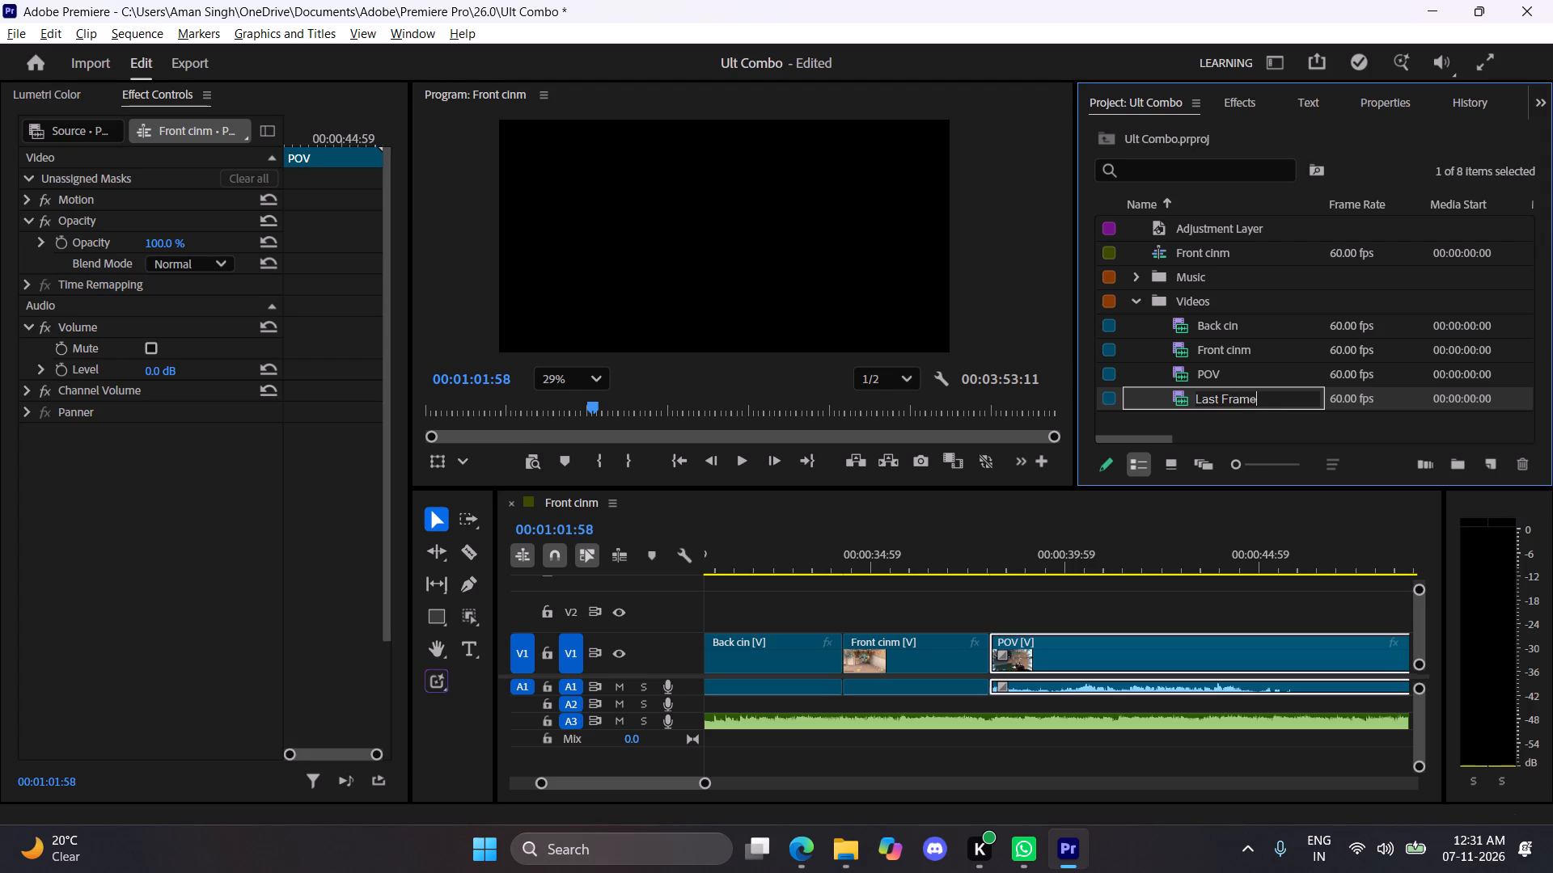
key("Return")
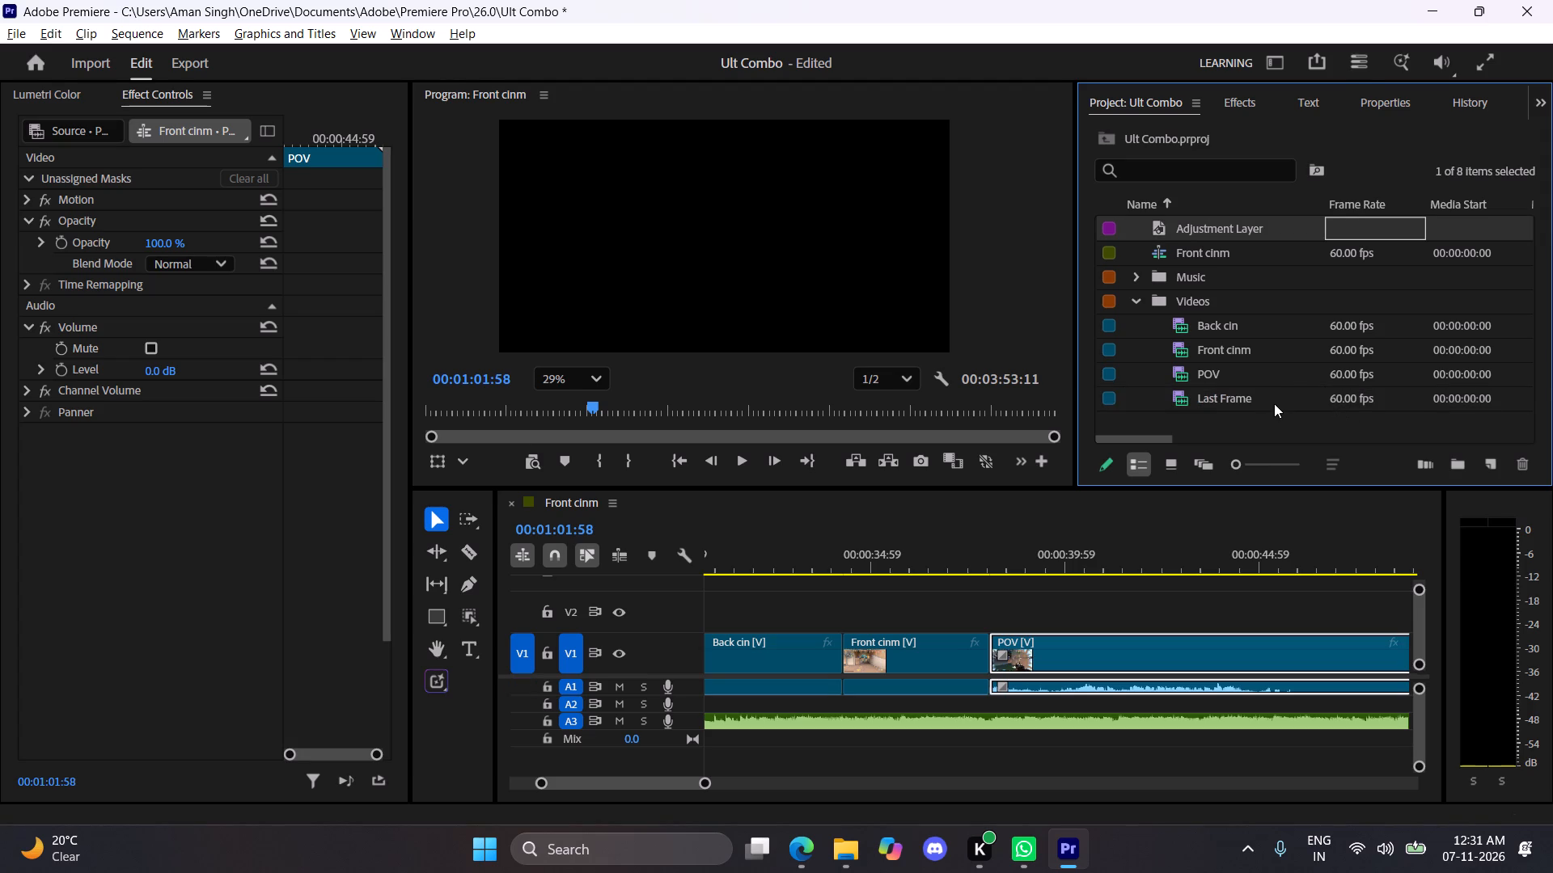
Add the Last Frame video to V1, directly after the POV clip near 00:00:49:54.
left_click(1274, 403)
left_click_drag(1274, 400, 1344, 612)
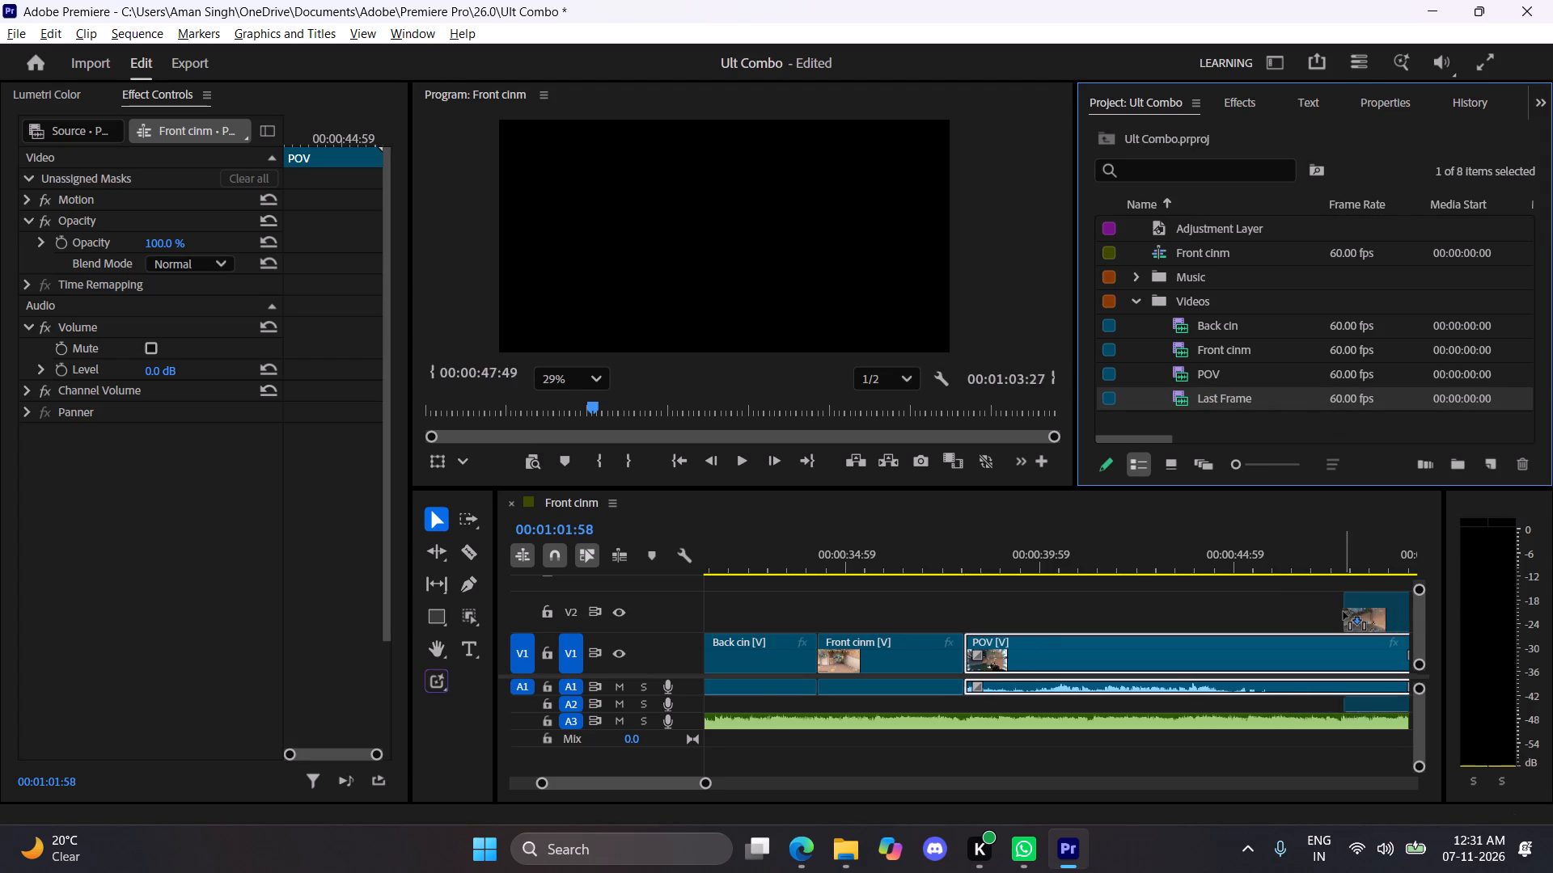
left_click_drag(1344, 612, 1166, 660)
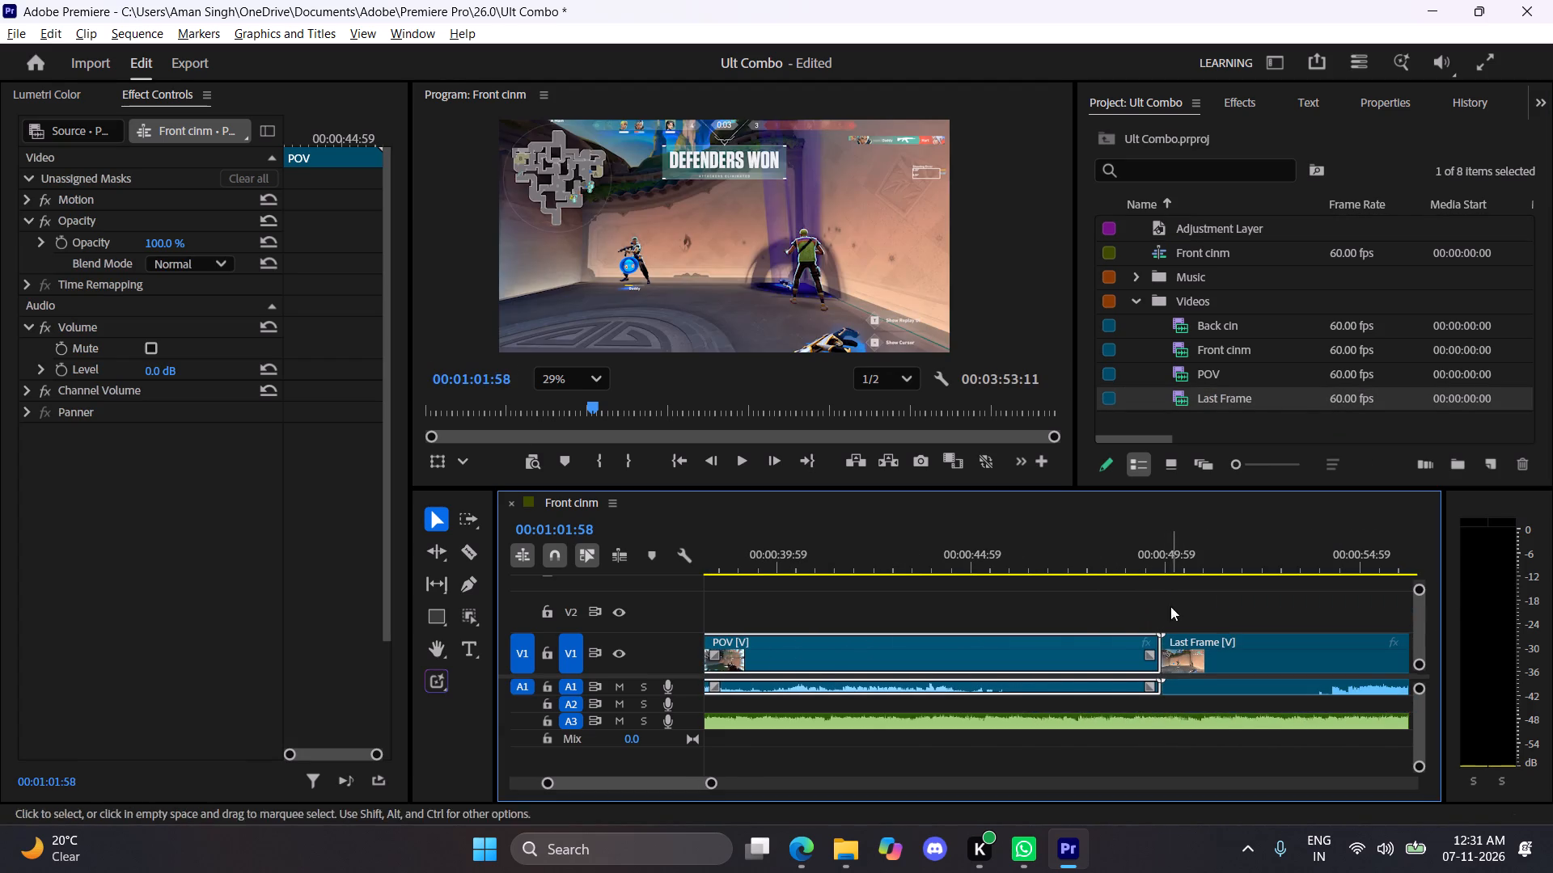
Split the Last Frame clip at about 00:00:53:54, delete its opening part and close the gap after the POV clip.
left_click_drag(1155, 563, 1225, 571)
key("space")
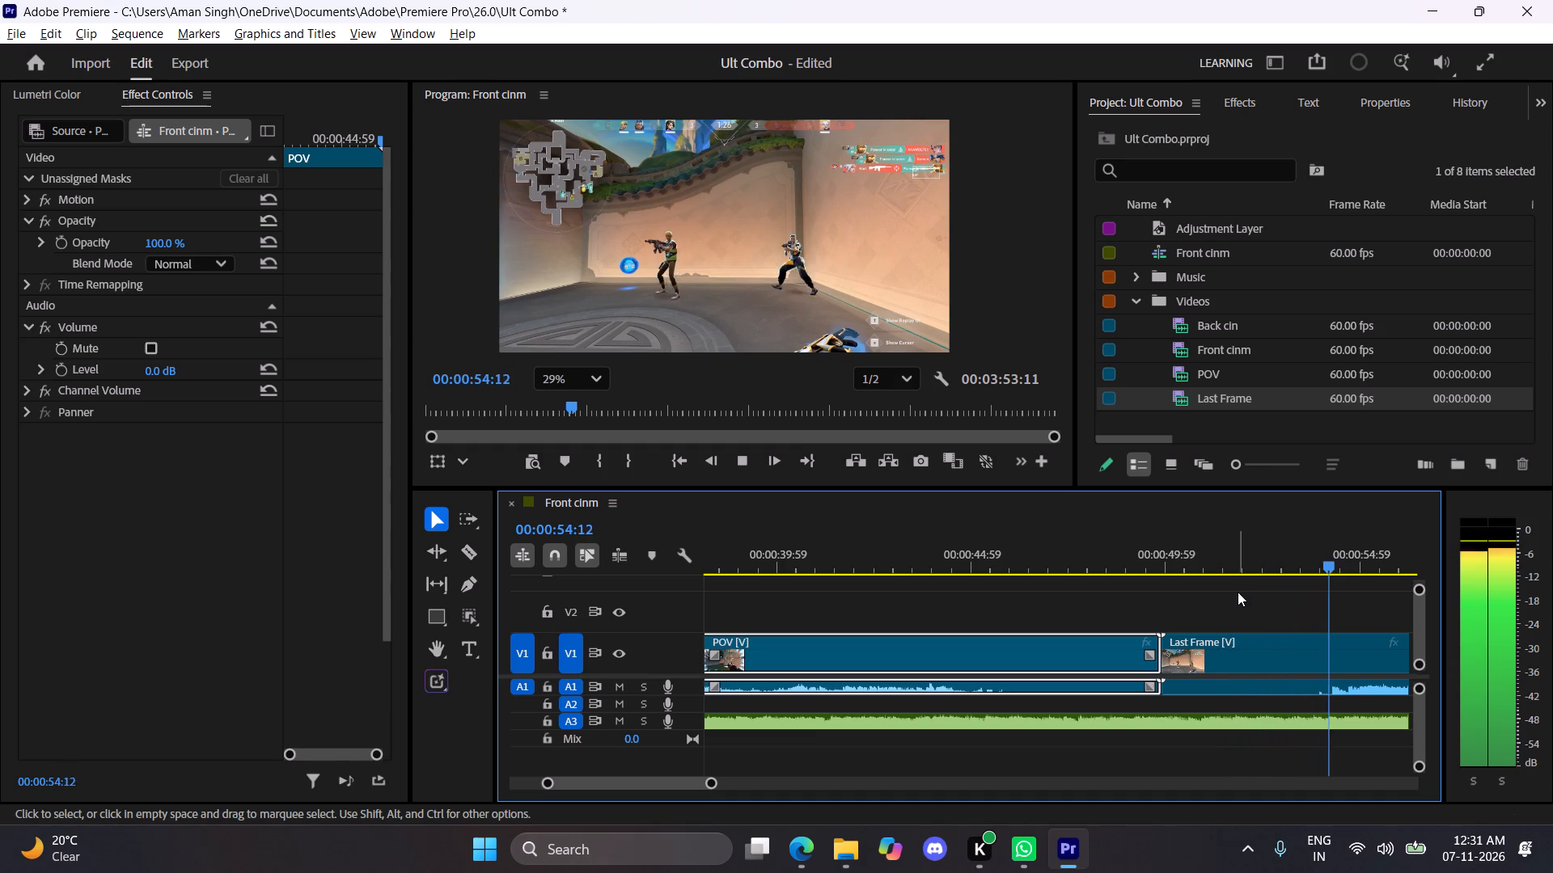
key("space")
left_click_drag(1336, 559, 1332, 559)
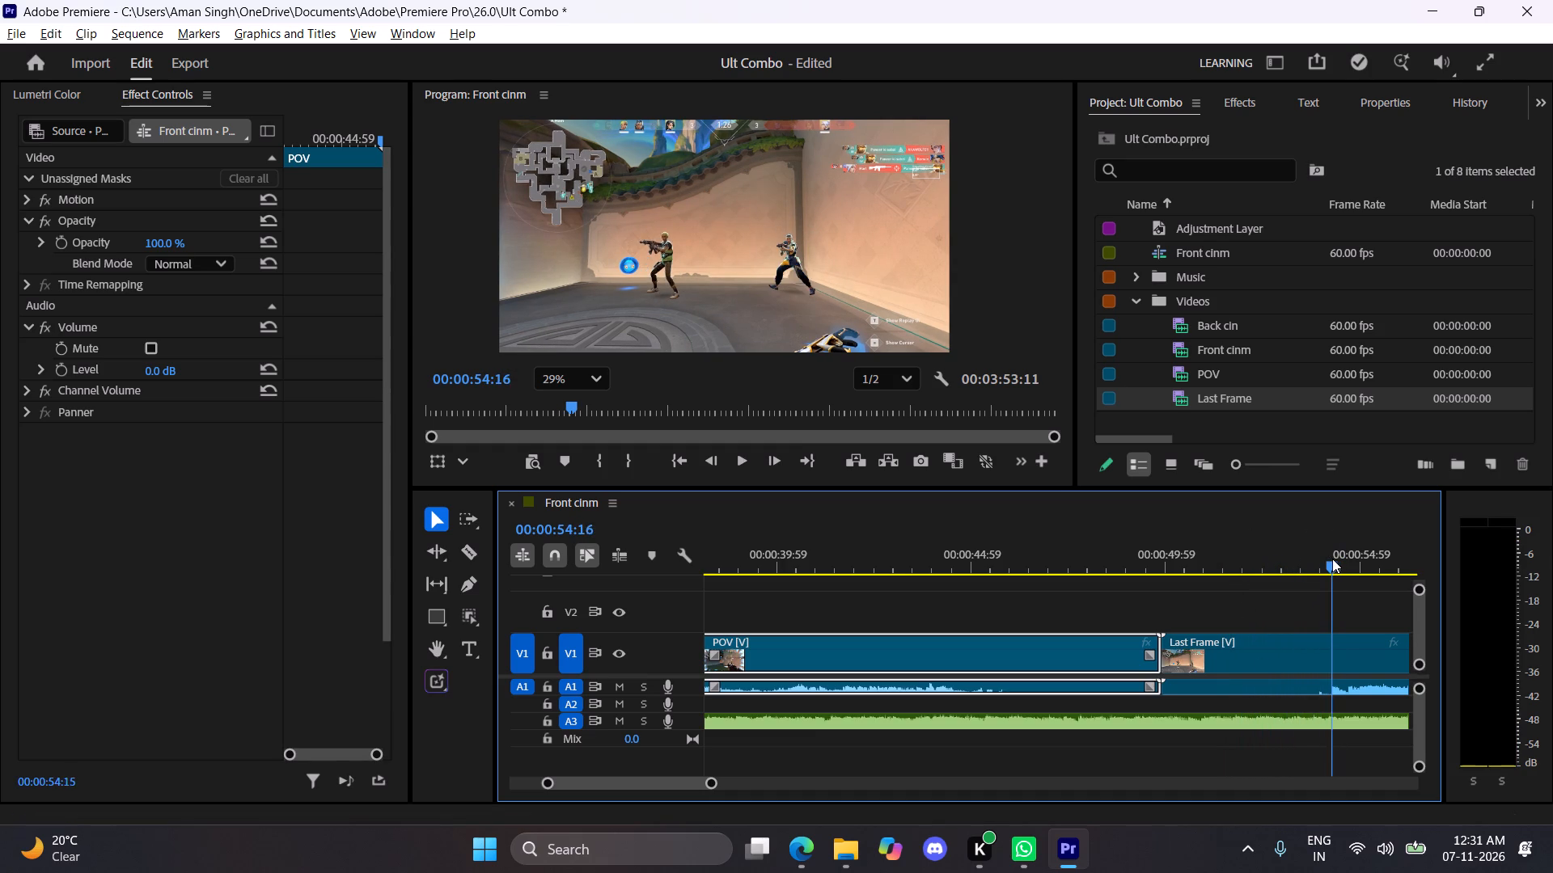
left_click_drag(1332, 559, 1323, 559)
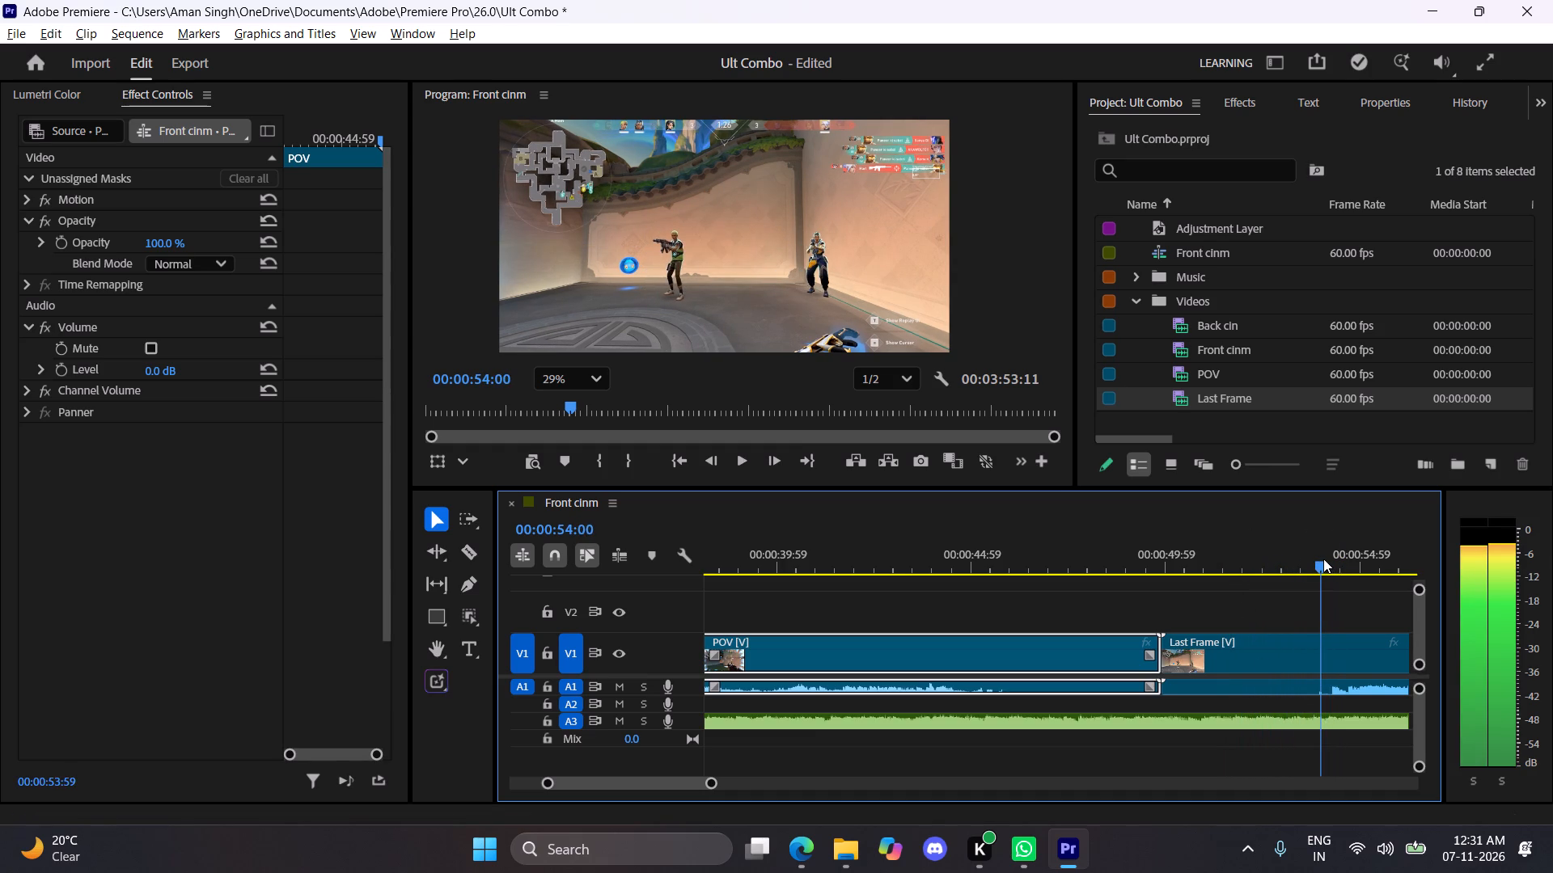
left_click_drag(1323, 559, 1319, 559)
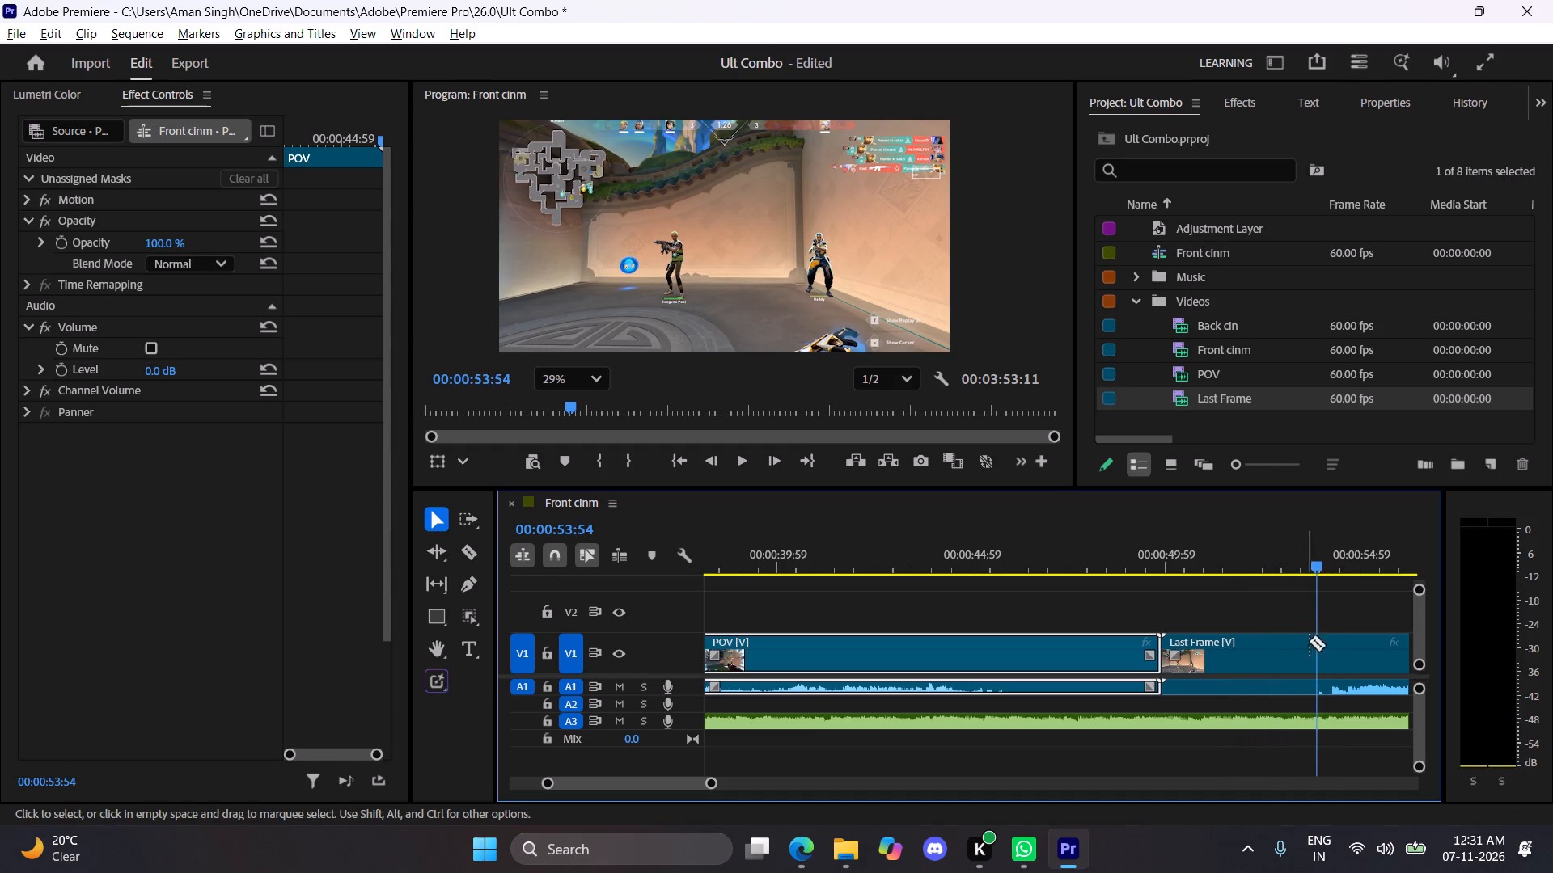
key("c")
left_click(1313, 640)
key("v")
left_click(1234, 651)
key("BackSpace")
left_click(1234, 650)
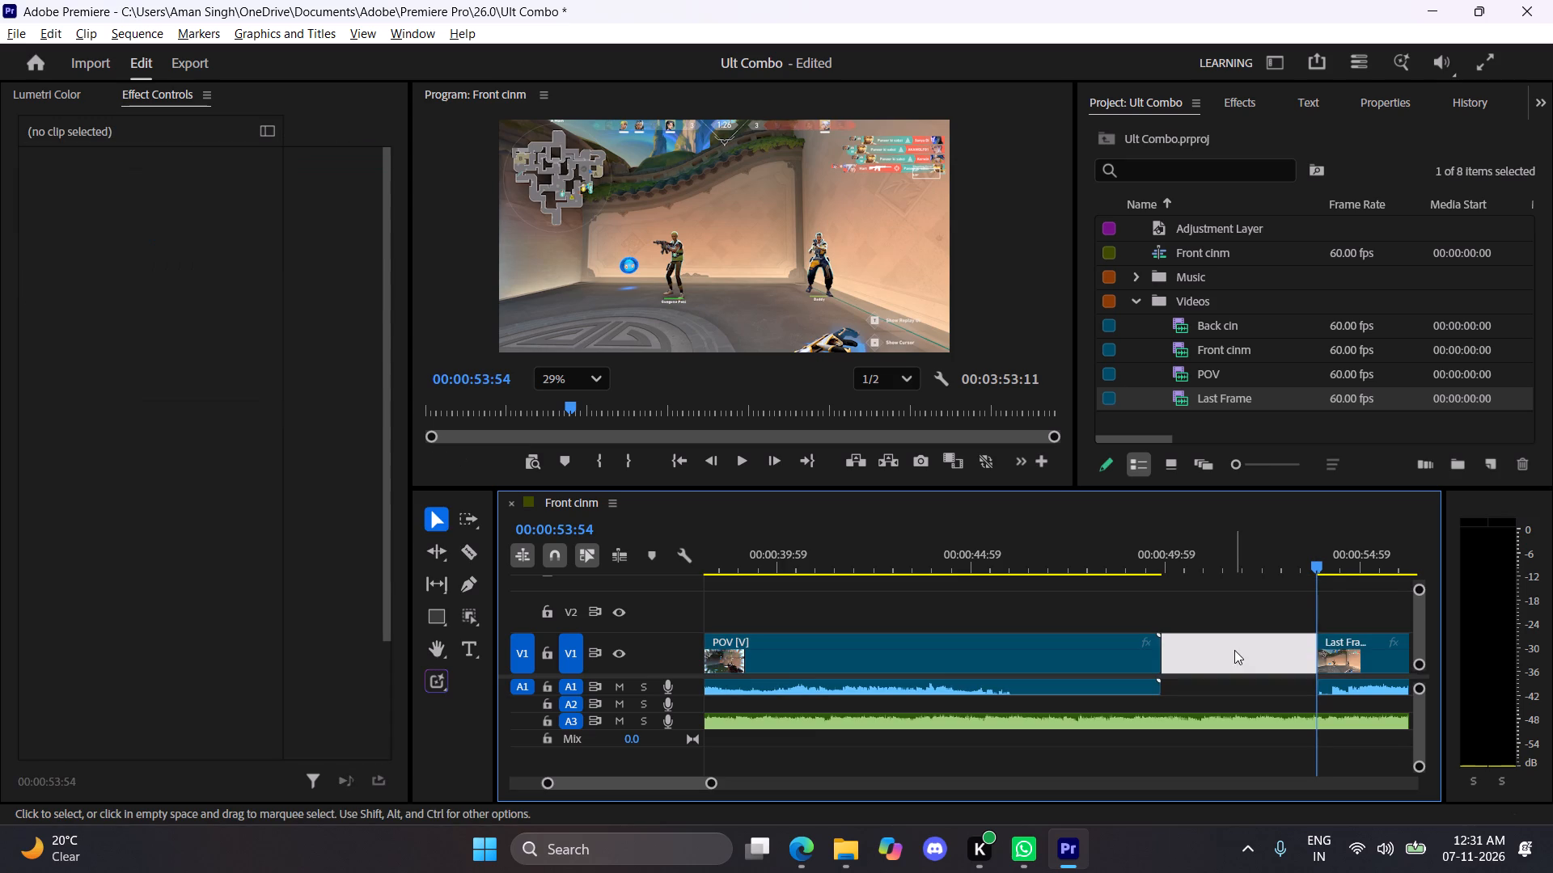
key("BackSpace")
Replay the trimmed Last Frame clip from its start and step back frame by frame to about 00:00:52:19 to examine the final kill.
key("space")
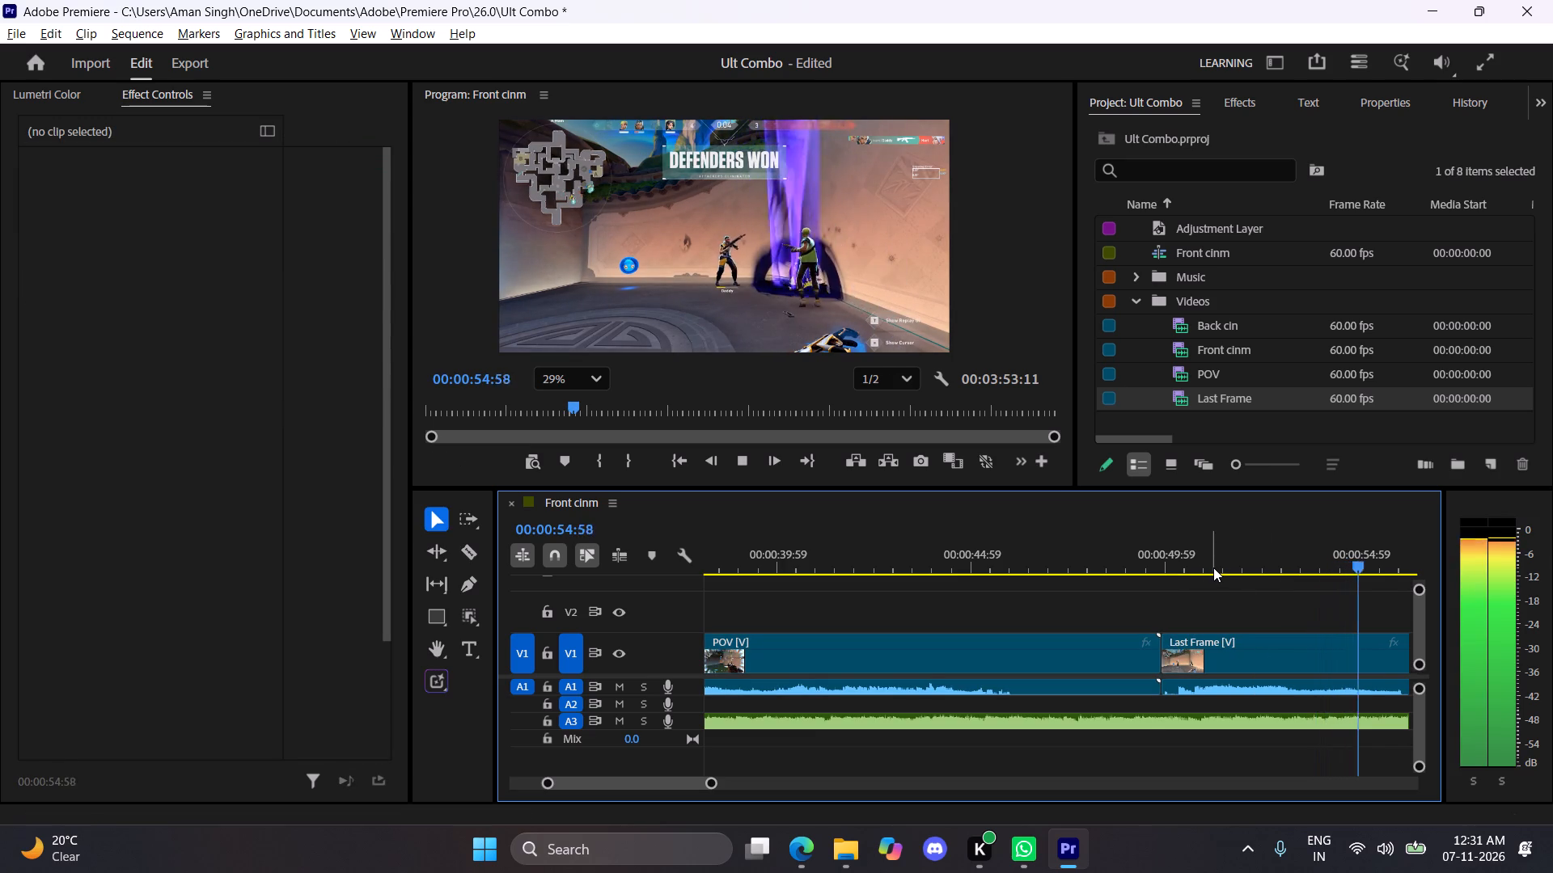
left_click_drag(1213, 566, 1166, 565)
key("space")
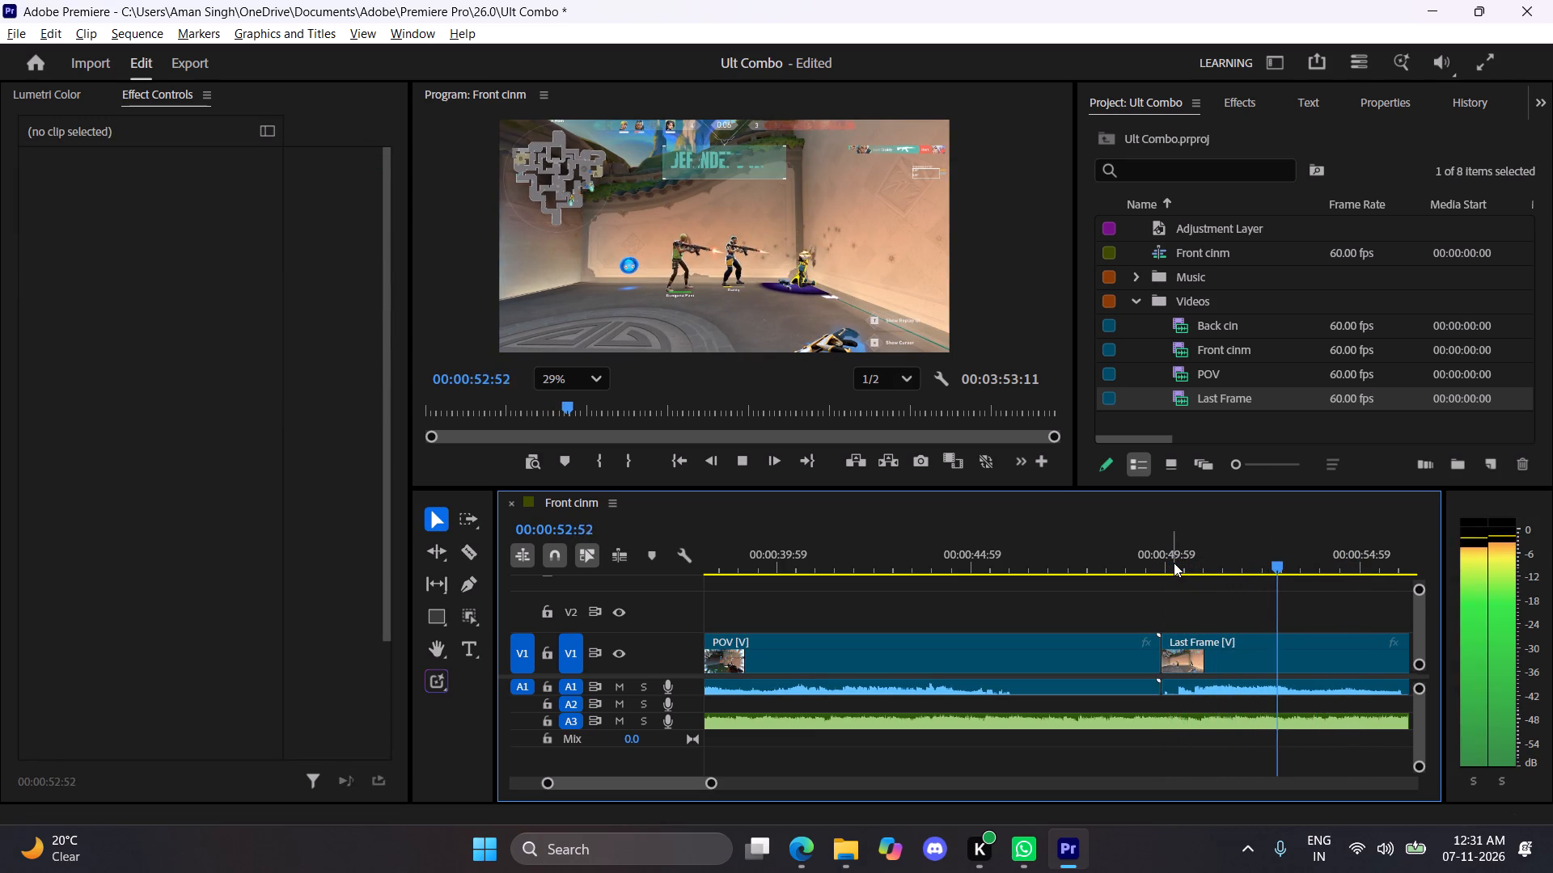
key("space")
key("space")
key("space")
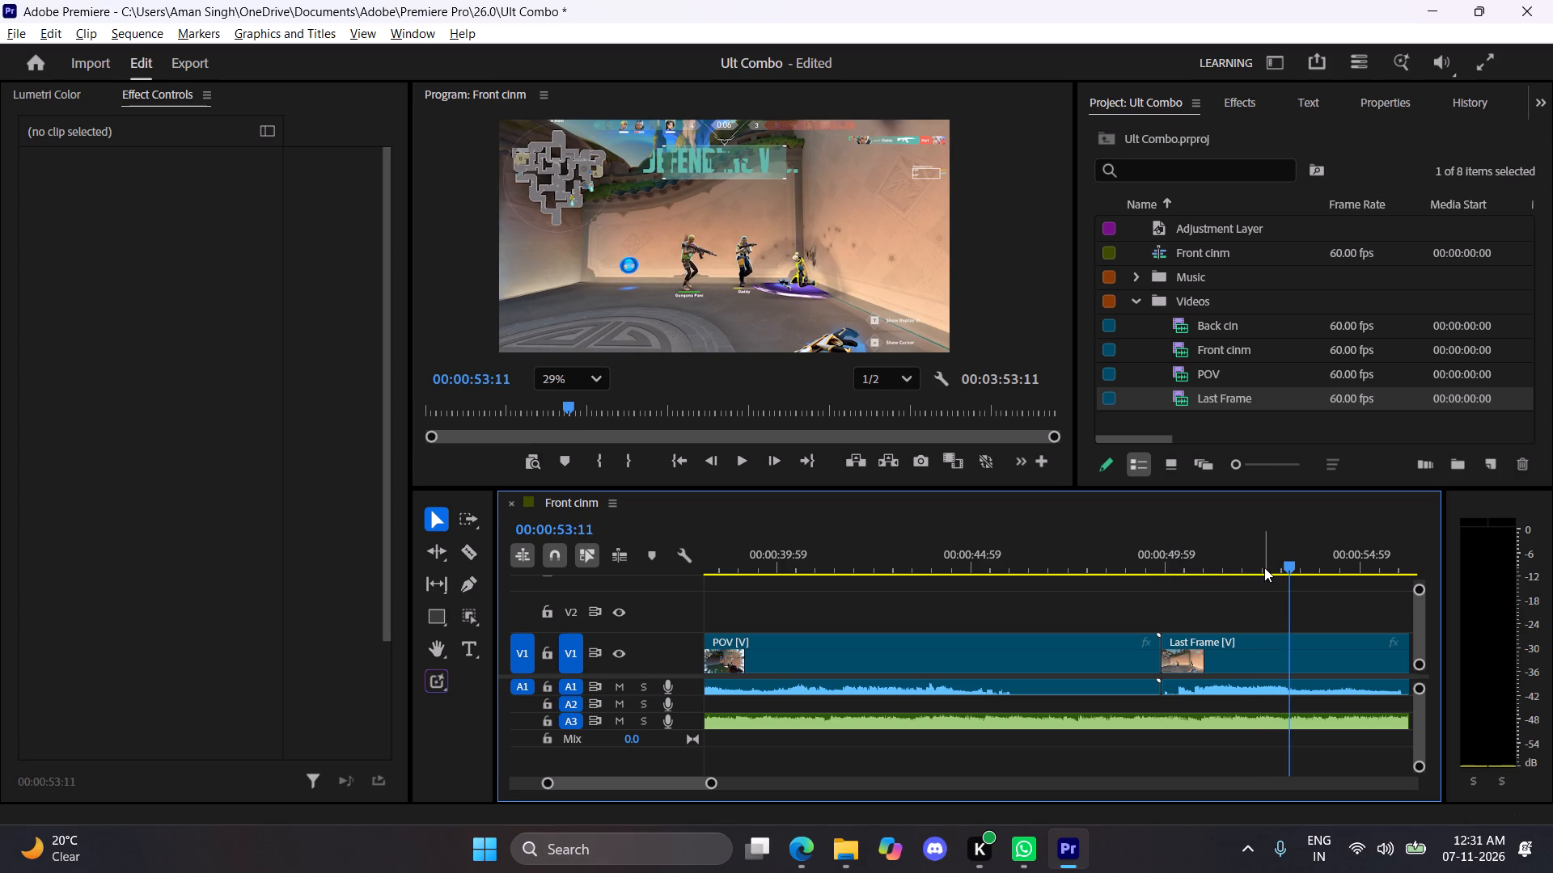
key("Left")
key("Left")
key("Left")
key("Left")
key("Left")
key("Left")
key("Left")
key("Left")
key("Left")
key("Left")
key("Left")
key("Left")
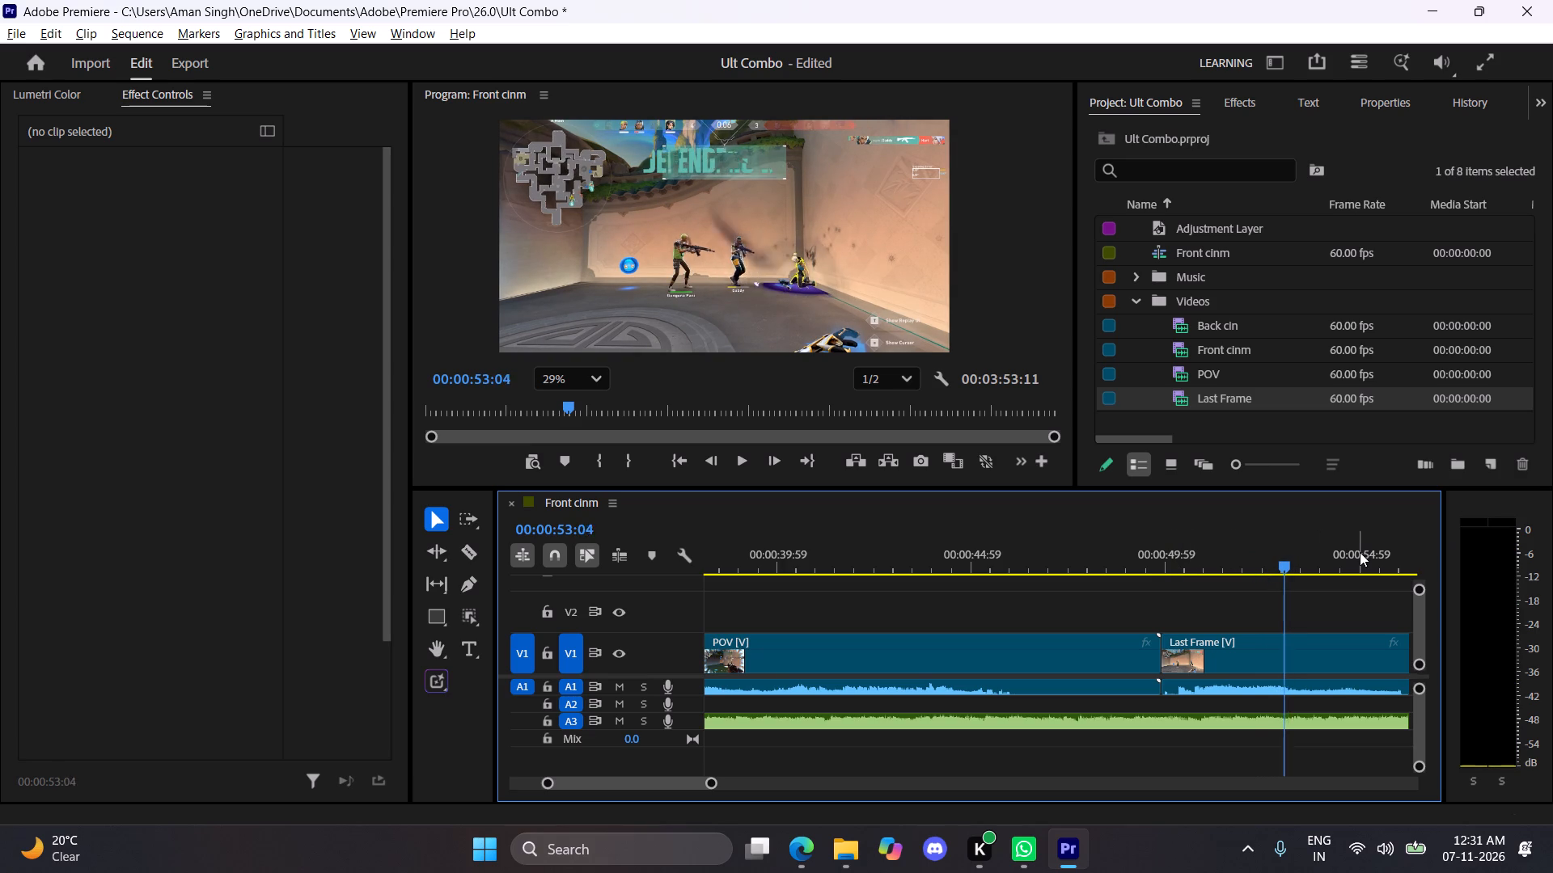
key("Left")
key("Left")
key("Left")
key("Left")
key("Left")
key("Left")
key("Left")
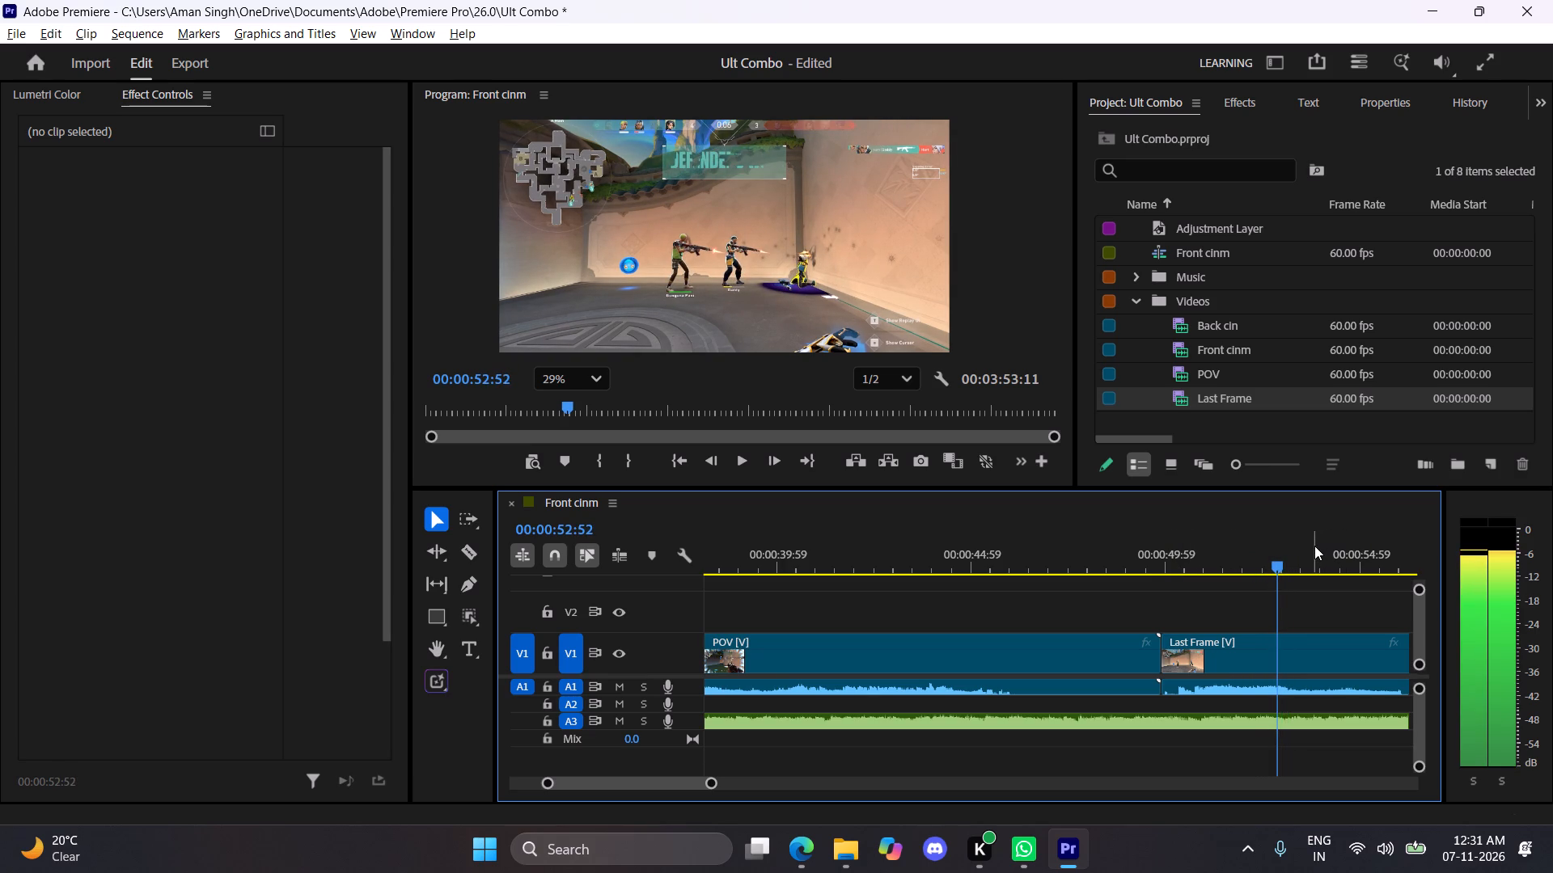
key("Left")
key("Left")
key("Left")
key("Left")
key("Left")
key("Left")
key("Left")
key("Left")
key("Left")
key("Left")
key("Left")
key("Left")
key("Left")
key("Left")
key("Left")
key("Left")
key("Left")
key("Left")
key("Left")
key("Left")
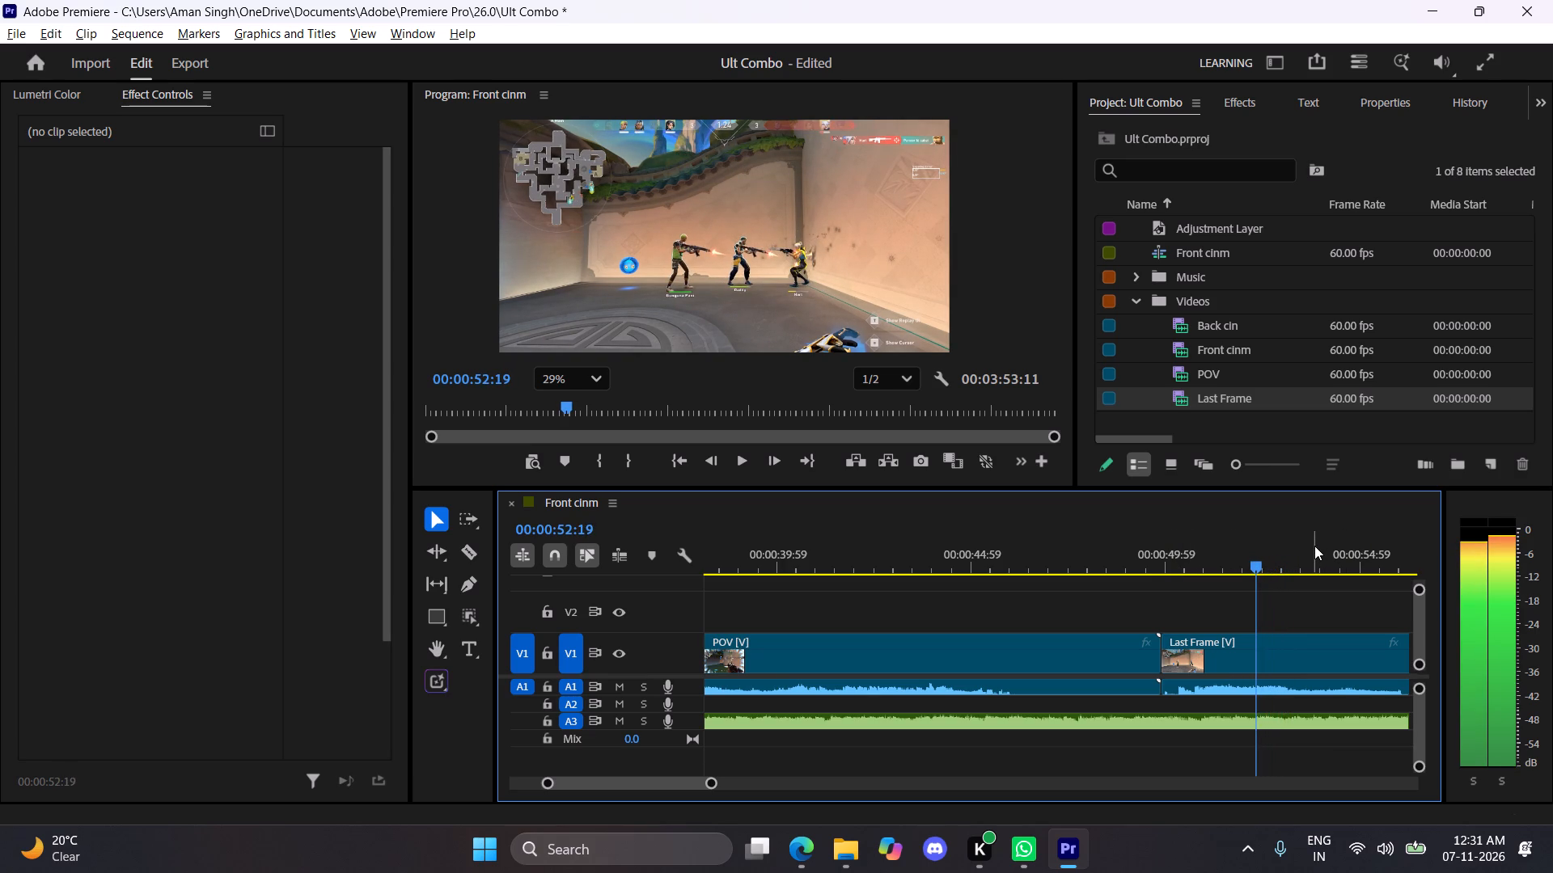
Replay the Last Frame clip around 00:00:52:19 to 00:00:53:00 to examine where it should end after the final kill.
key("space")
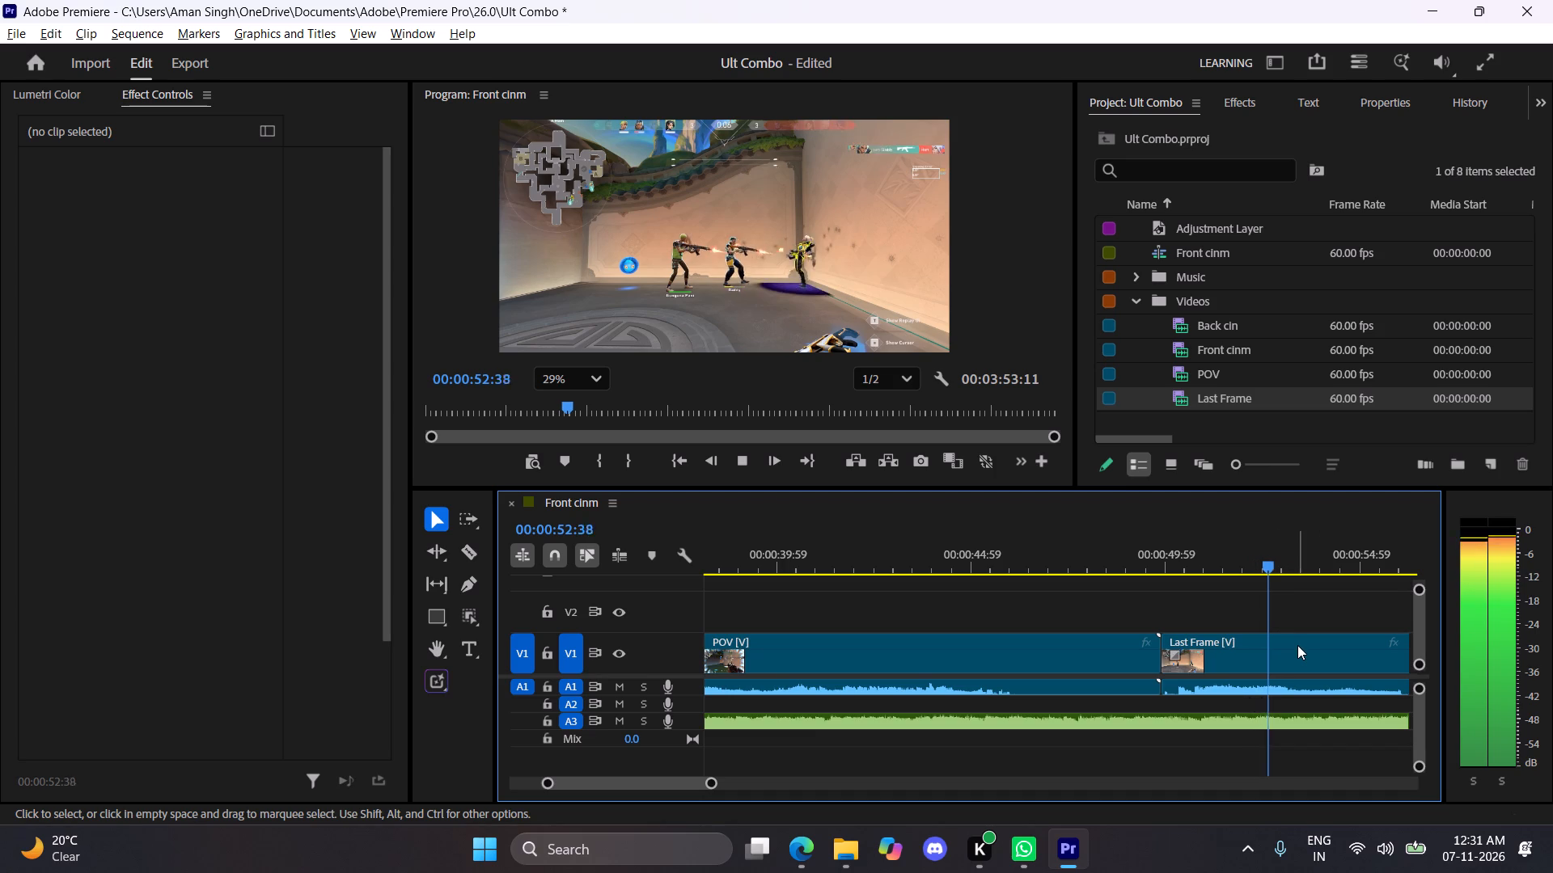
key("space")
key("space")
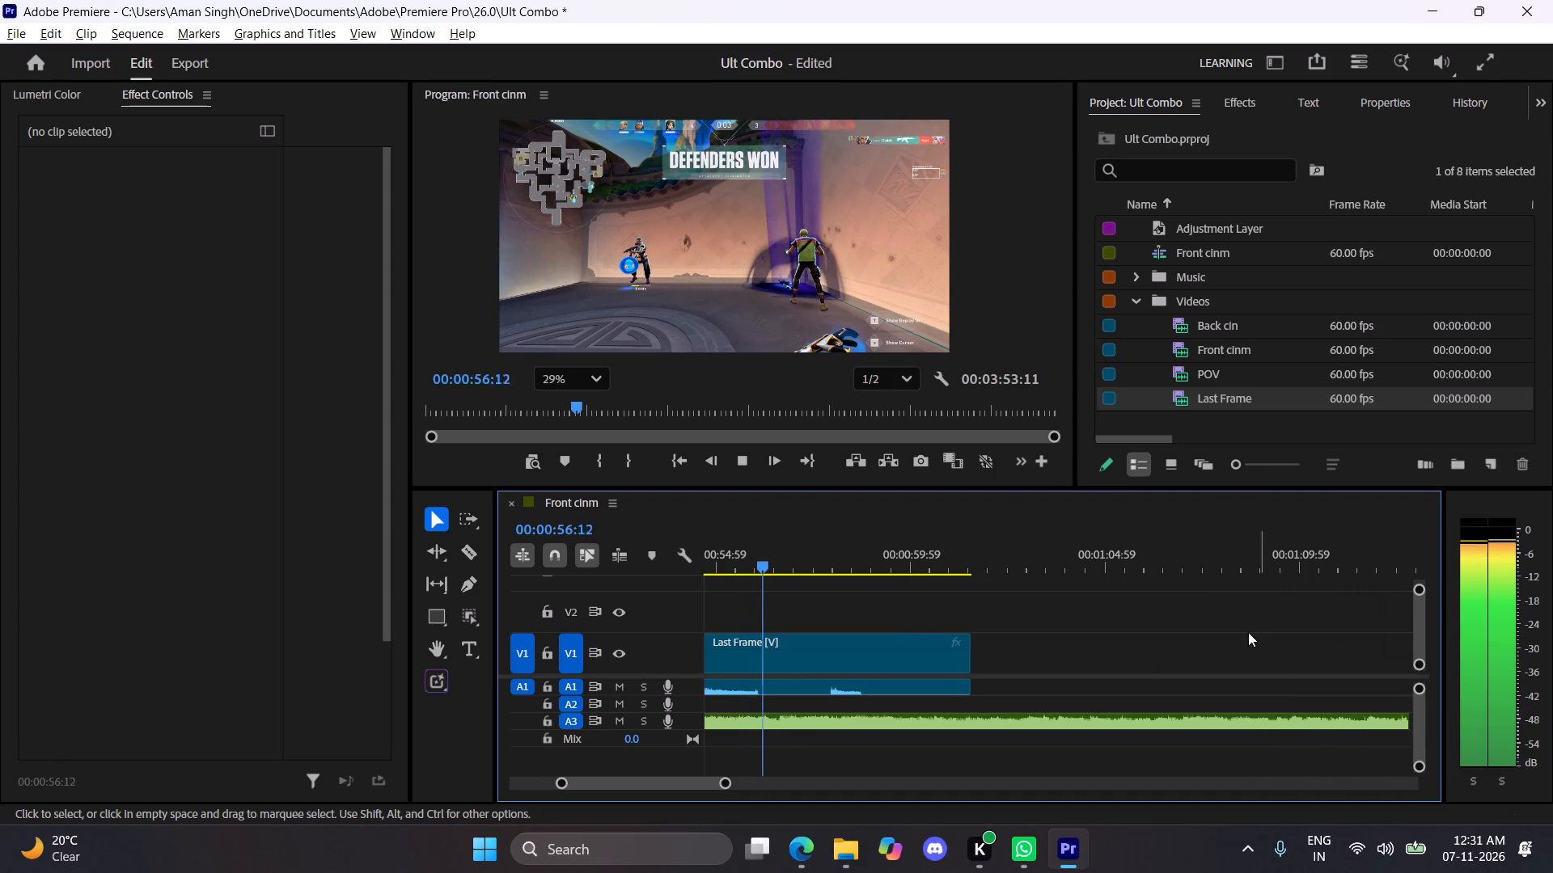
key("space")
left_click_drag(767, 561, 980, 564)
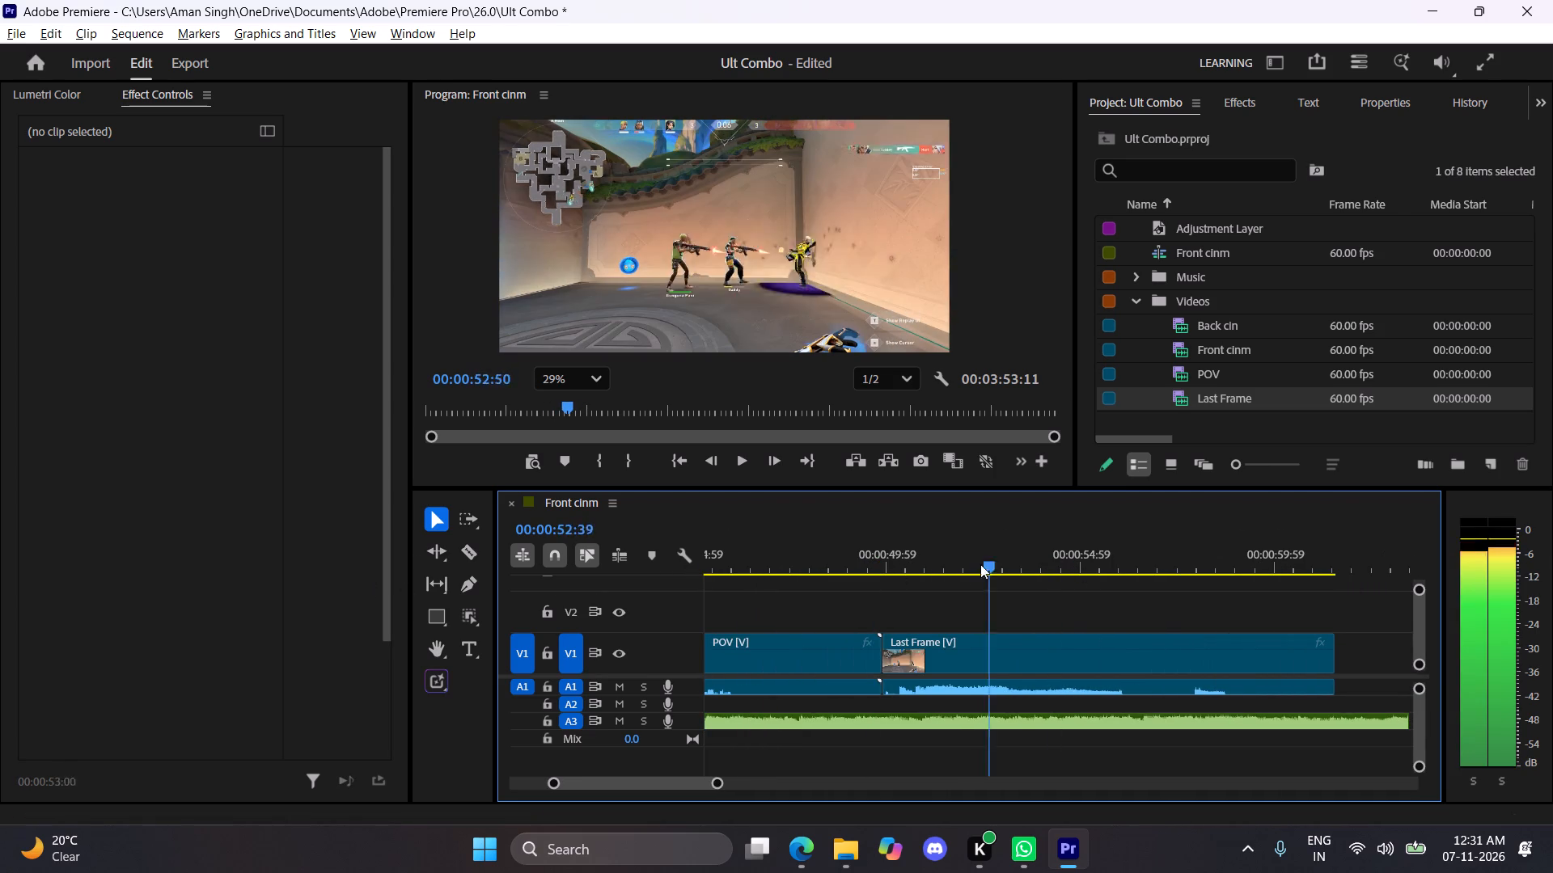
left_click_drag(980, 564, 923, 555)
key("space")
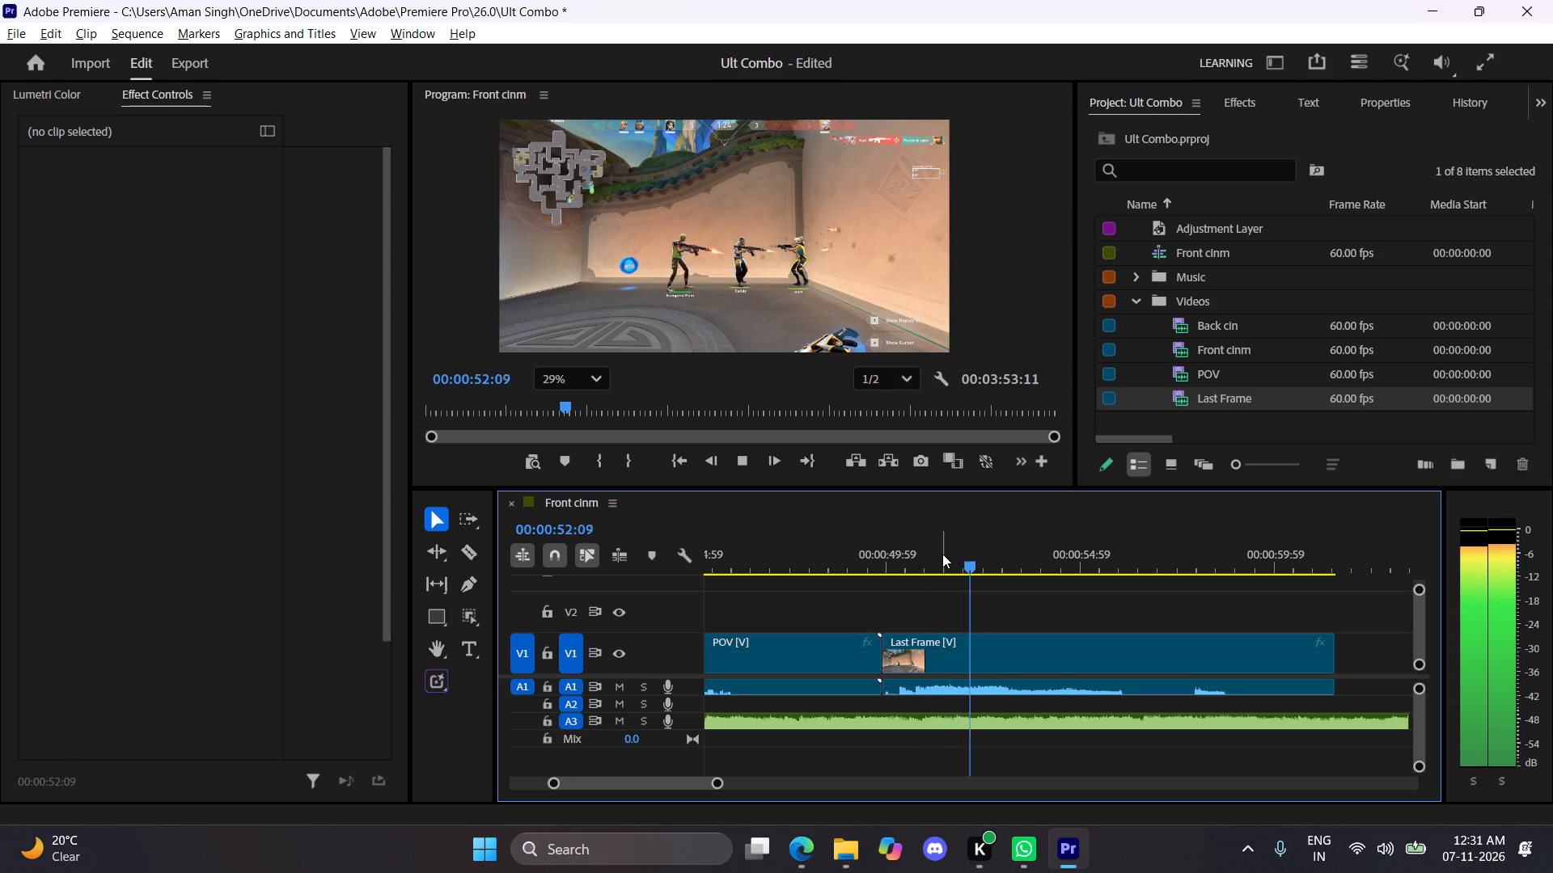
key("space")
key("space")
key("space")
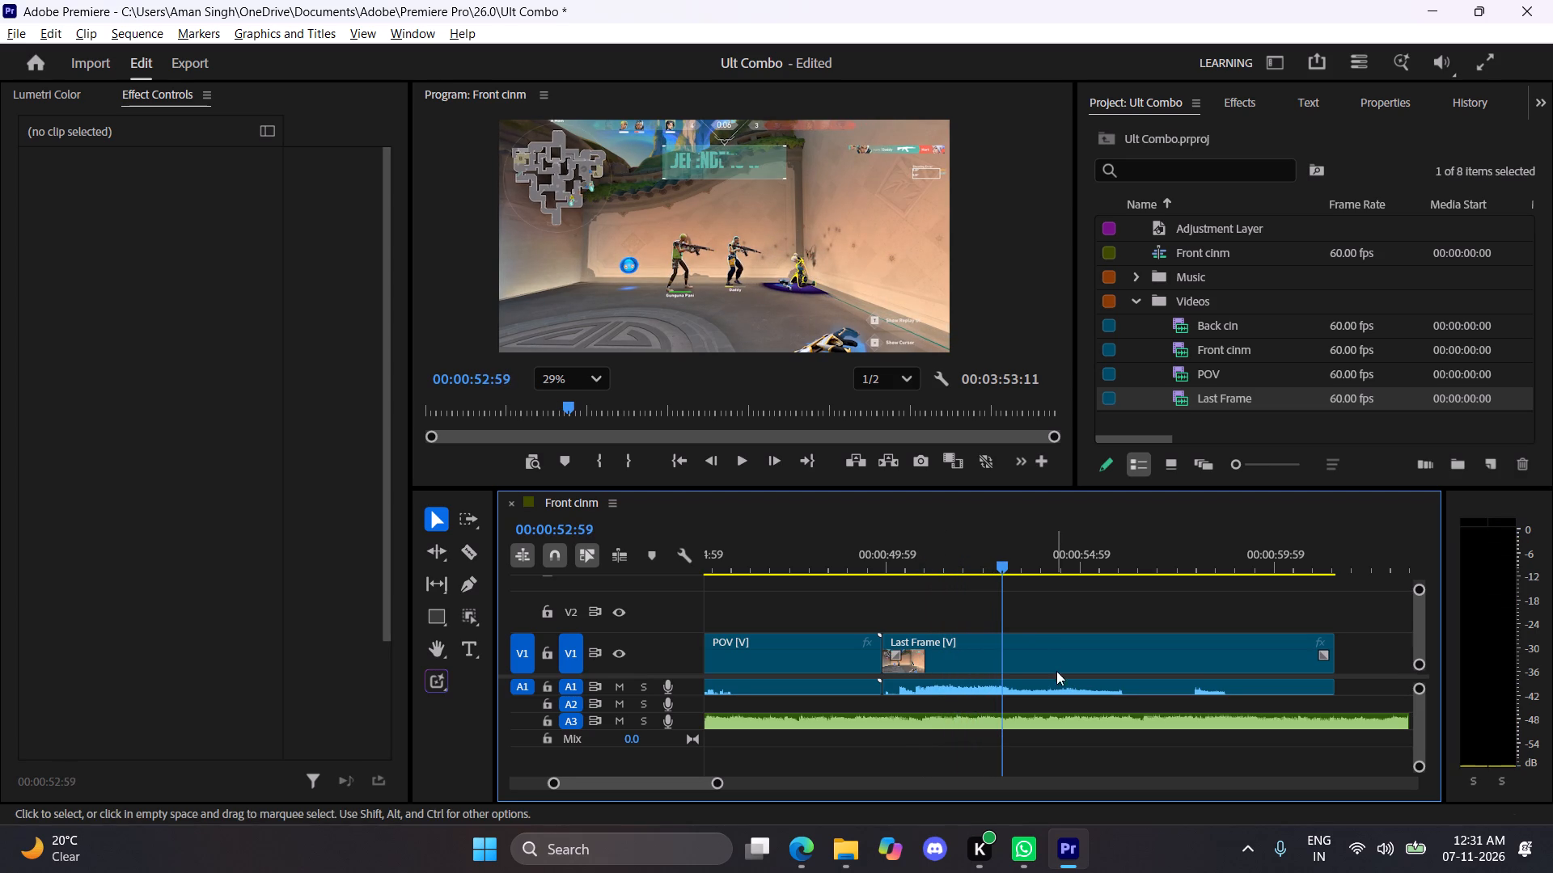
Split the Last Frame clip at 00:00:52:56 and delete the part after the cut.
key("c")
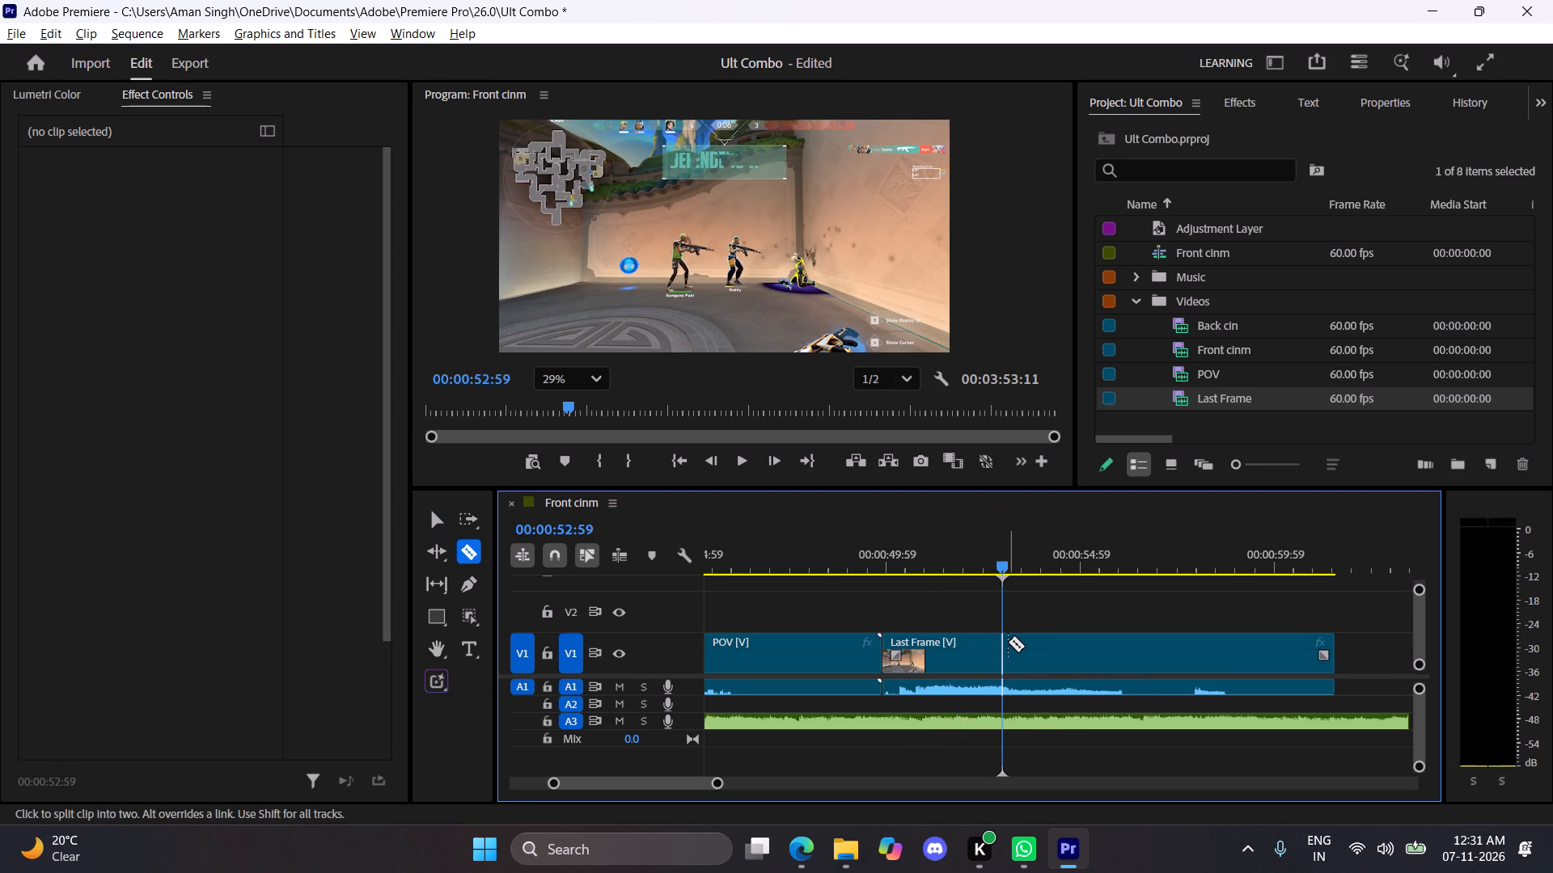
key("space")
key("space")
key("Left")
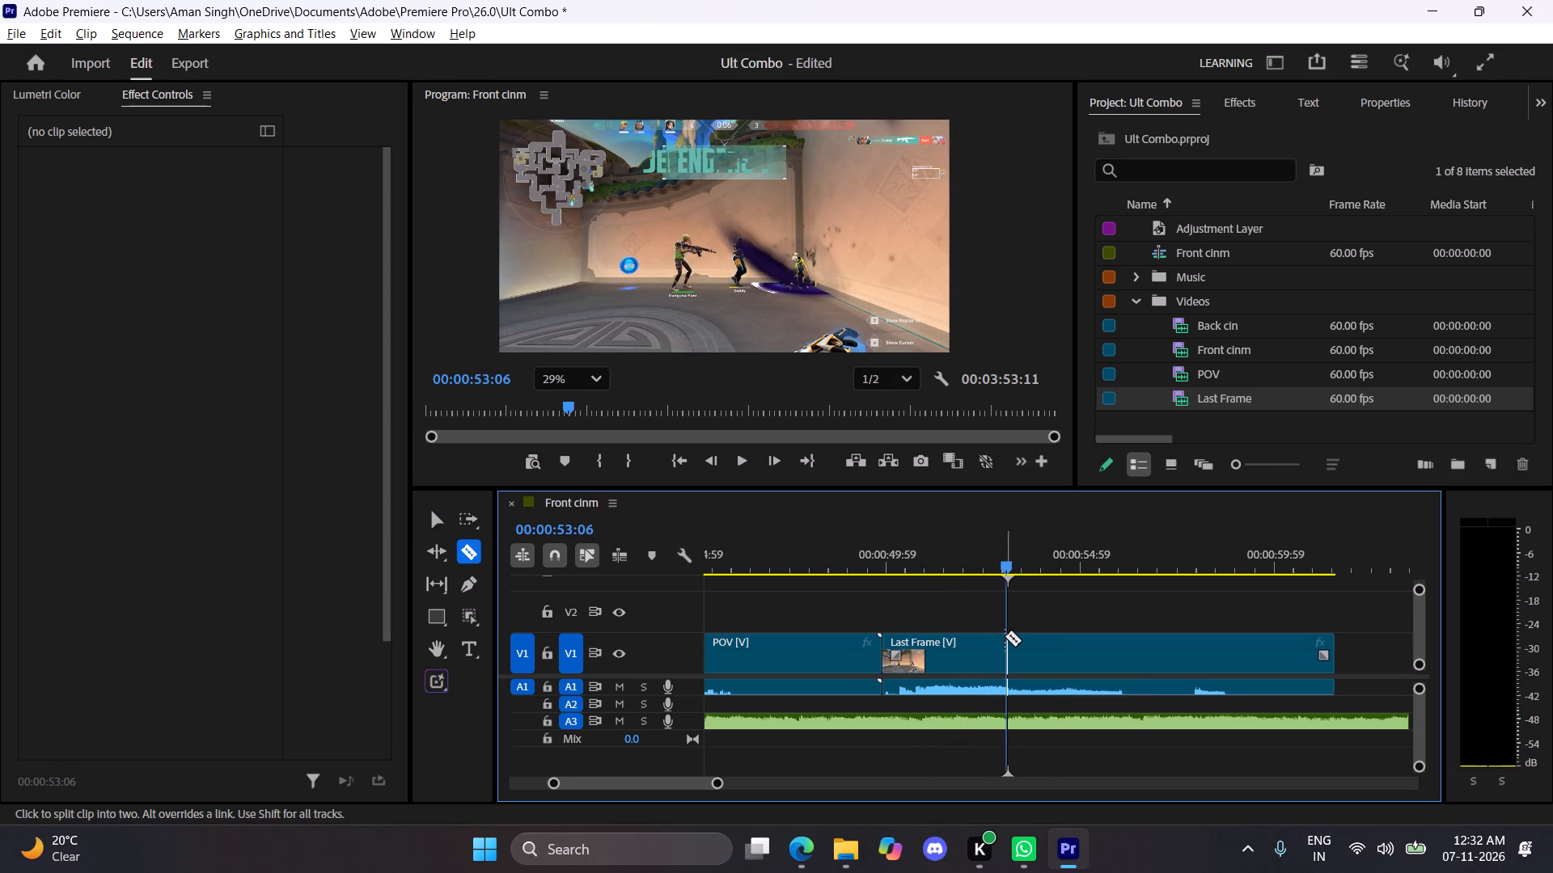
key("Left")
key("Left")
key("Left")
key("Left")
key("Left")
key("Left")
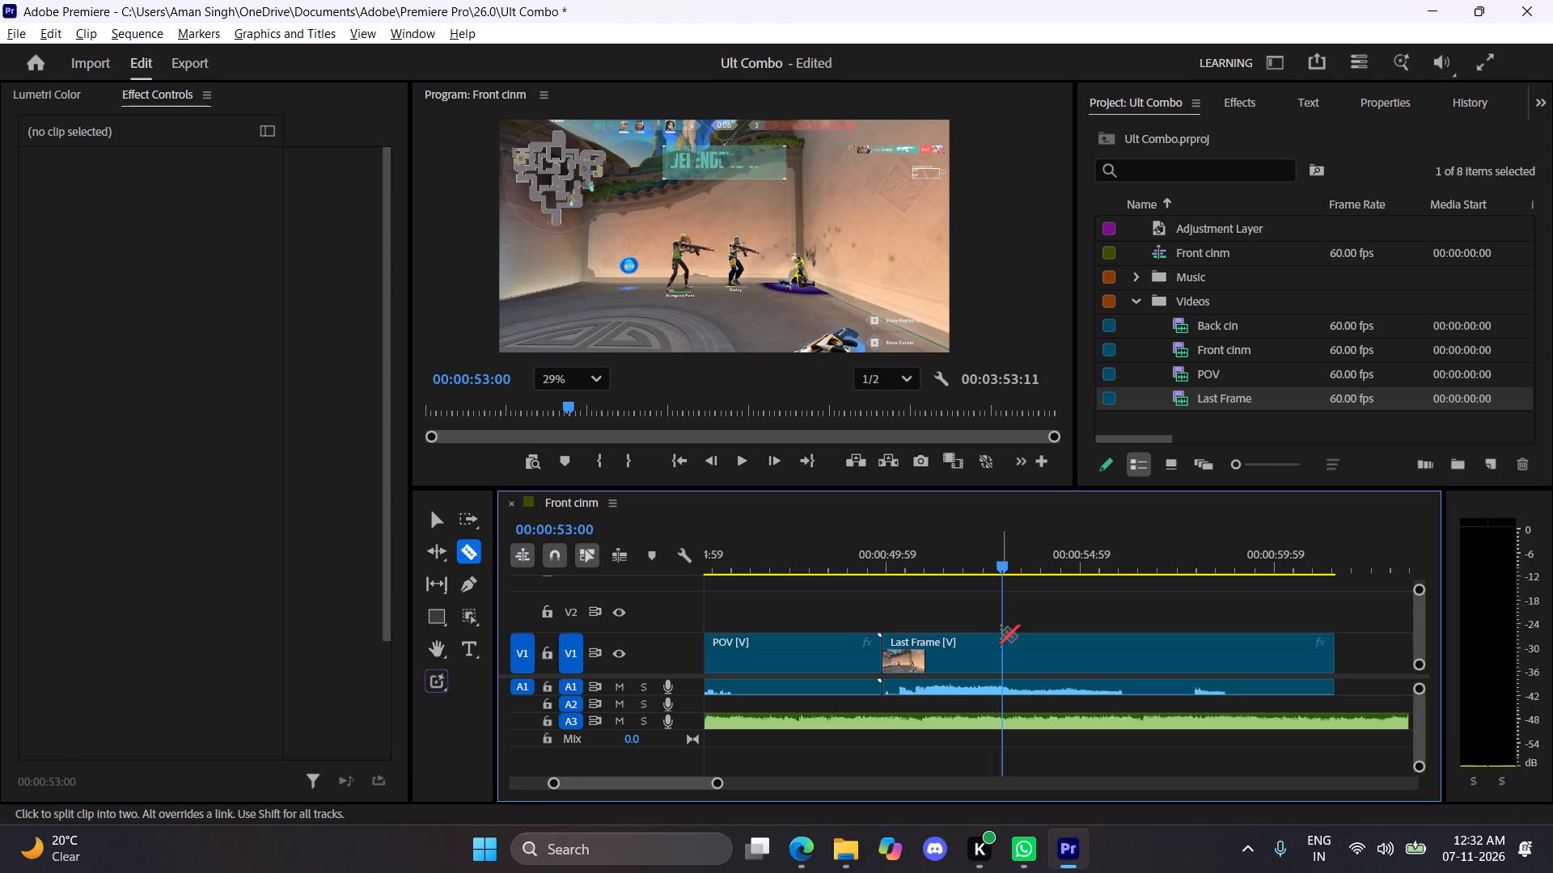
key("Left")
key("Left")
key("Left")
key("Left")
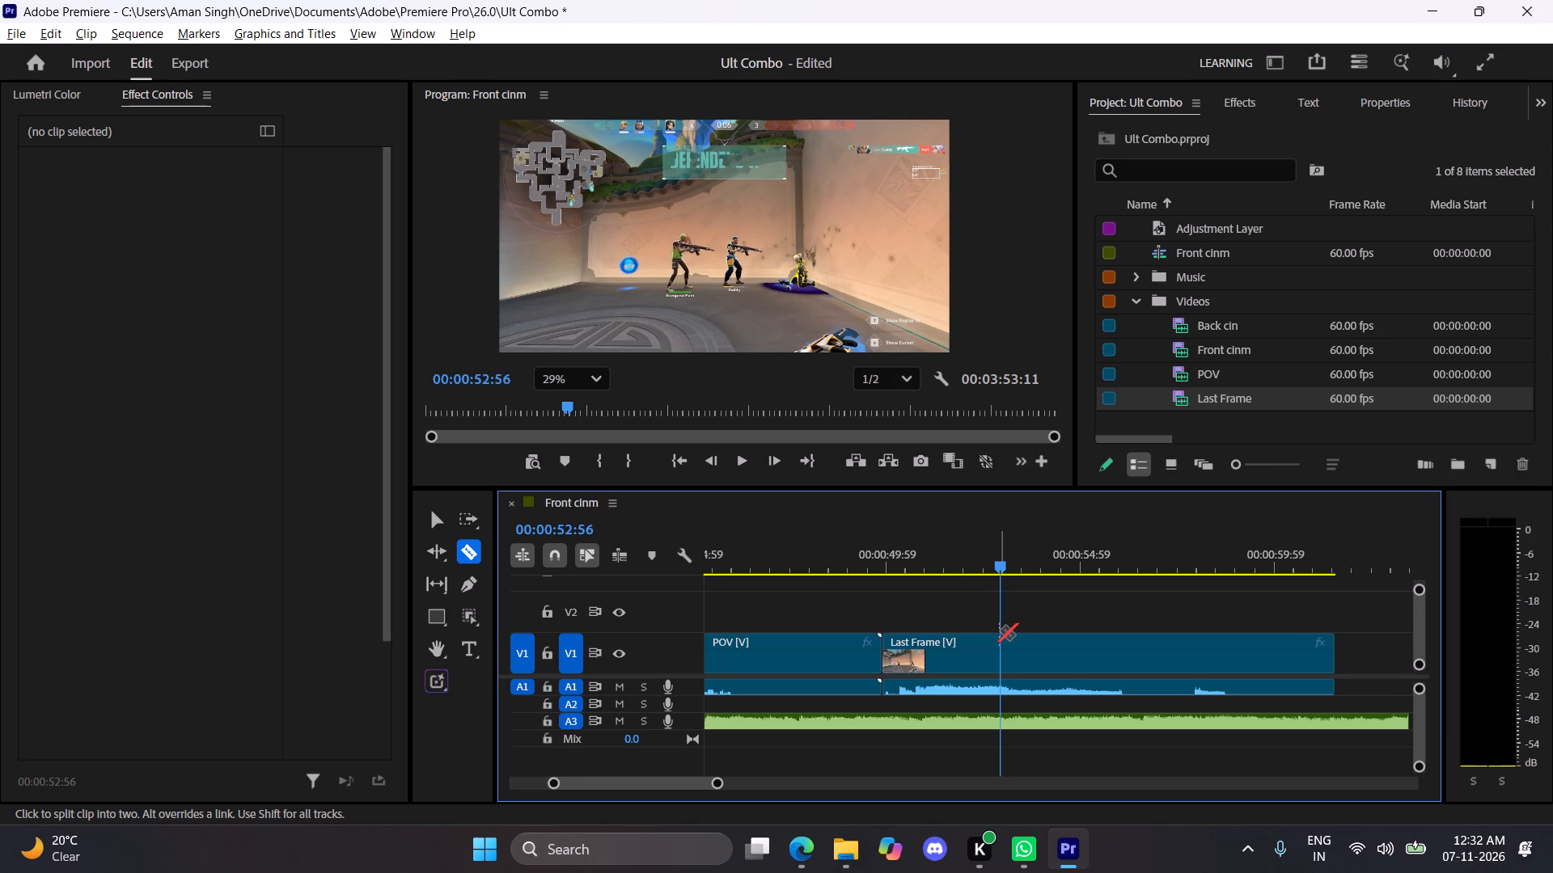
left_click(1004, 638)
key("c")
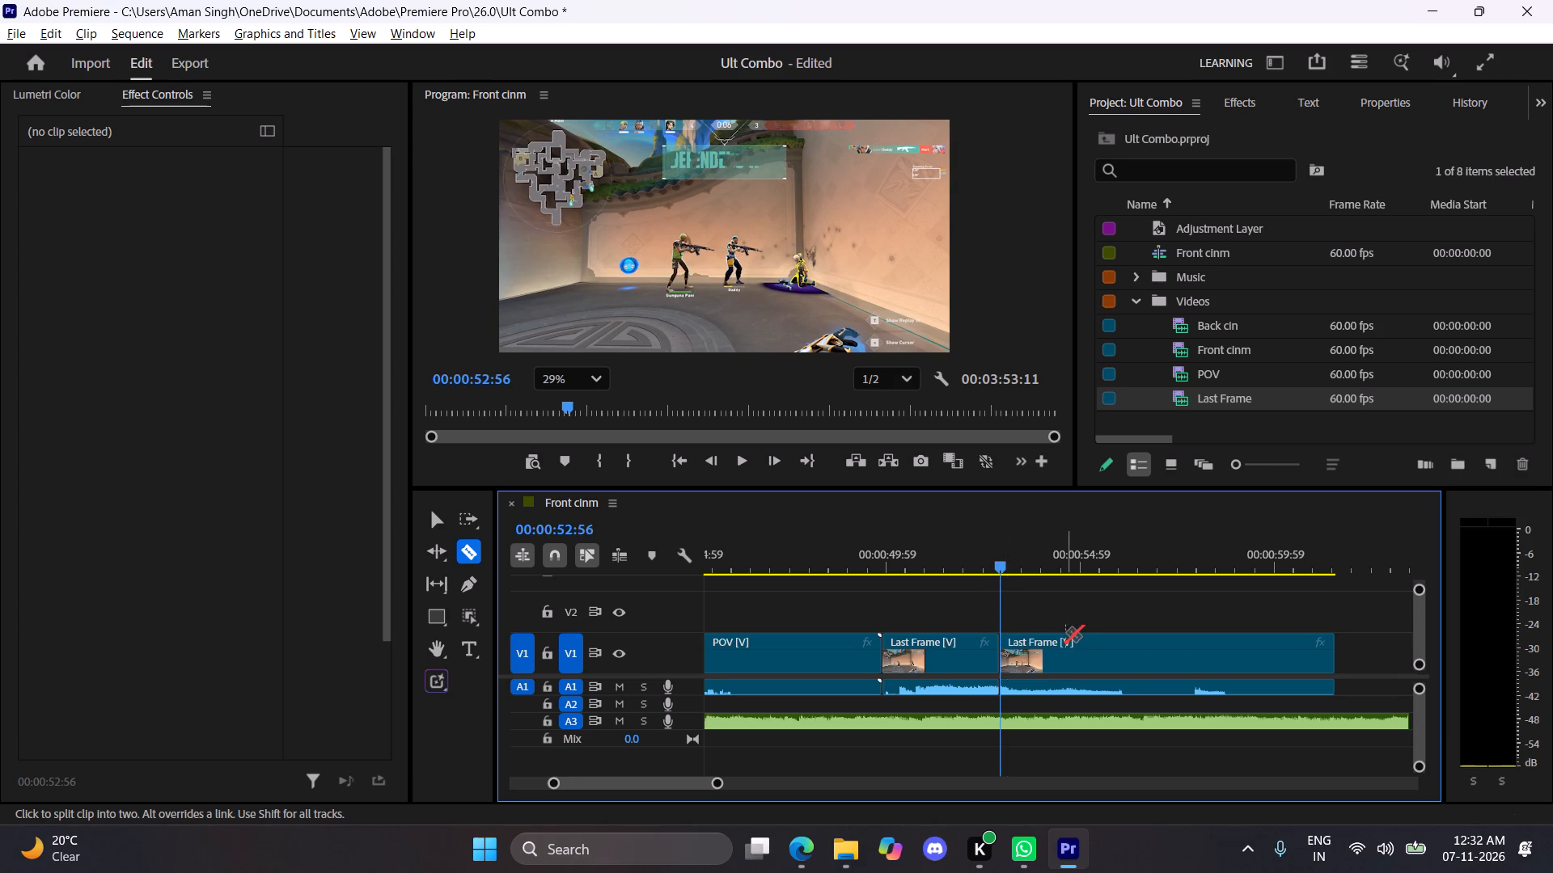
key("v")
left_click(1075, 645)
key("BackSpace")
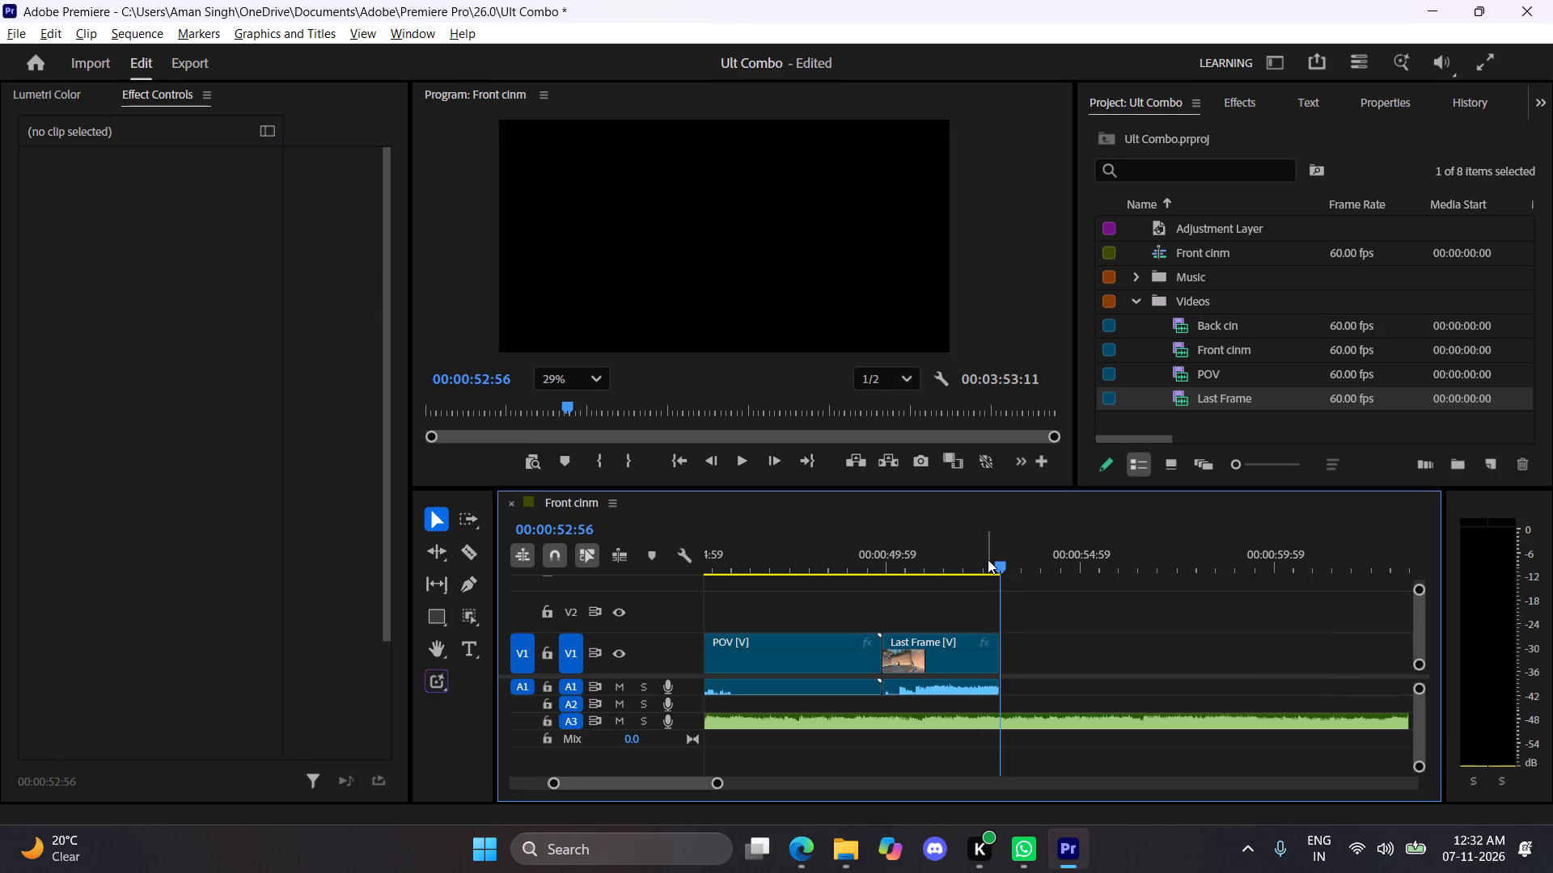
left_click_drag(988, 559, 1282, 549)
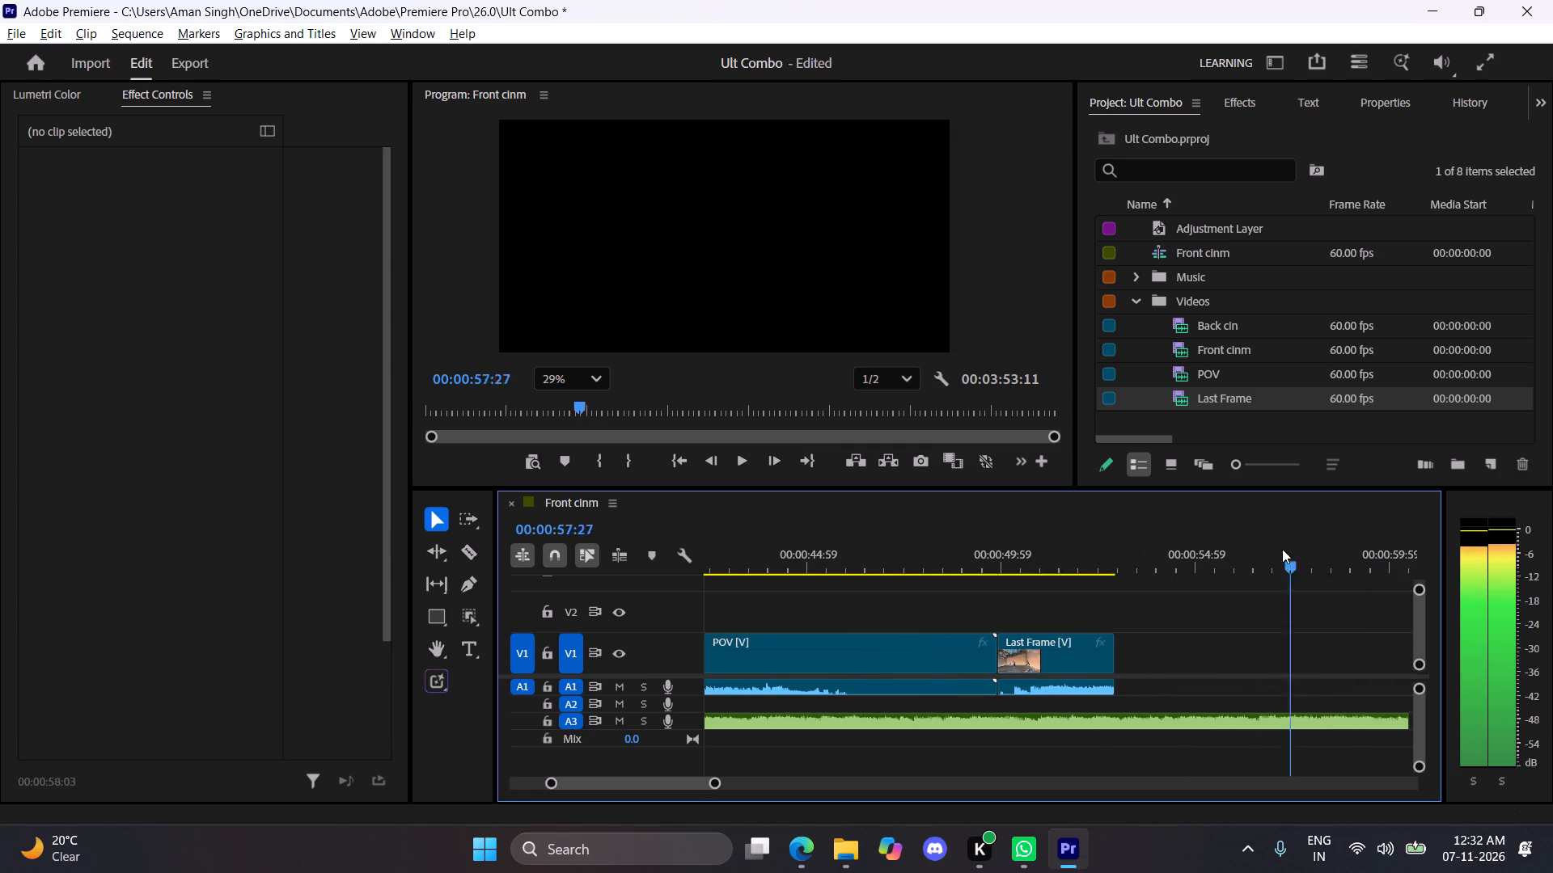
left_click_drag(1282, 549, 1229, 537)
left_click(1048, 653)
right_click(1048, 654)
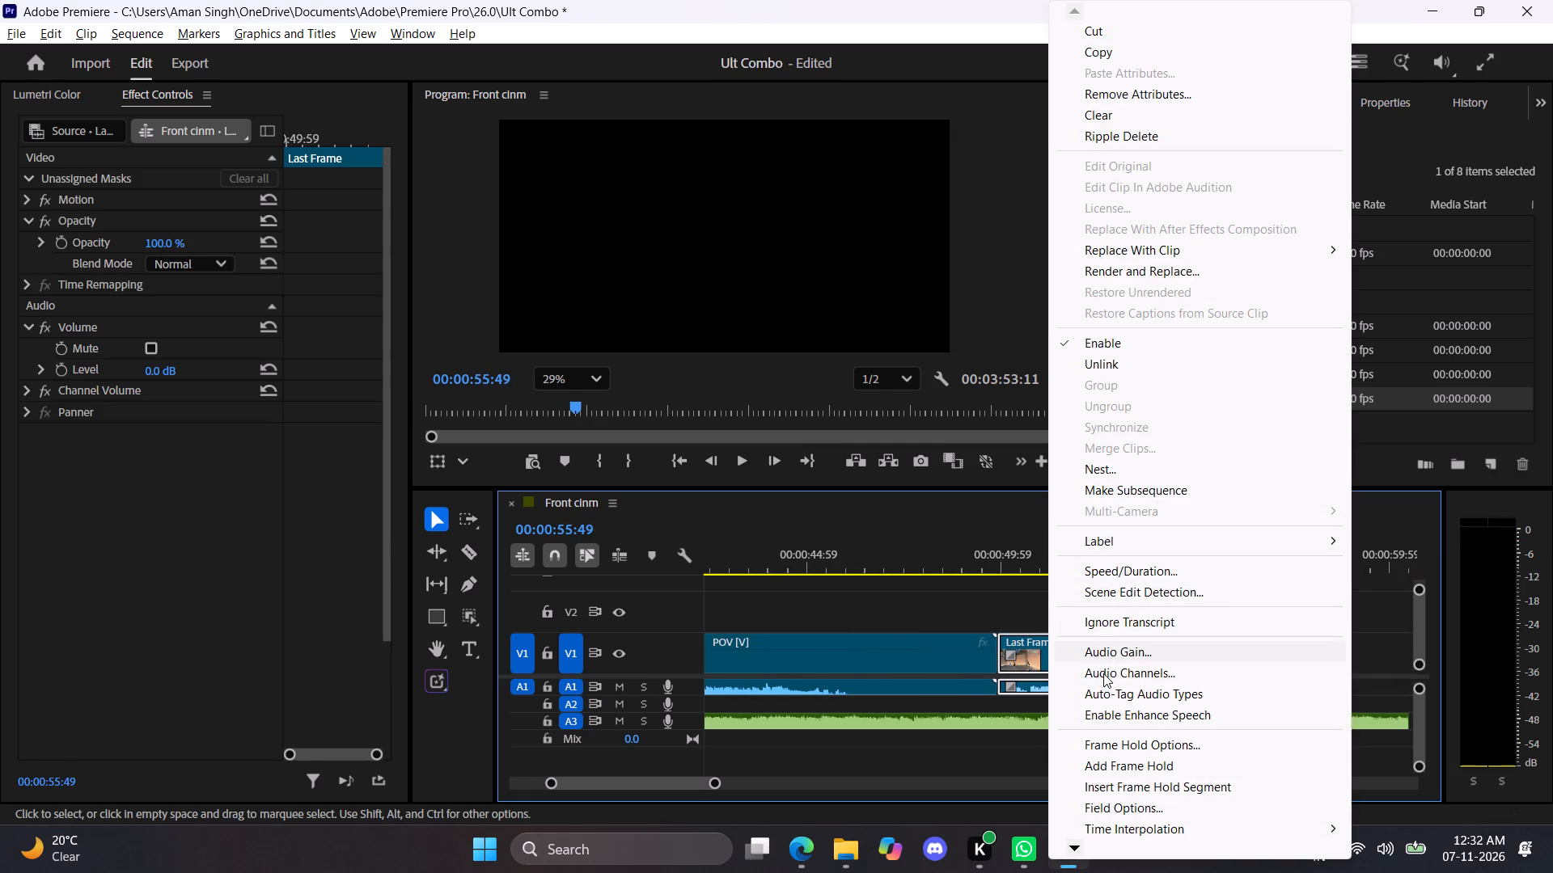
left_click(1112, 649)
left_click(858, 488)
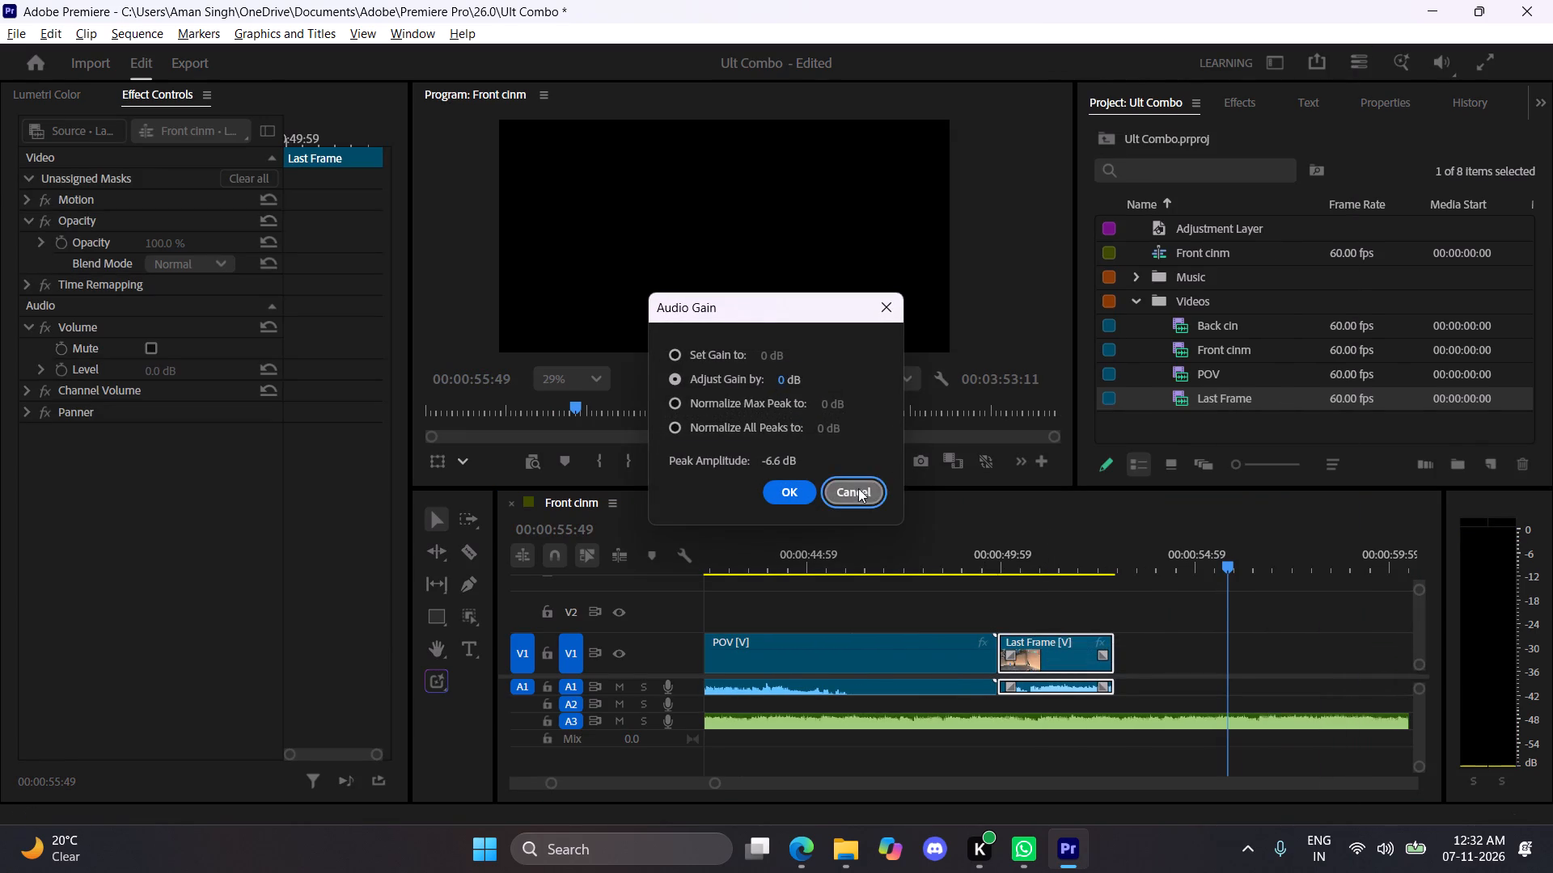
Silence the Last Frame clip by lowering its audio volume to the minimum, -300.0 dB.
left_click_drag(1218, 109, 1235, 101)
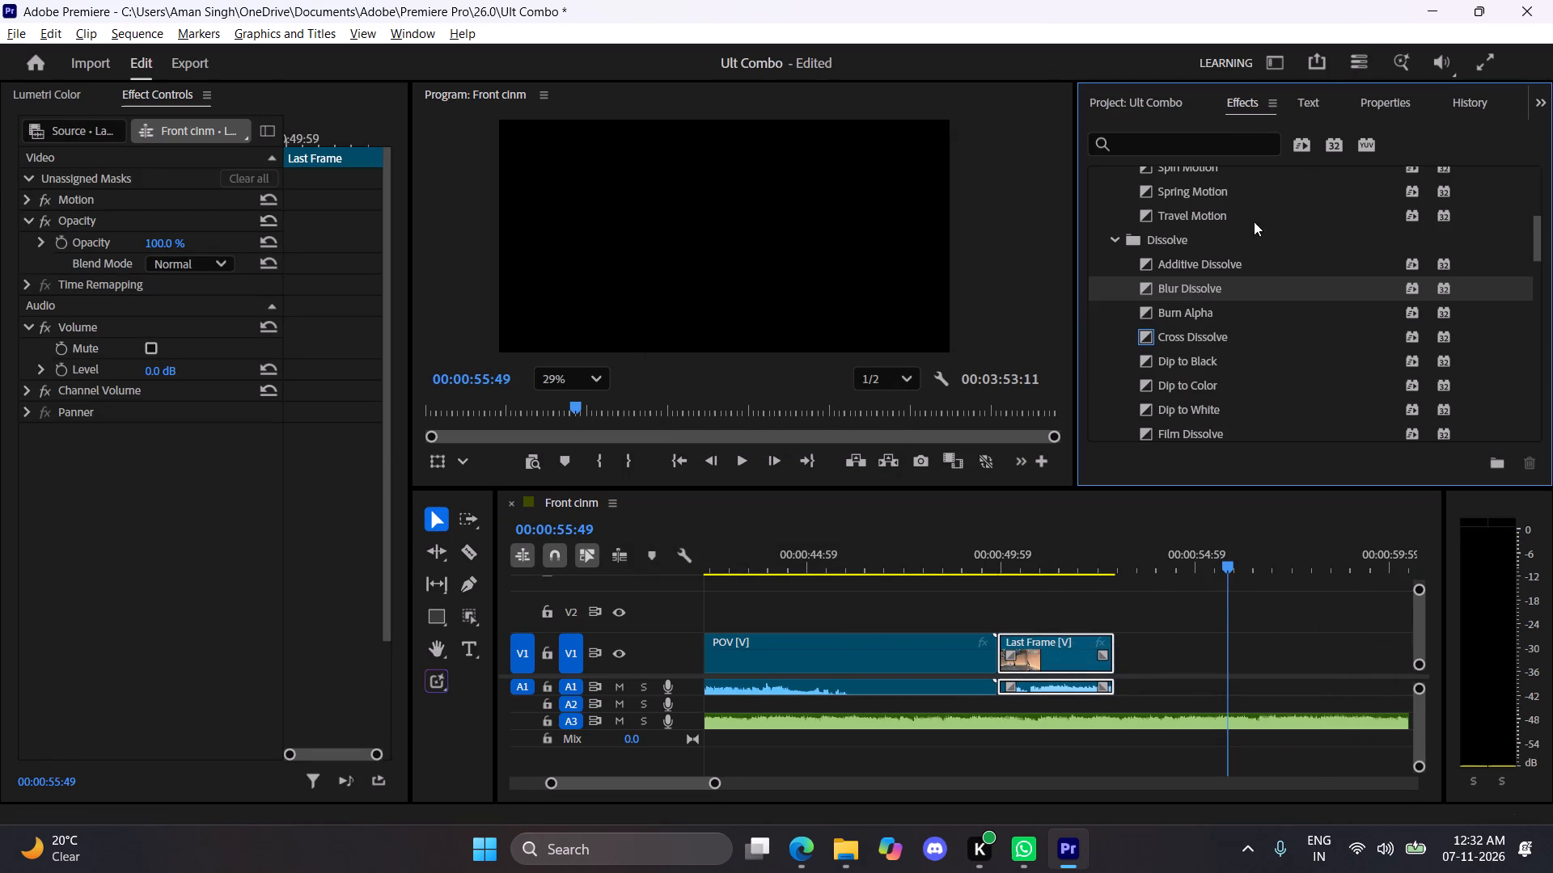
left_click(1387, 99)
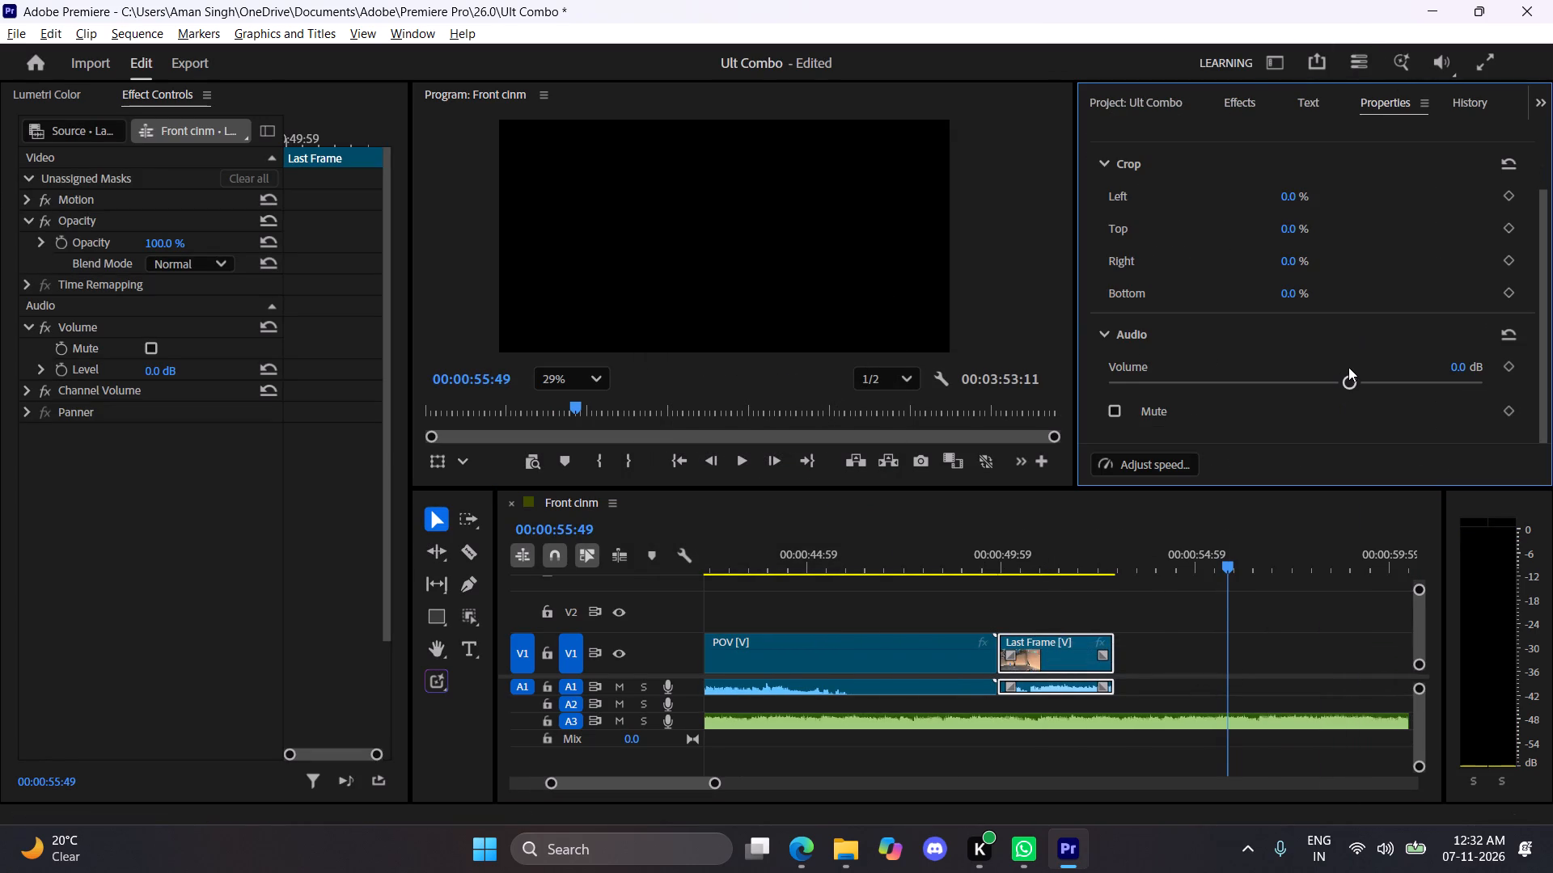
left_click_drag(1348, 376, 1005, 385)
left_click(1149, 98)
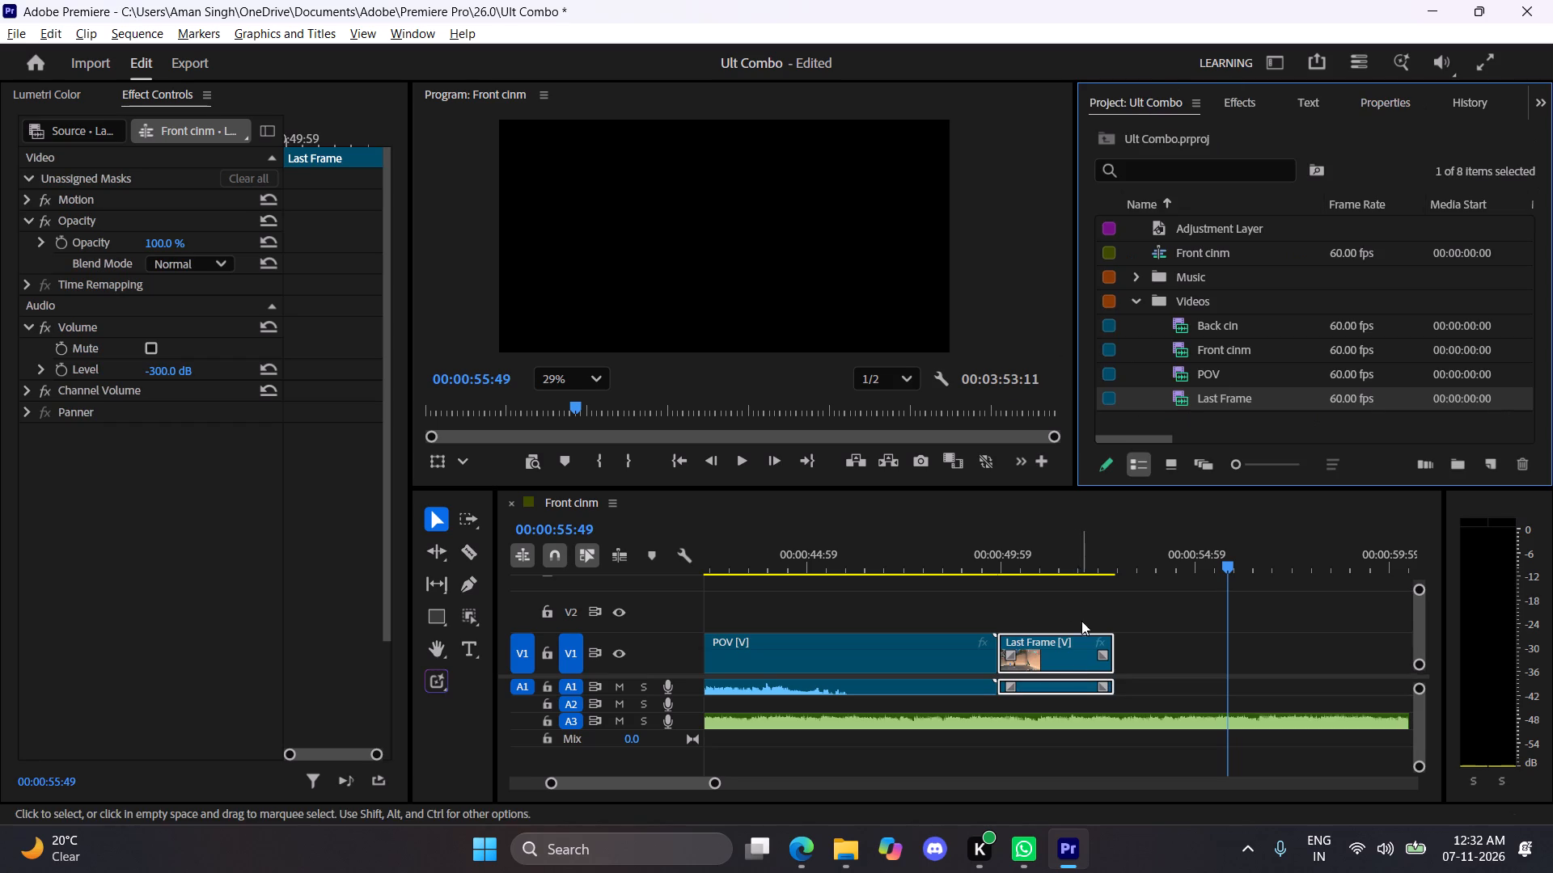
Replay the closing POV clip and its cut into Last Frame to review how the ending flows with the music.
left_click_drag(1043, 545, 911, 500)
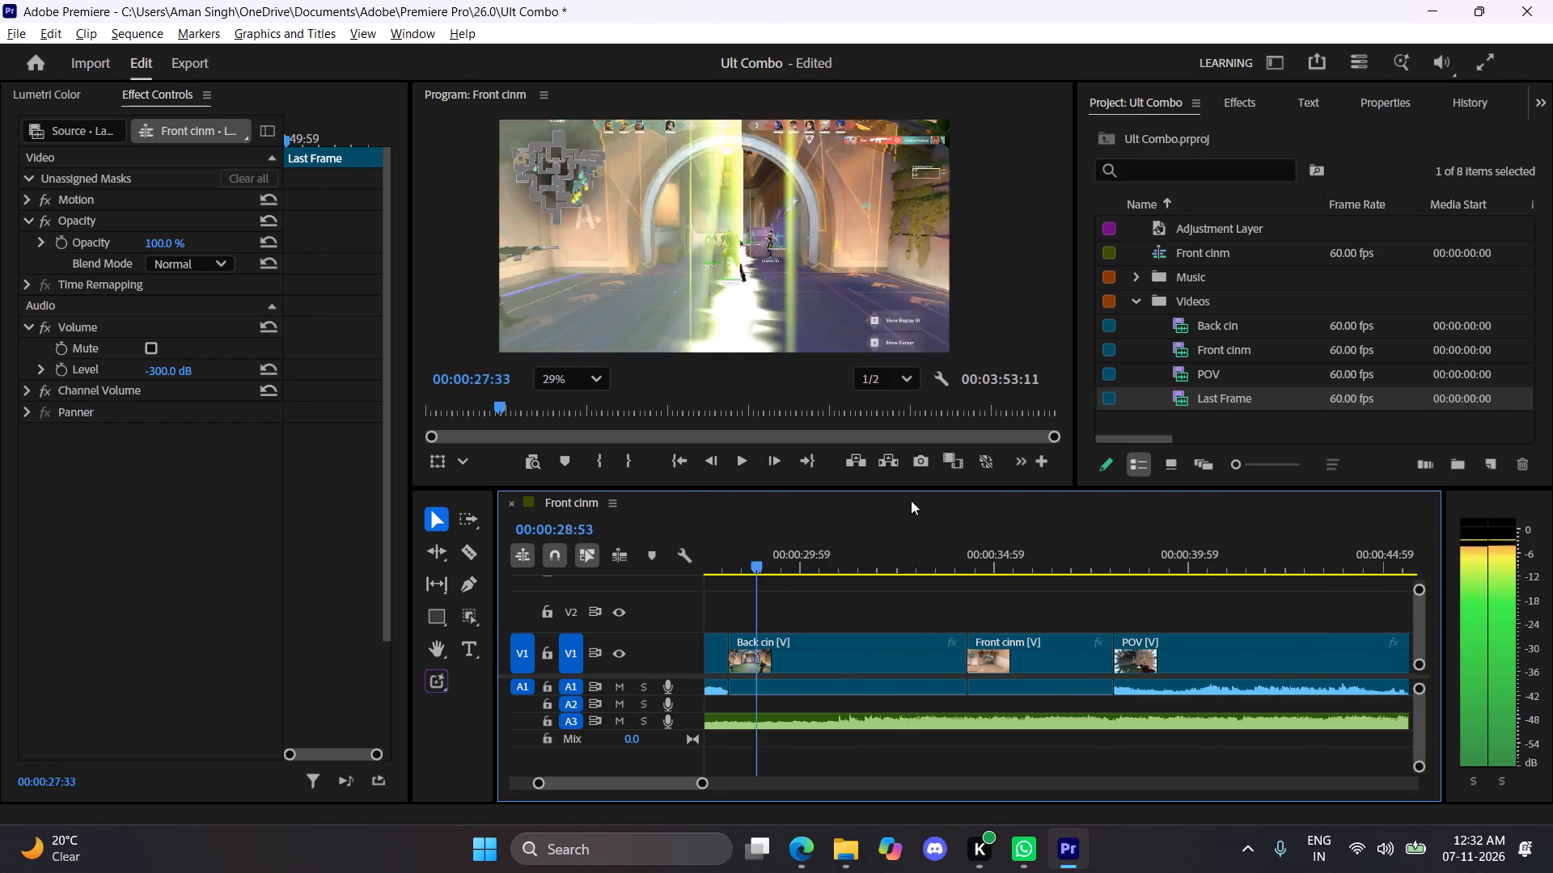
left_click_drag(911, 500, 1101, 500)
key("space")
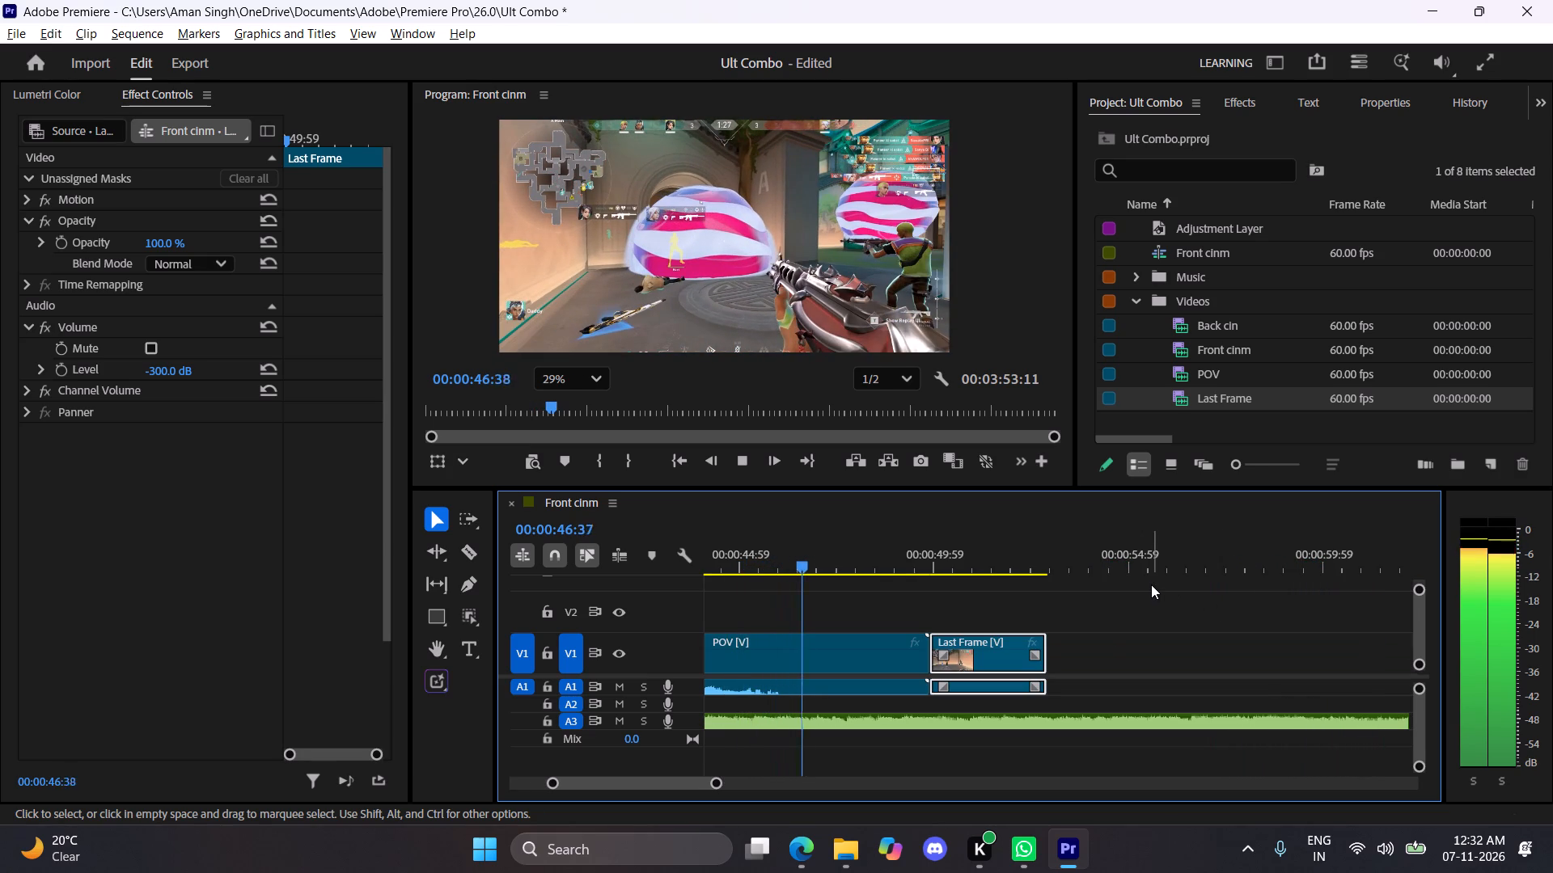
key("space")
key("space")
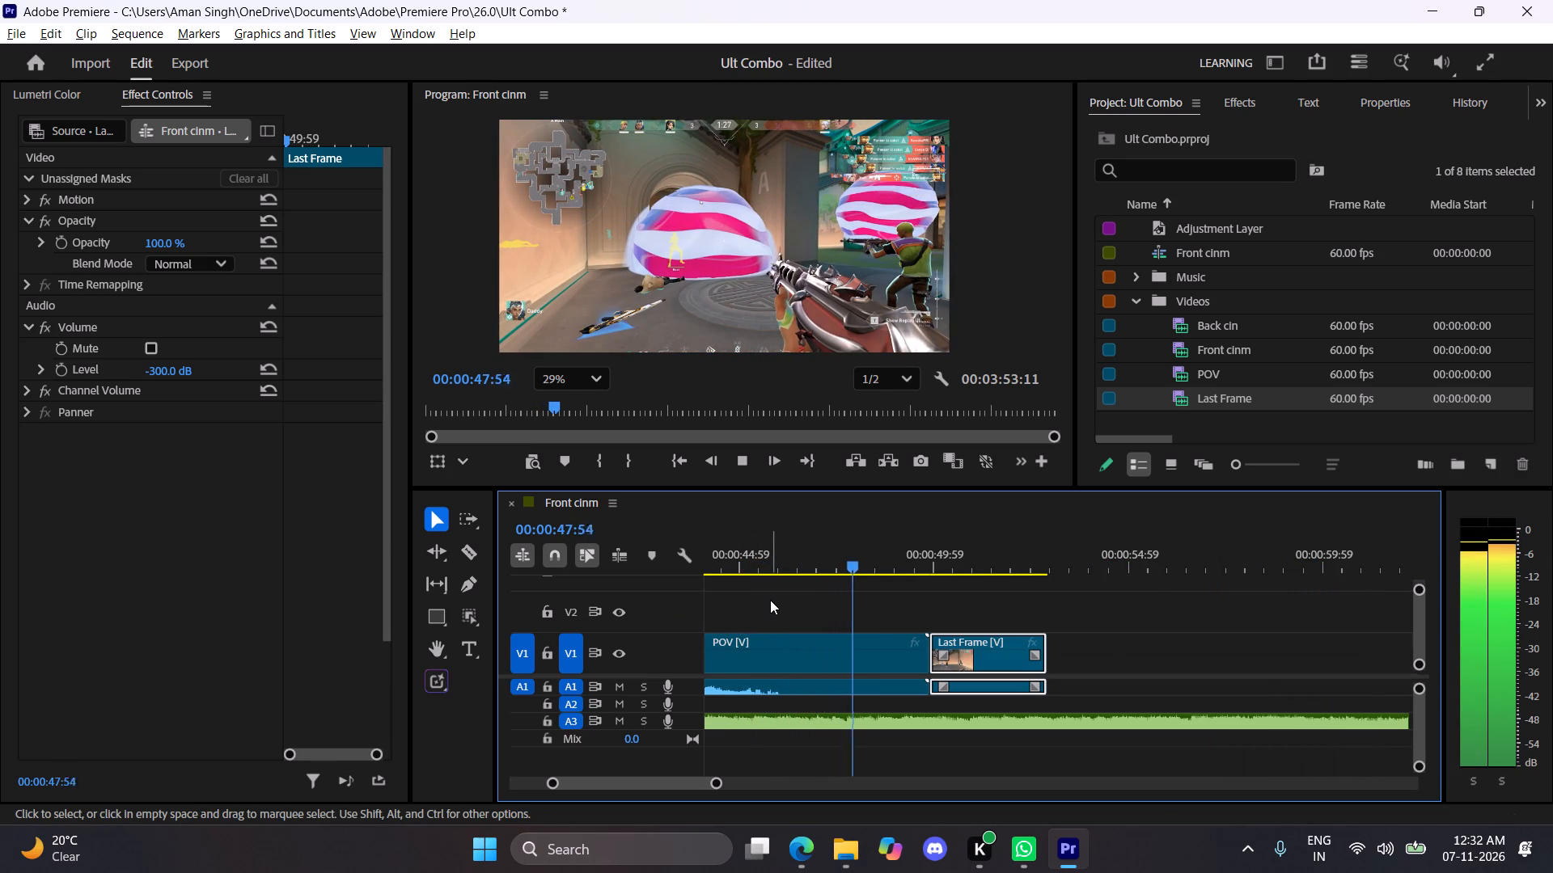
key("space")
key("space")
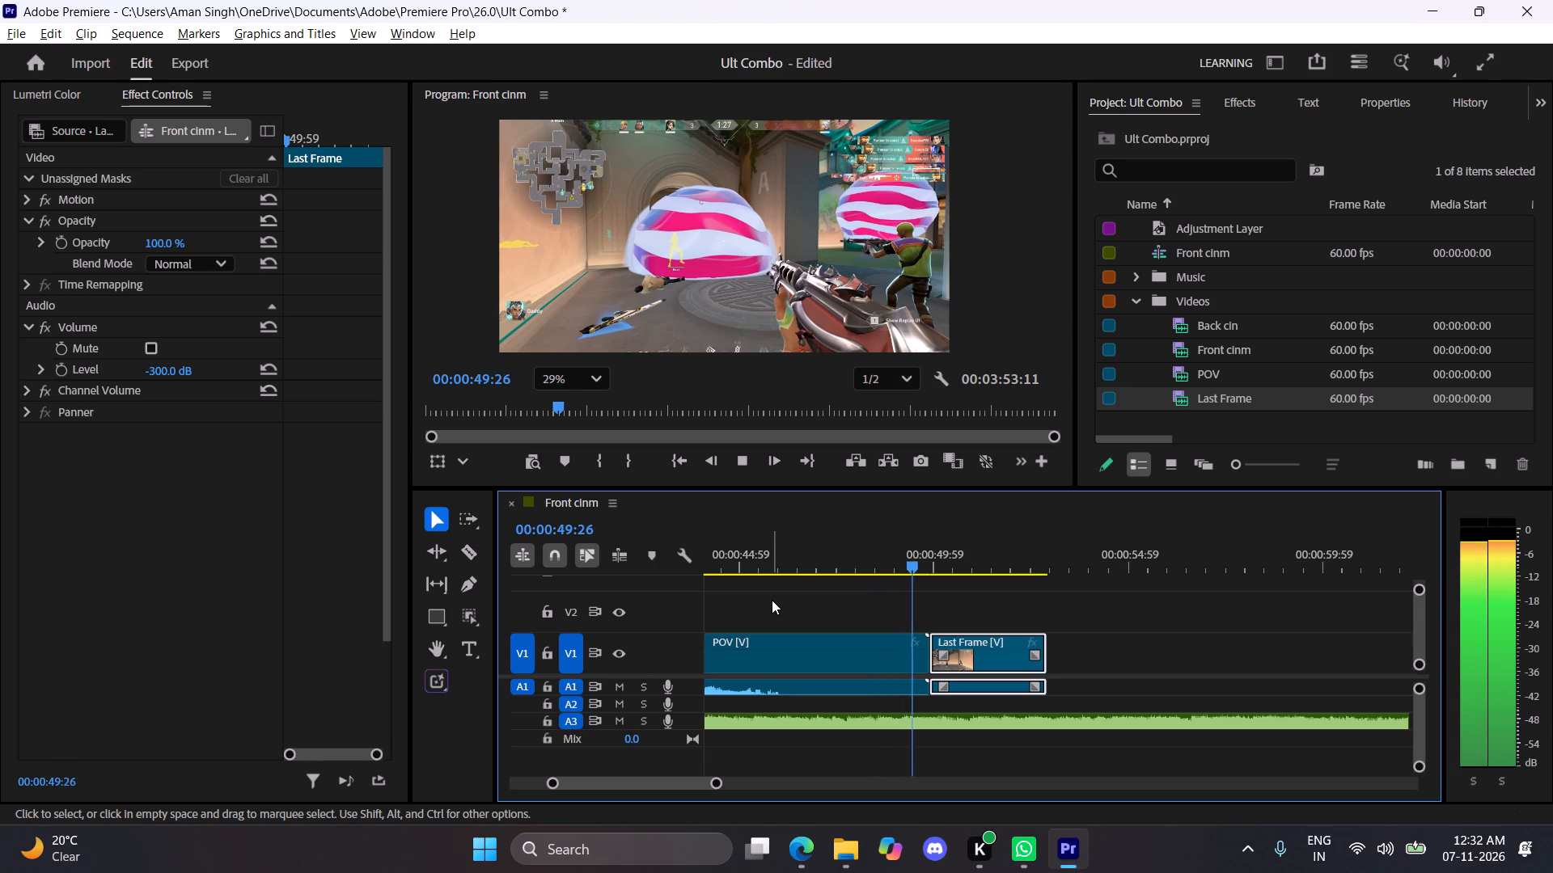
key("space")
left_click_drag(886, 534, 853, 557)
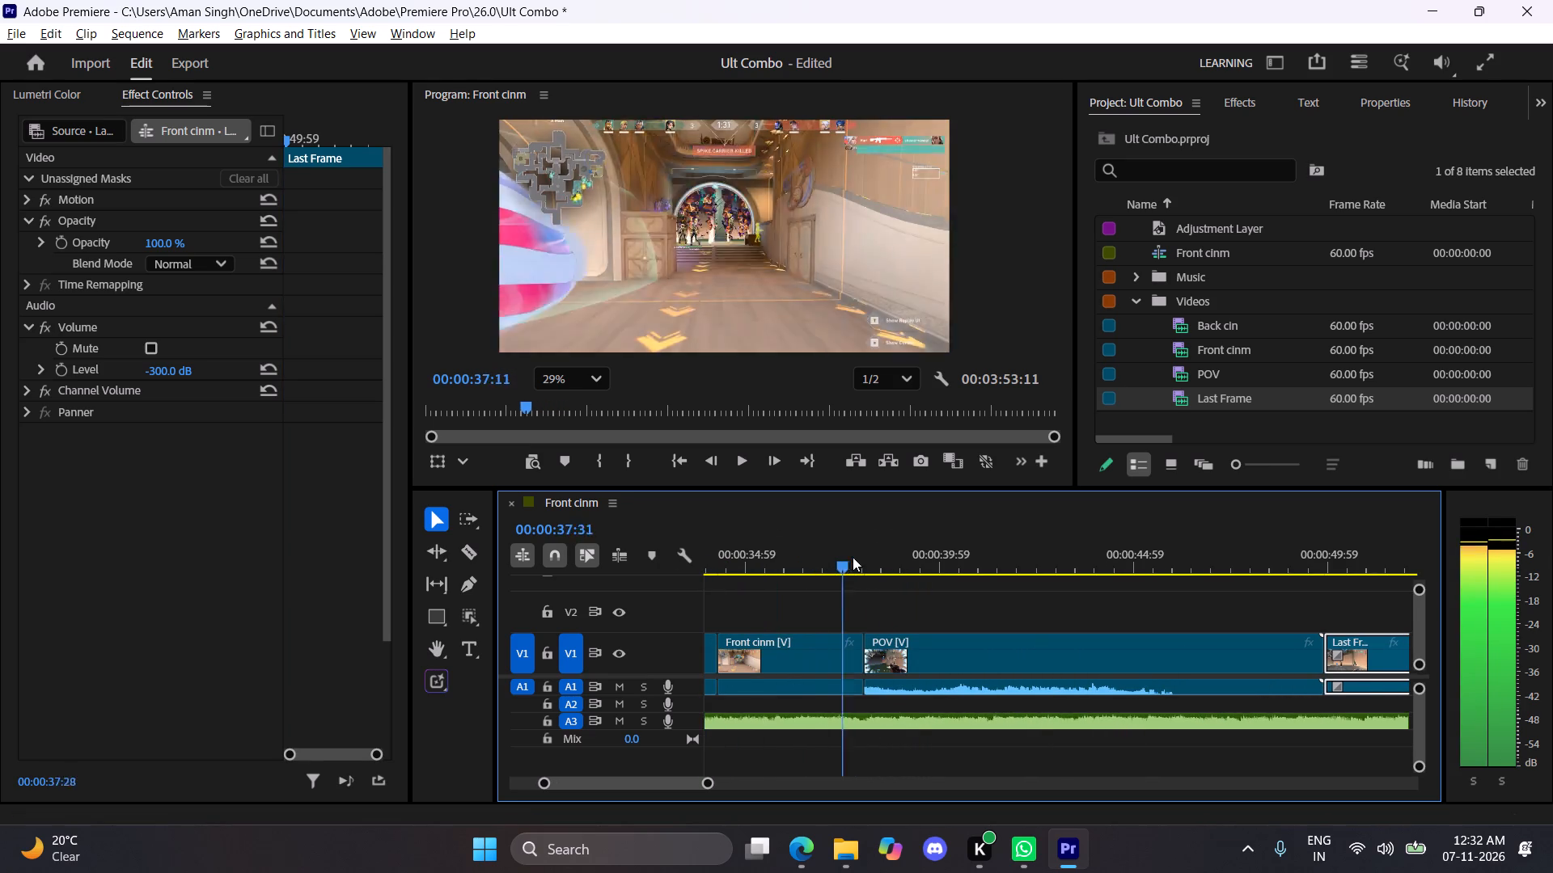
left_click_drag(853, 557, 1332, 559)
key("space")
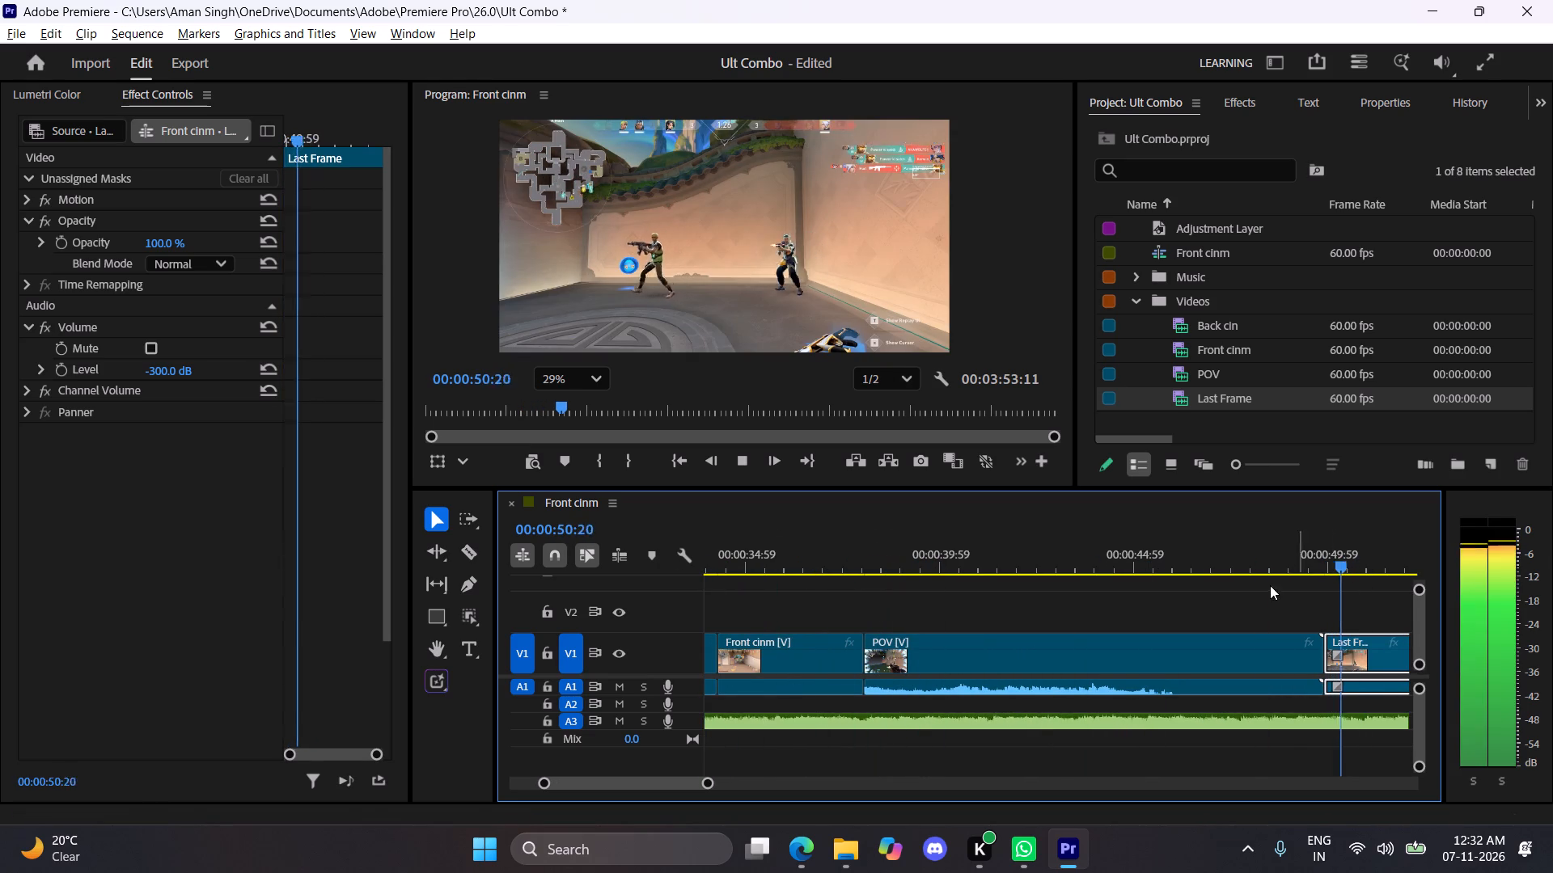
left_click_drag(967, 533, 909, 533)
key("space")
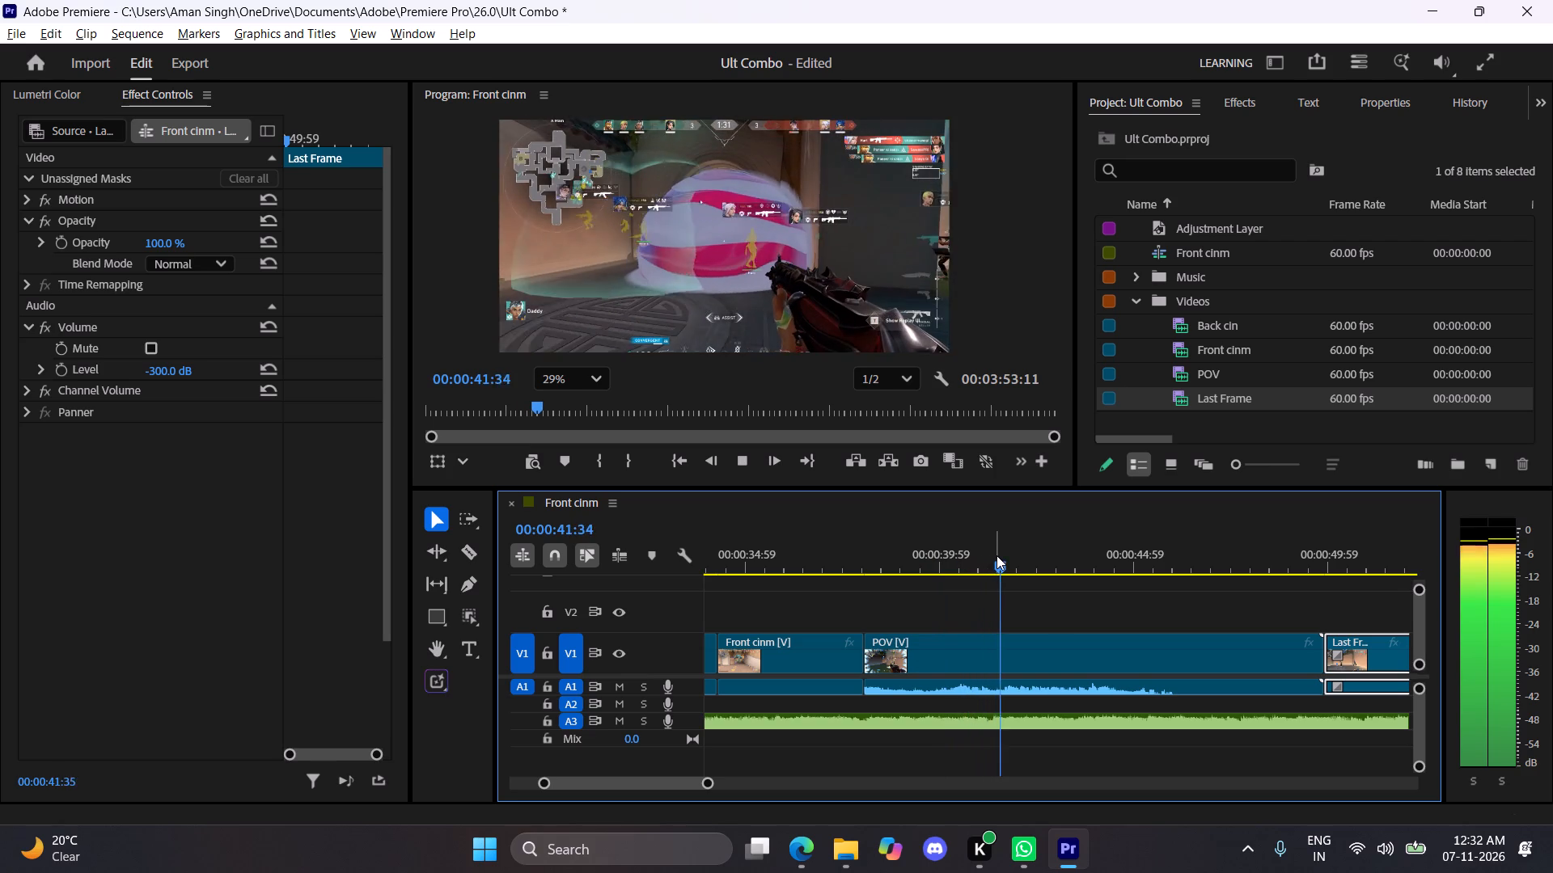
key("space")
Delete the POV clip between Front cinm and Last Frame, close the gap, and replay the new cut.
left_click(1054, 633)
key("BackSpace")
left_click(1046, 646)
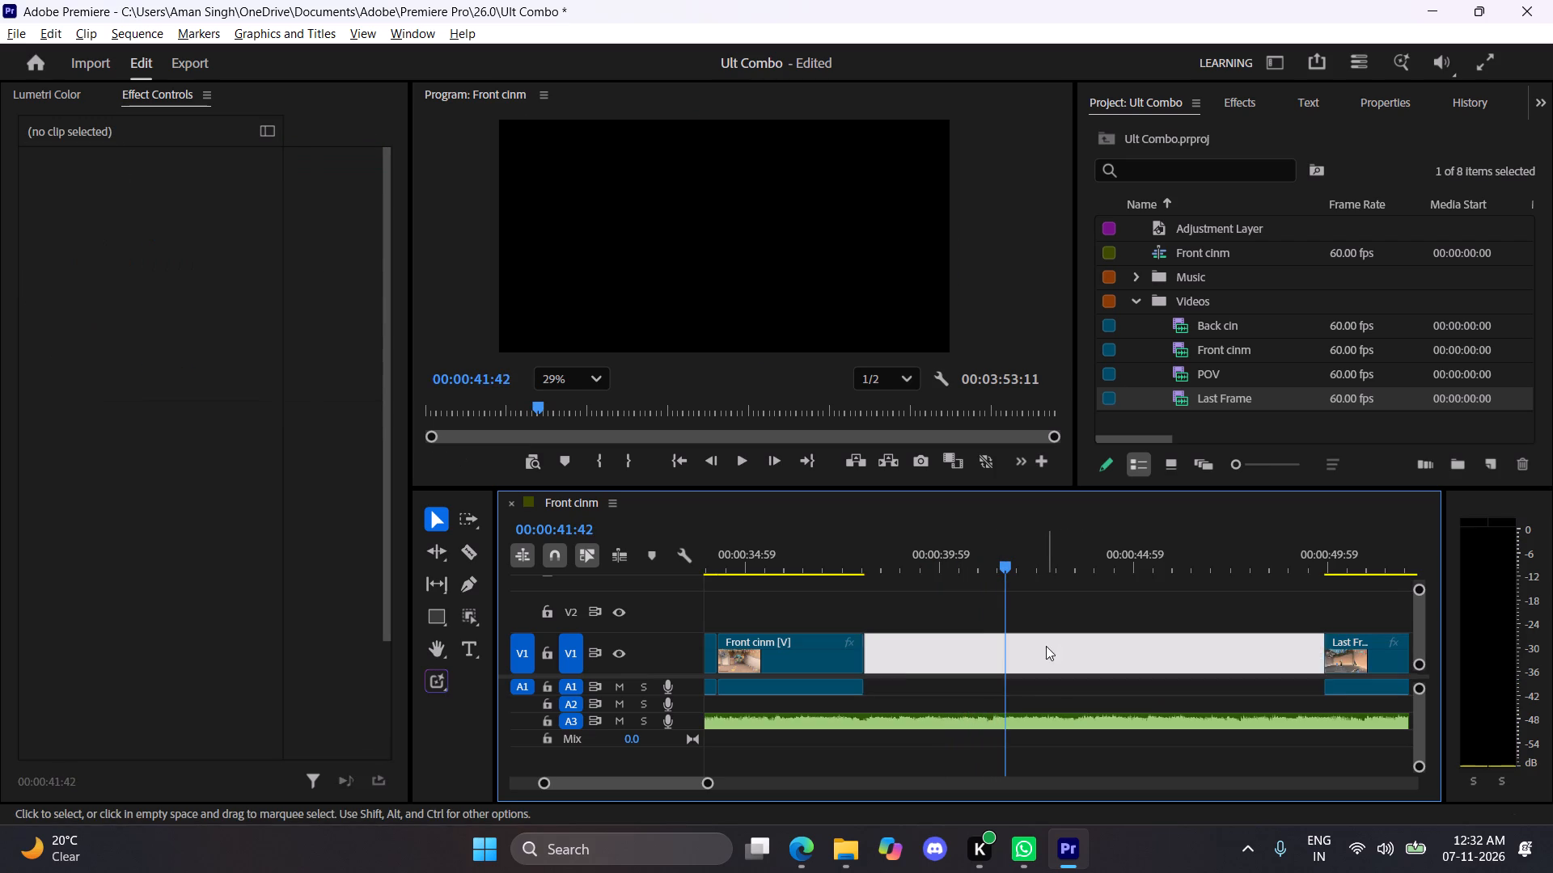
key("BackSpace")
left_click_drag(857, 561, 846, 559)
key("space")
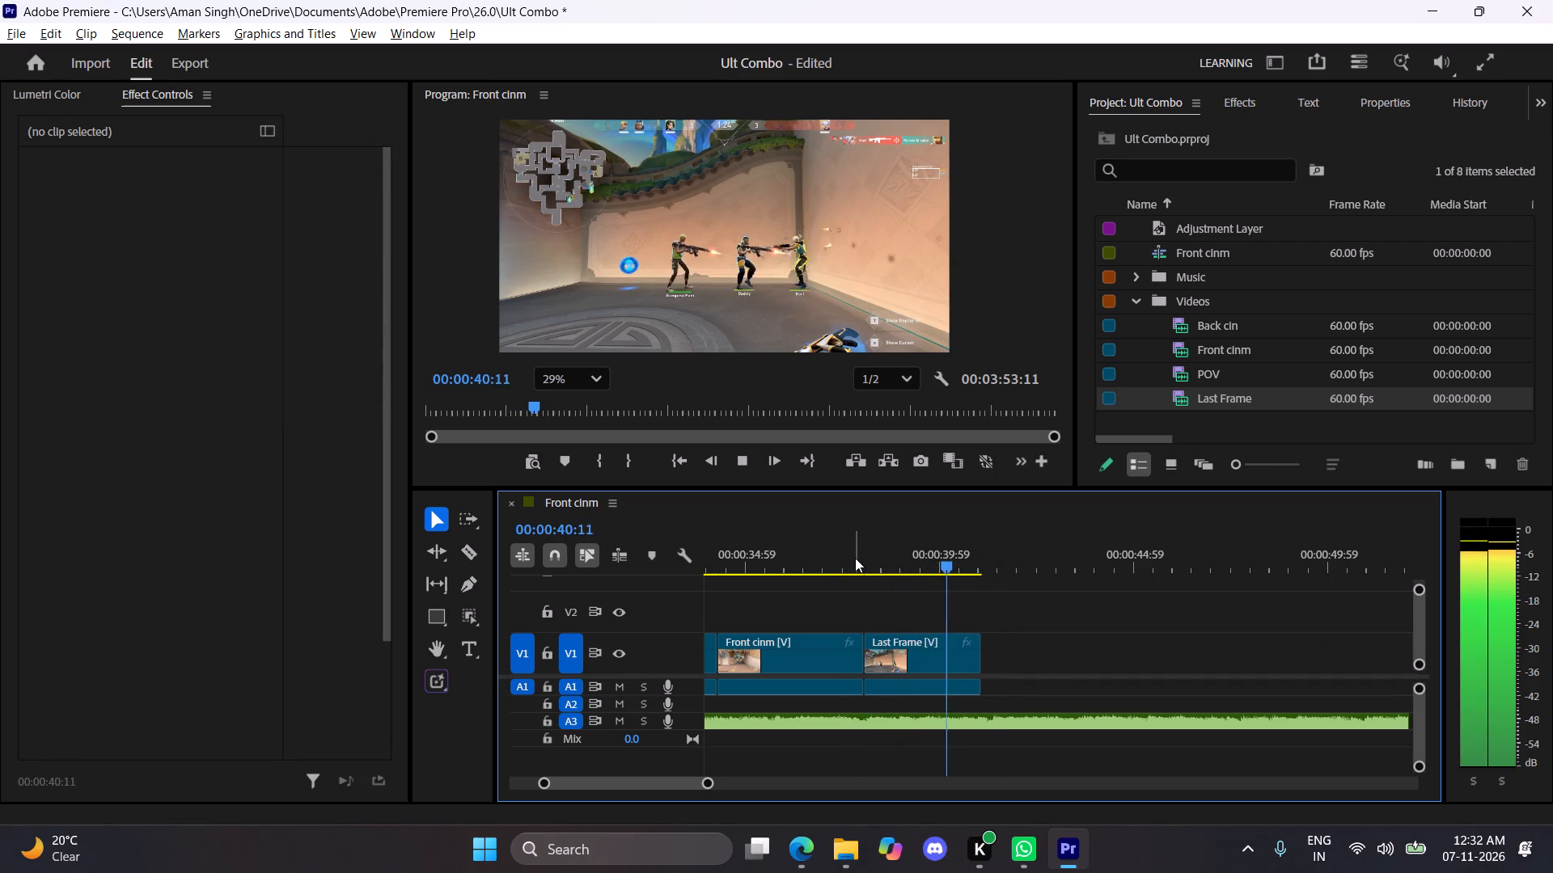
key("space")
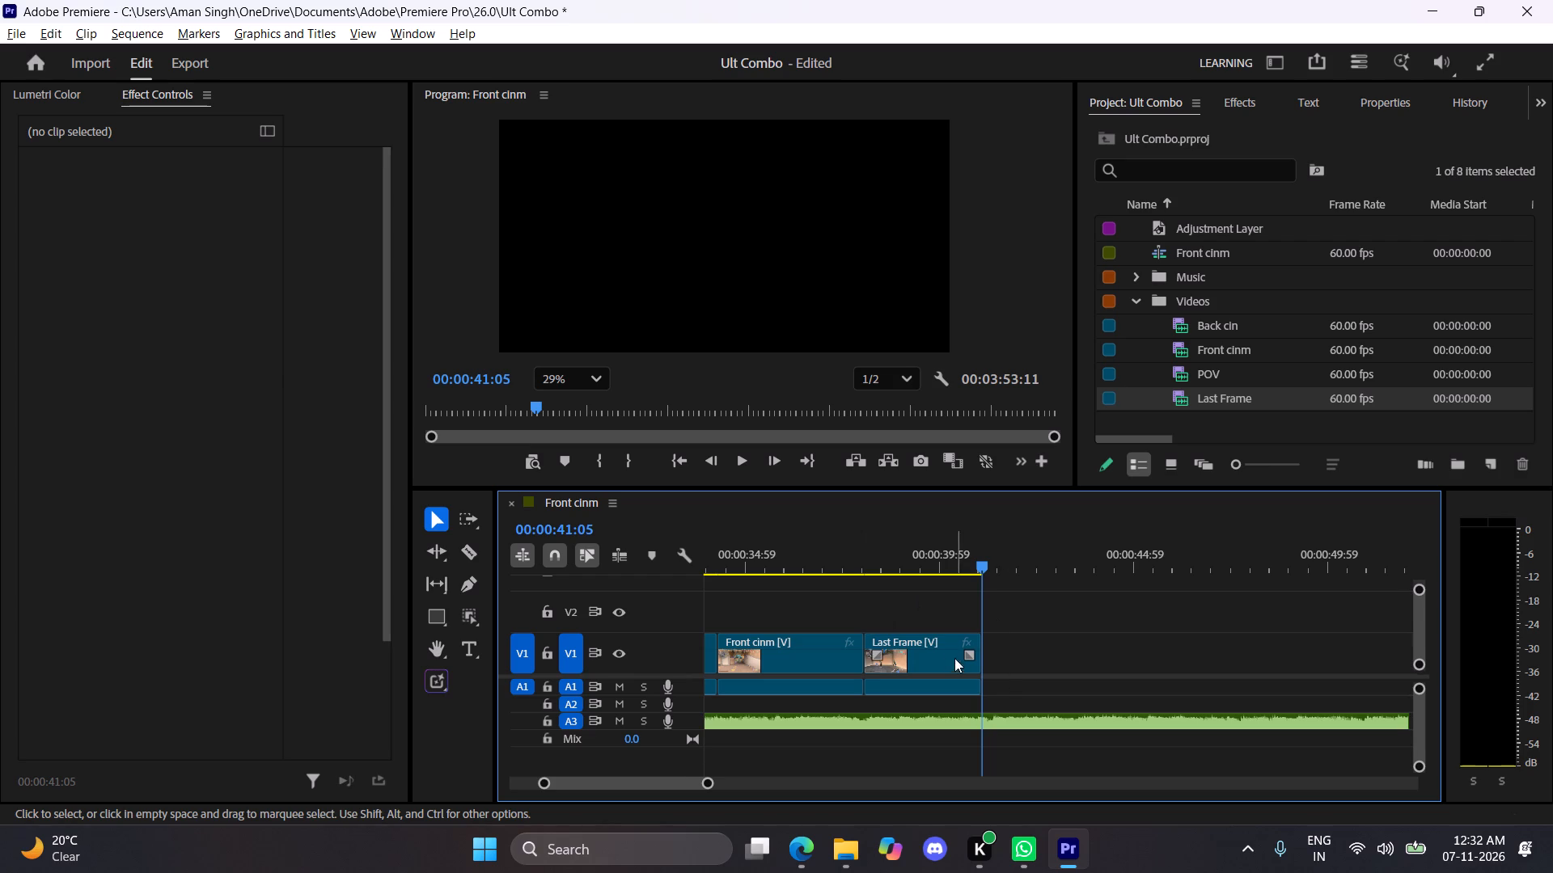
Slow the Last Frame clip to 60% speed with Optical flow time interpolation.
left_click(932, 657)
right_click(932, 657)
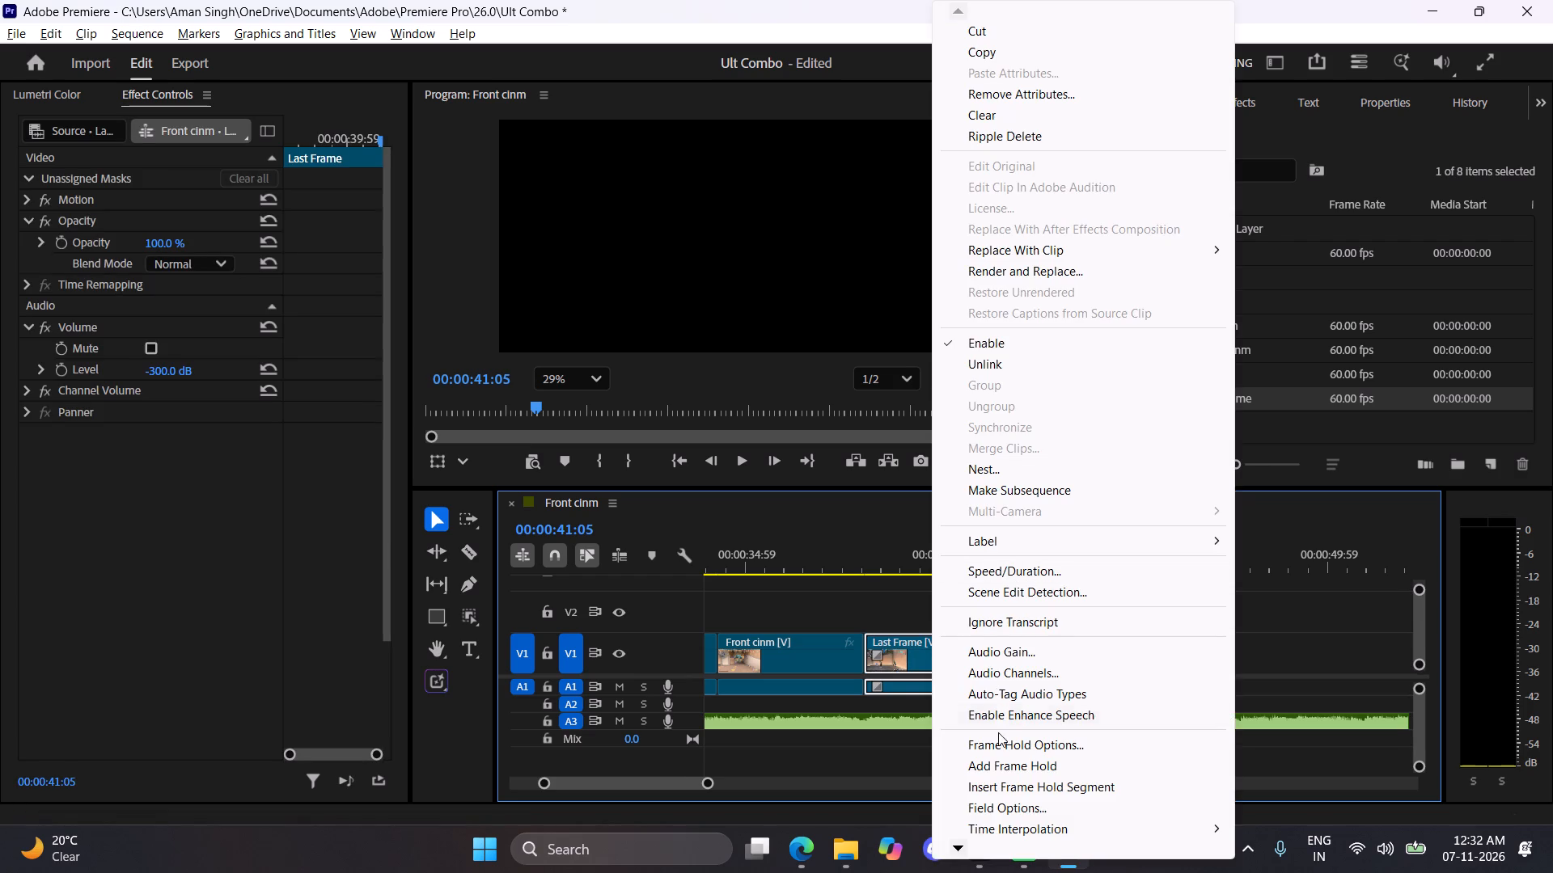
left_click(1331, 567)
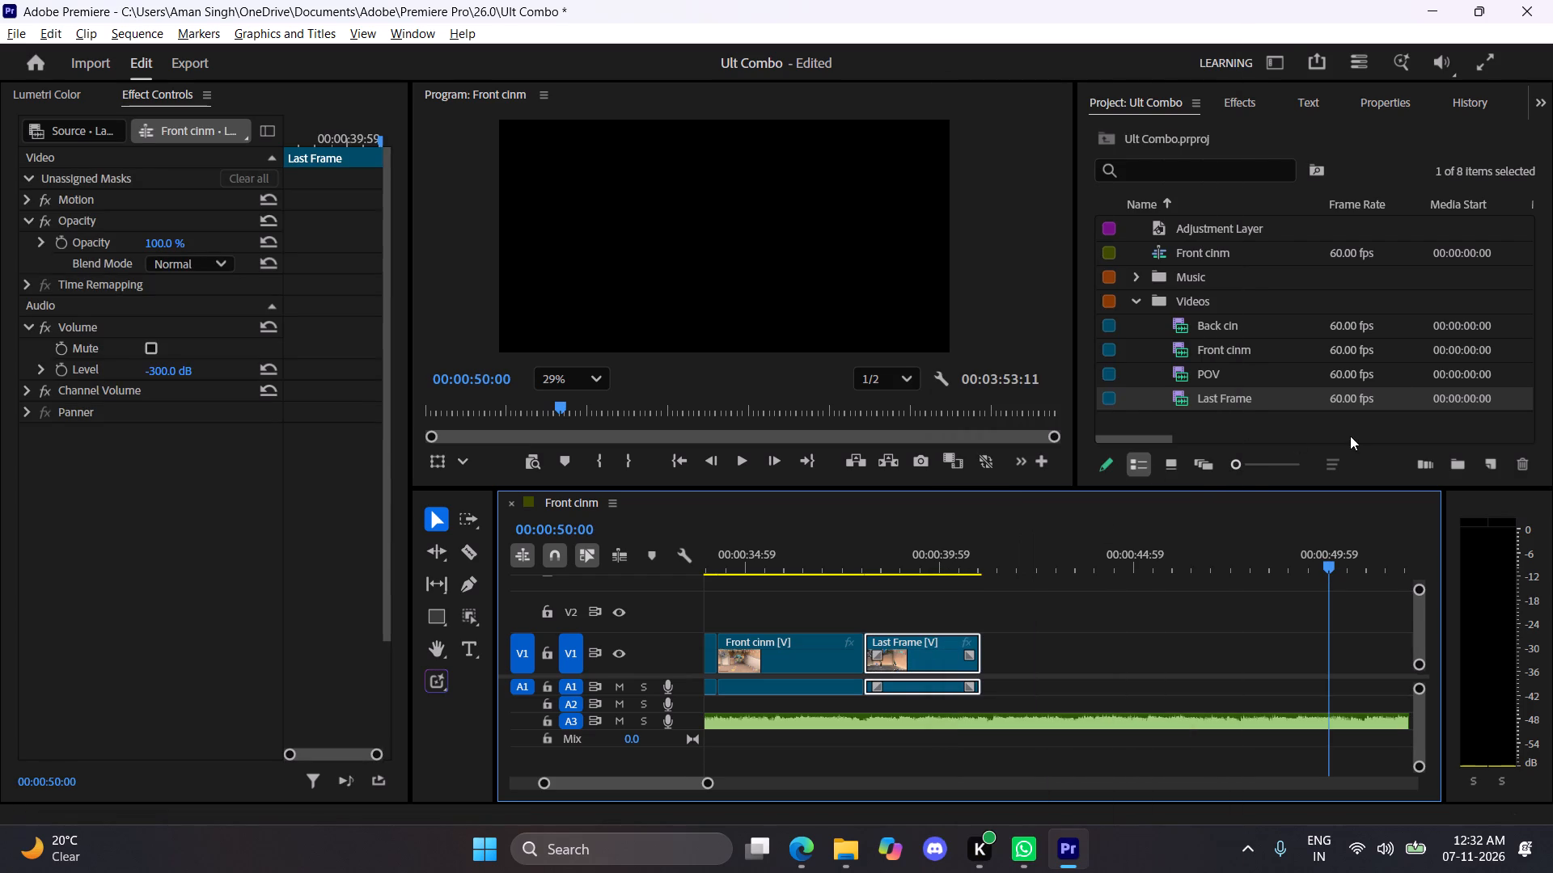
left_click(1384, 107)
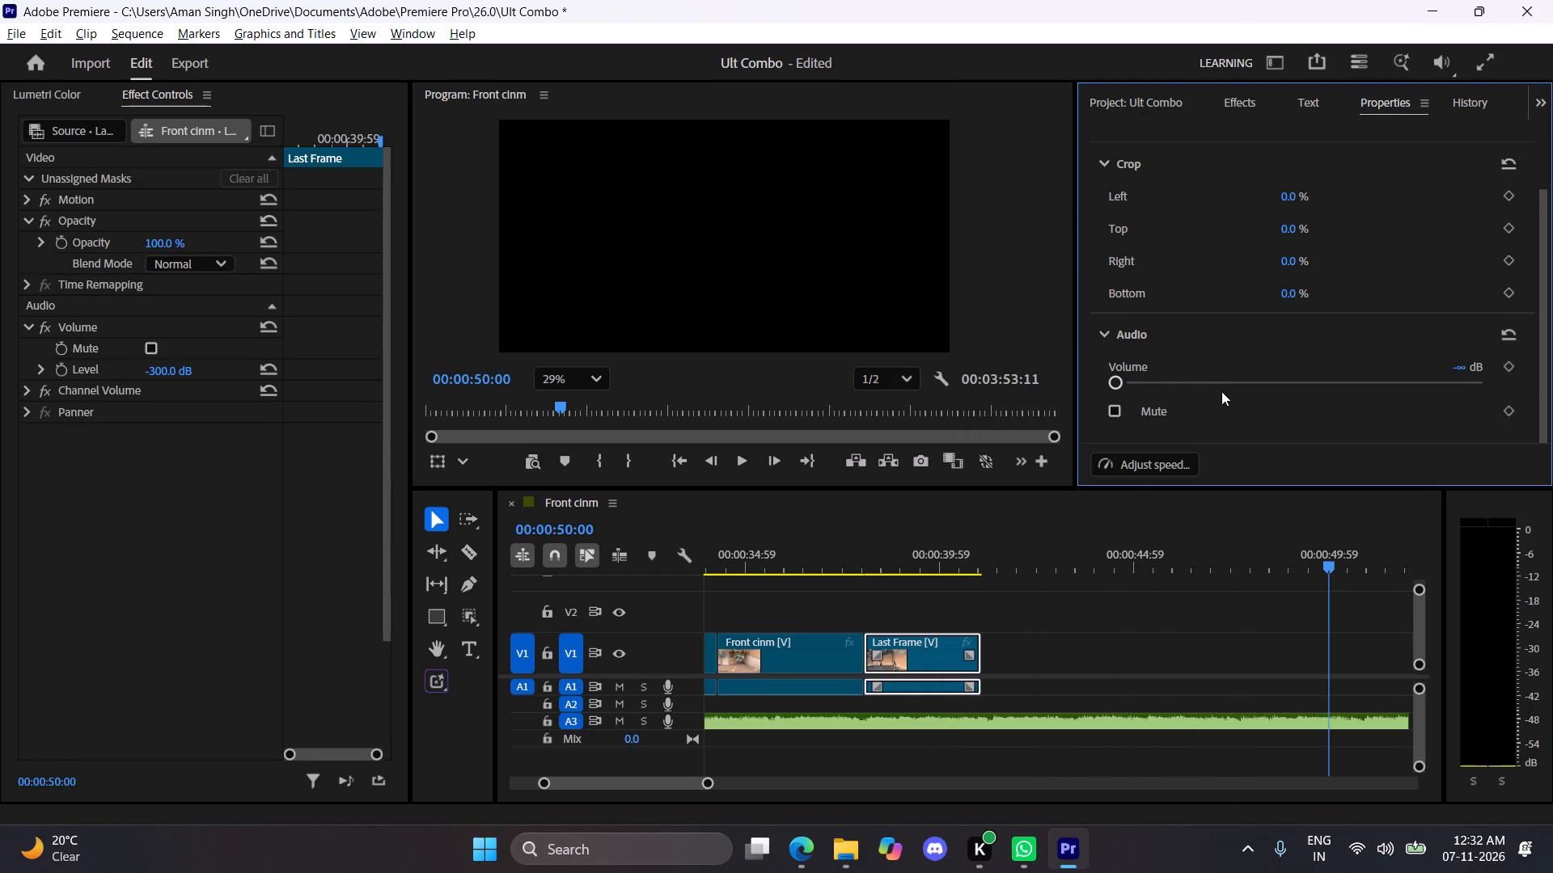
scroll(1203, 398, "down", 1)
left_click(1151, 470)
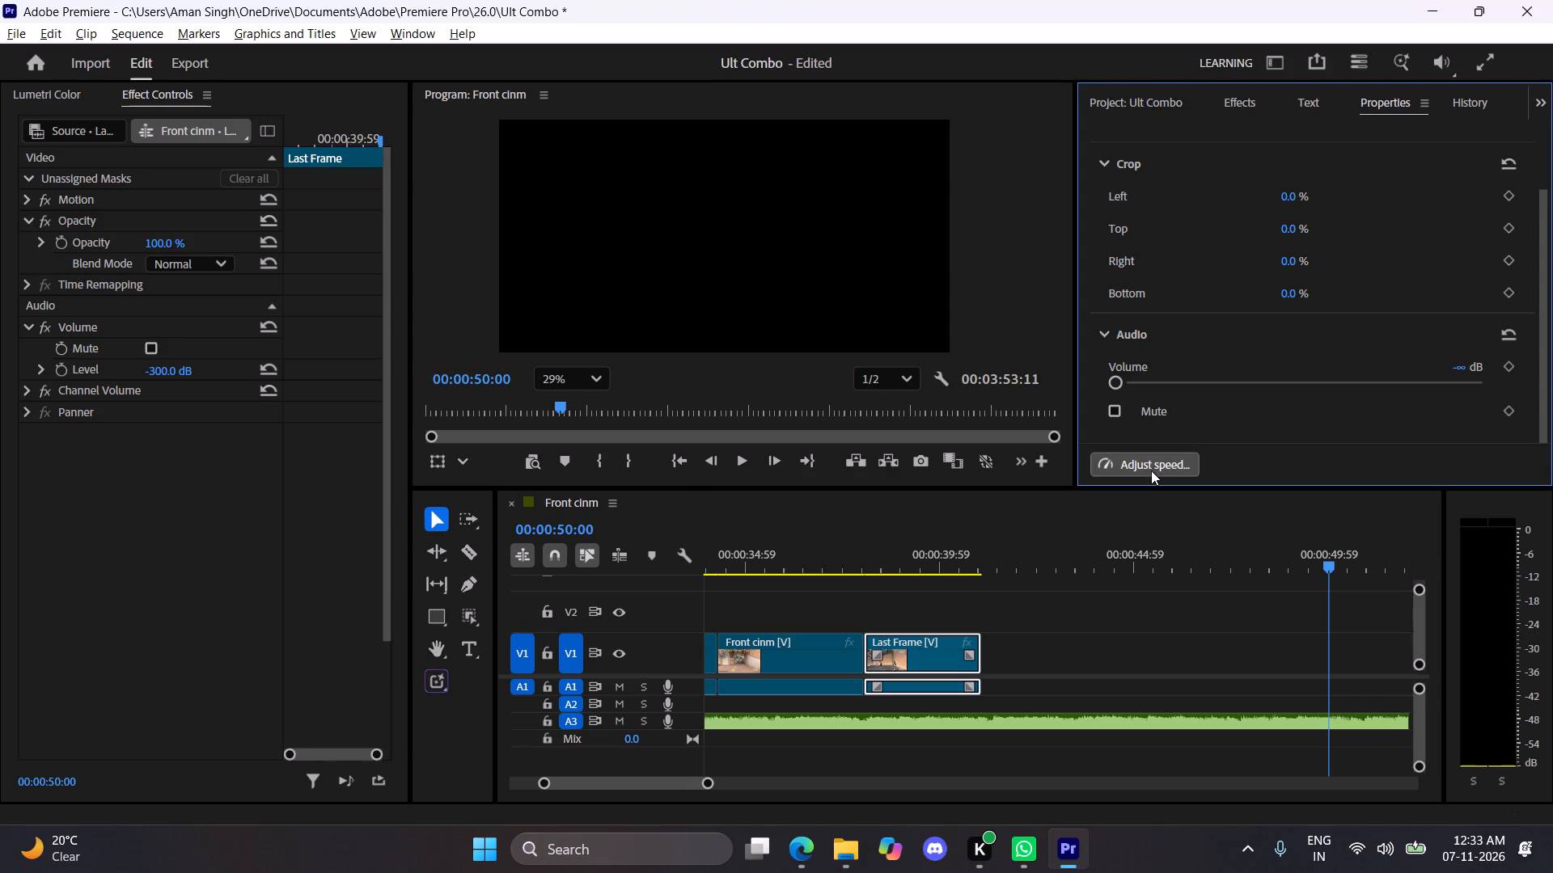
type("60")
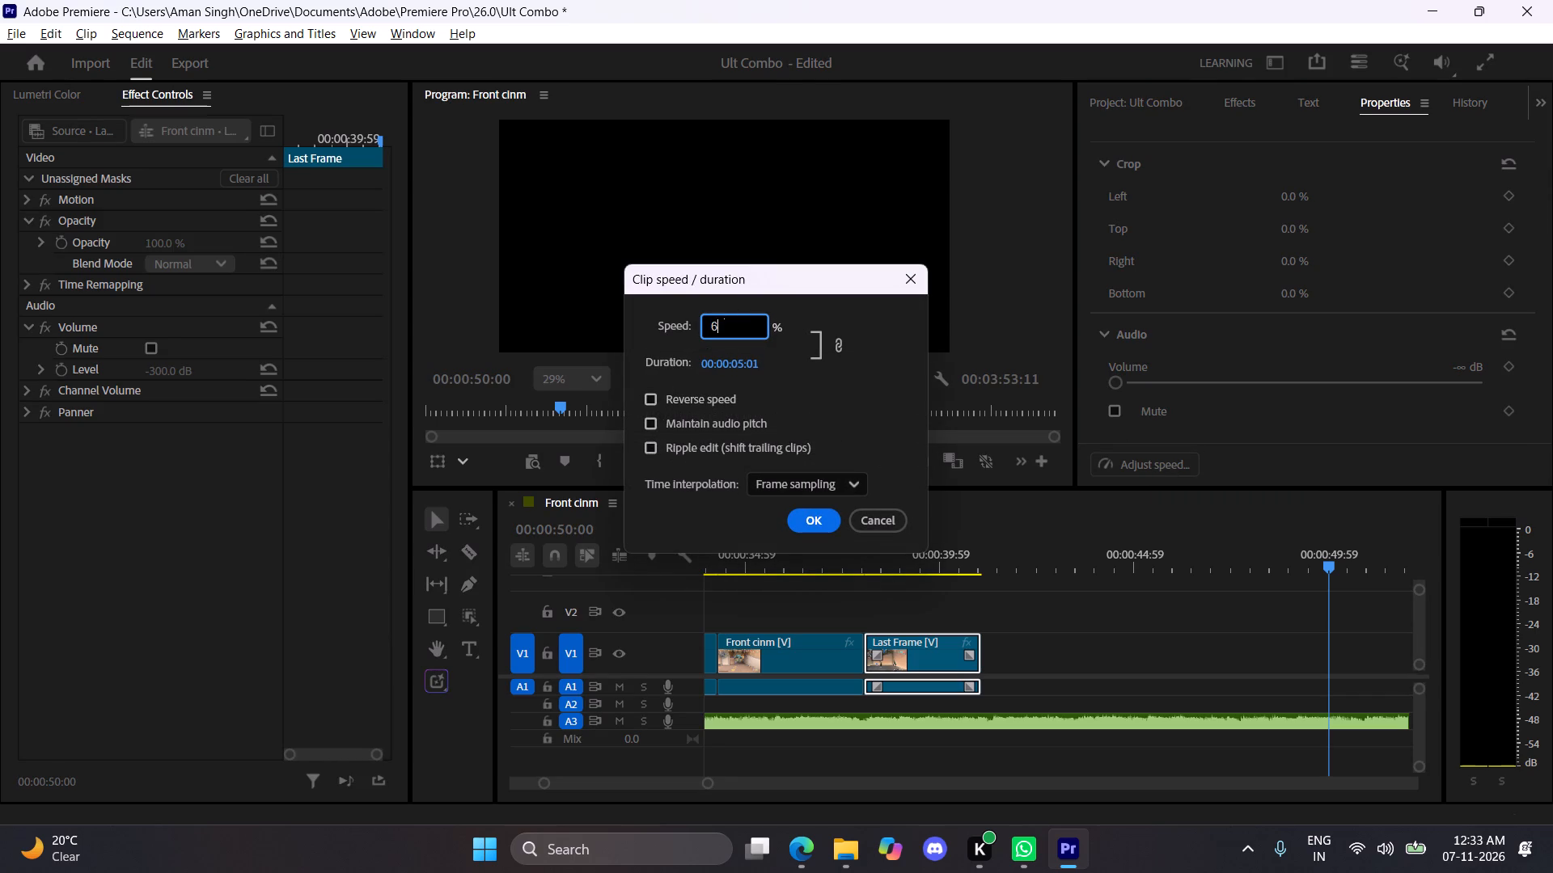
left_click(798, 487)
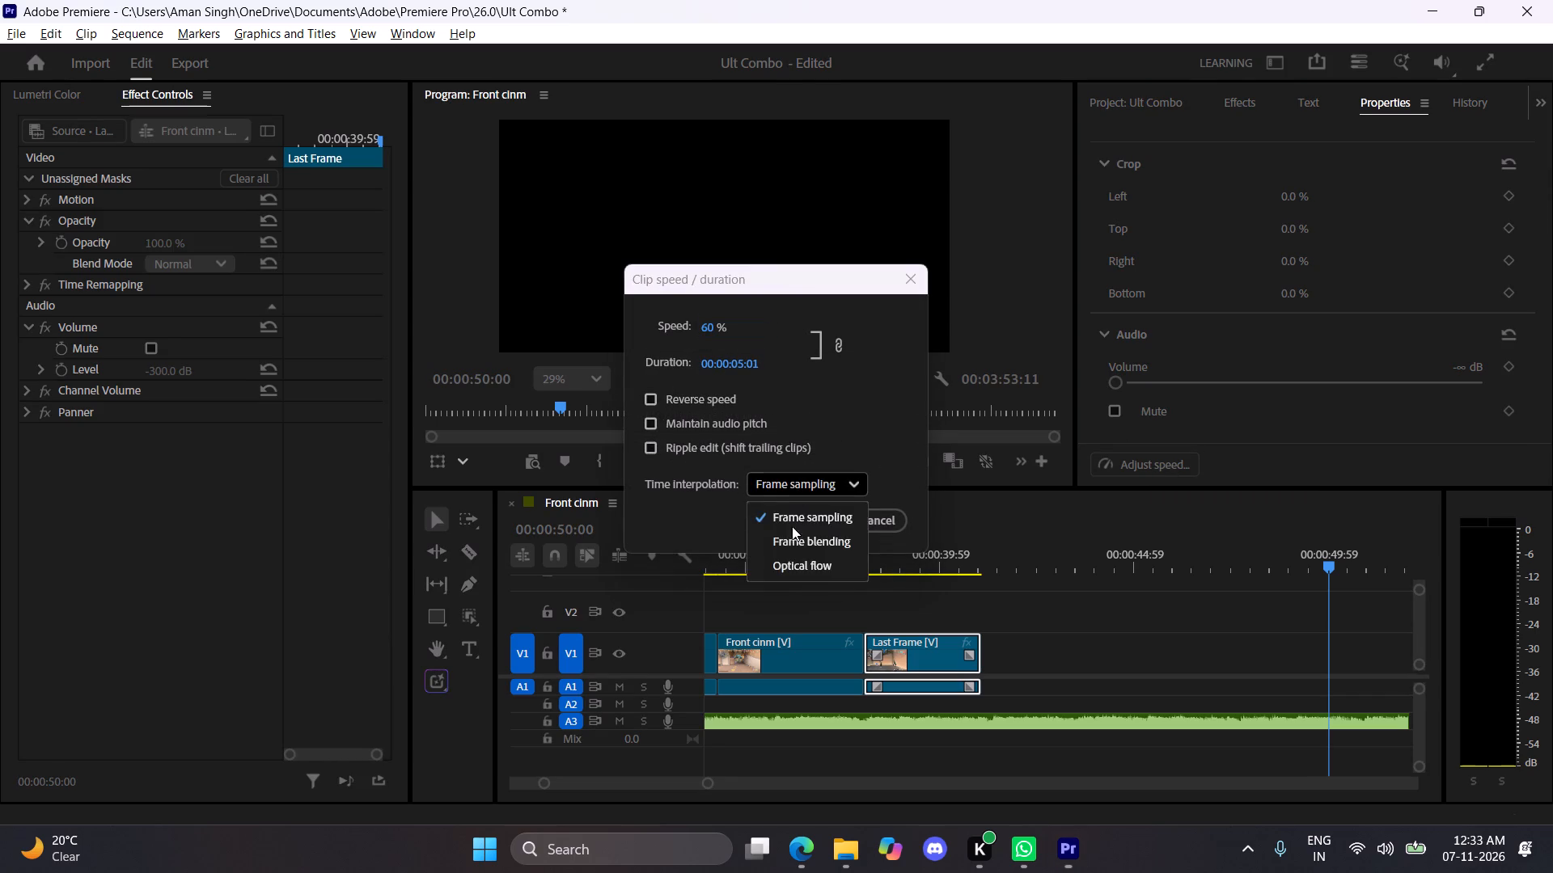
left_click(793, 567)
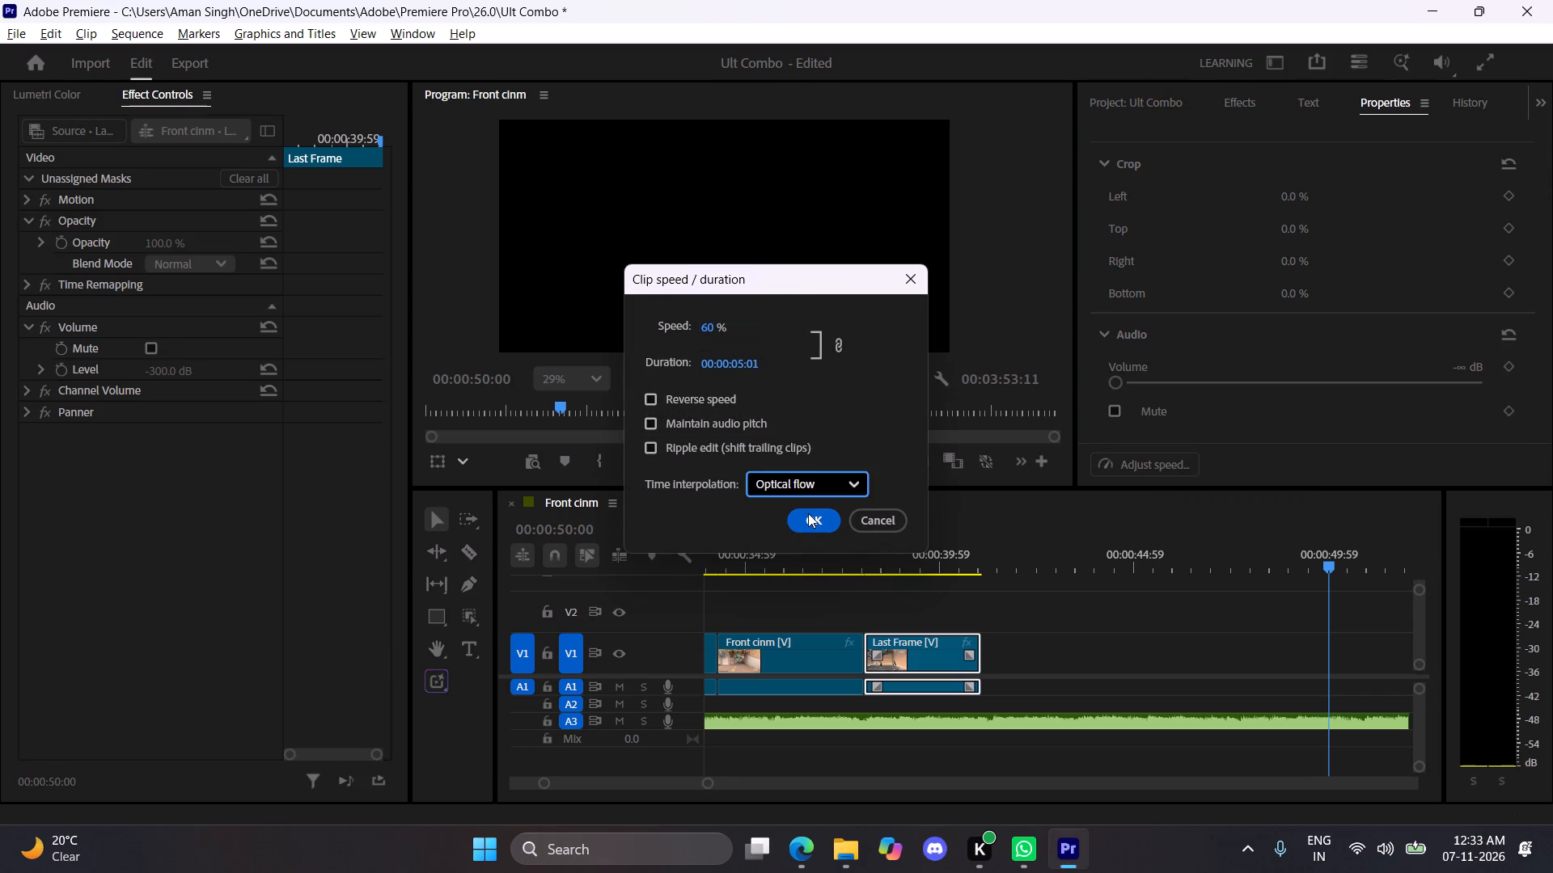
left_click(808, 513)
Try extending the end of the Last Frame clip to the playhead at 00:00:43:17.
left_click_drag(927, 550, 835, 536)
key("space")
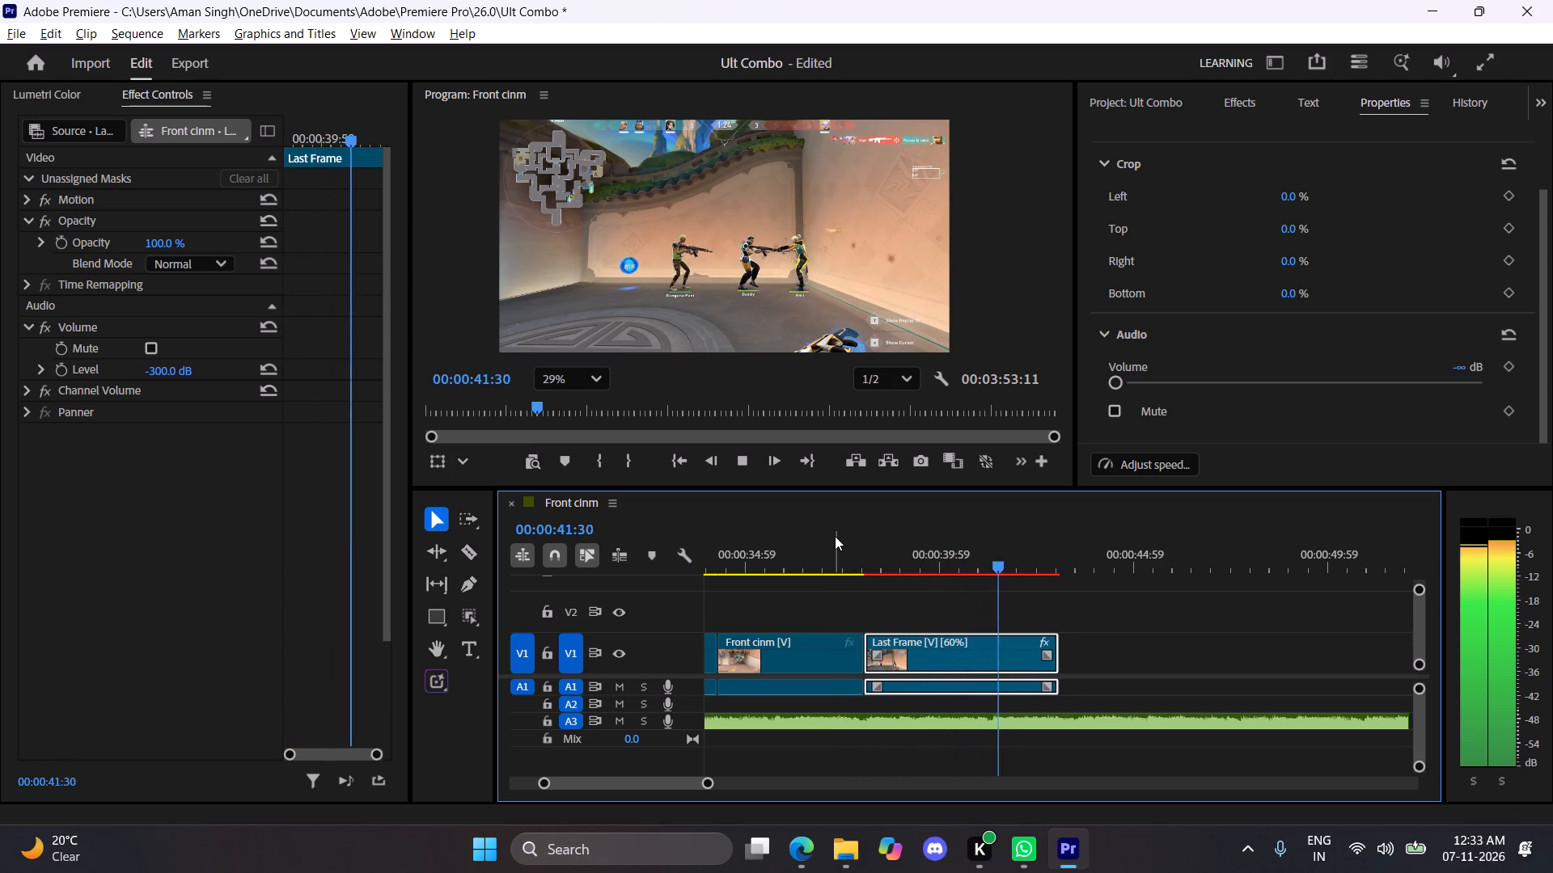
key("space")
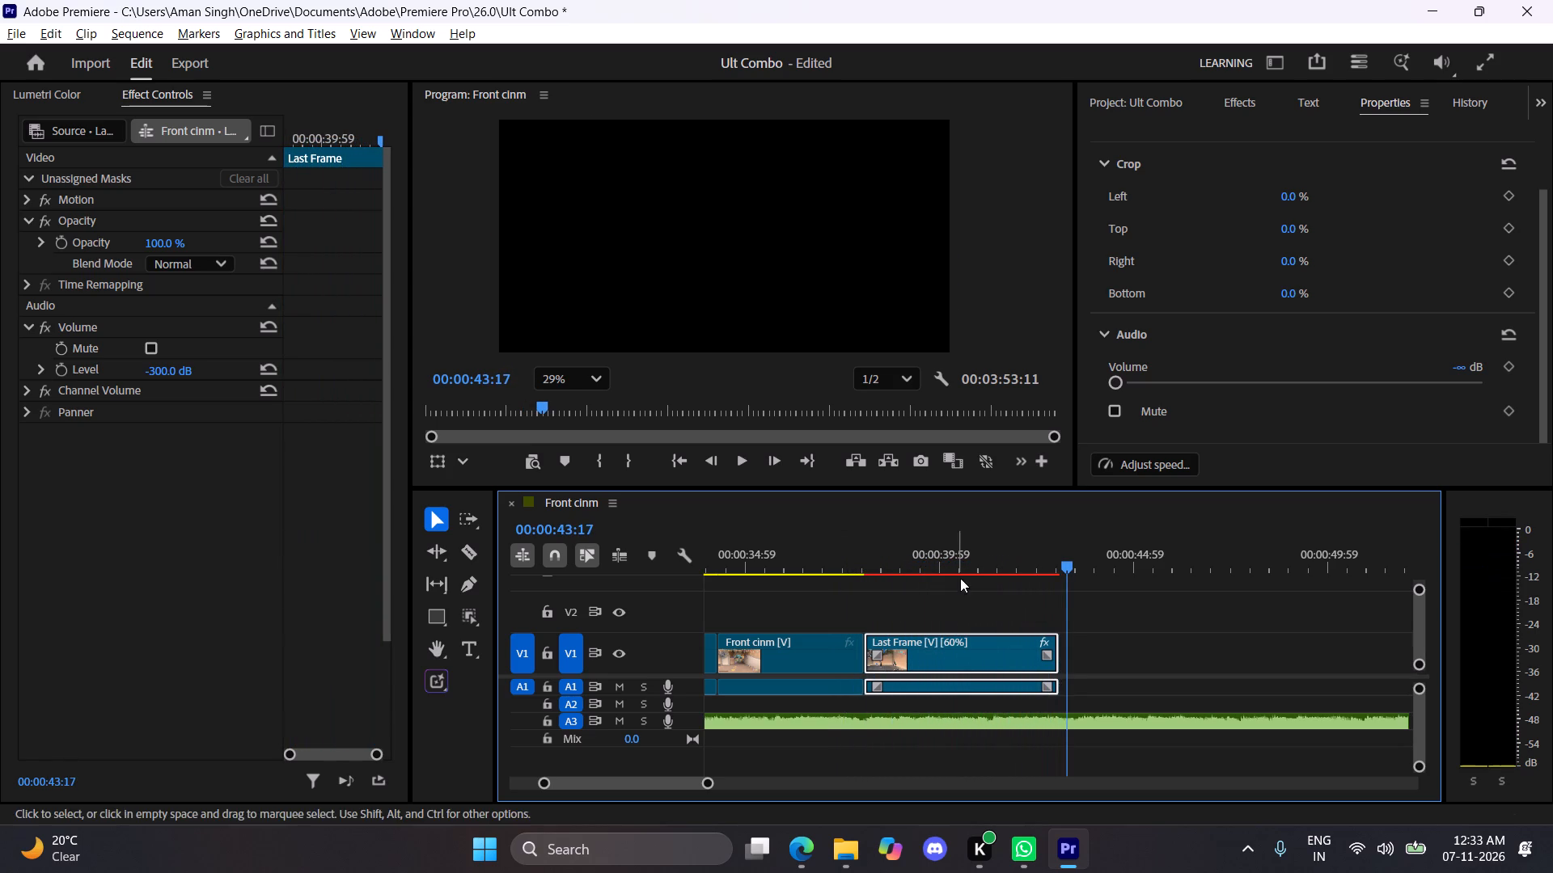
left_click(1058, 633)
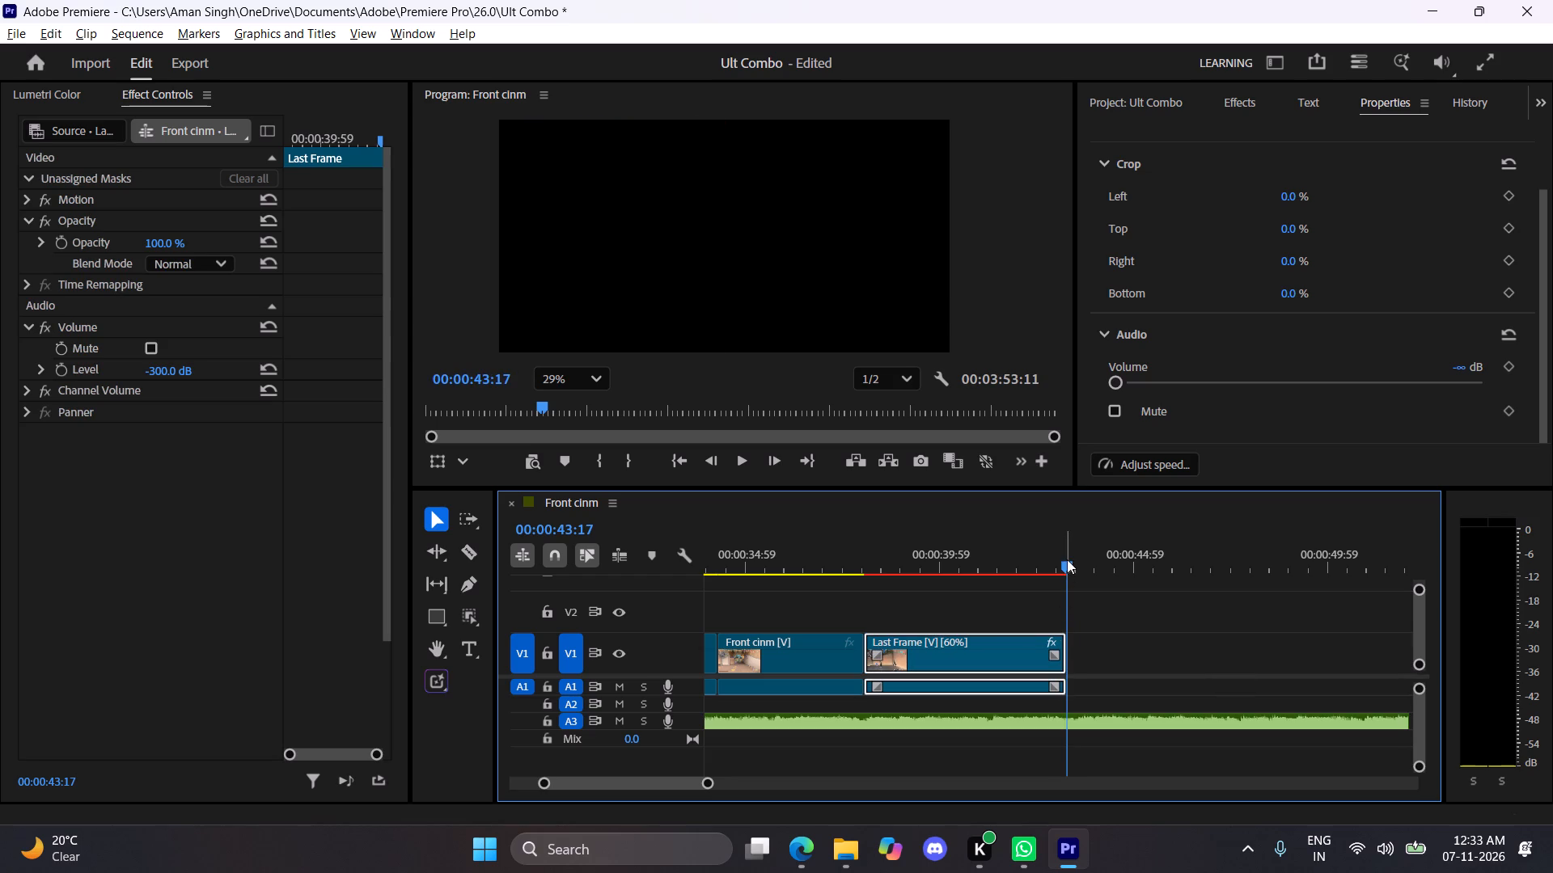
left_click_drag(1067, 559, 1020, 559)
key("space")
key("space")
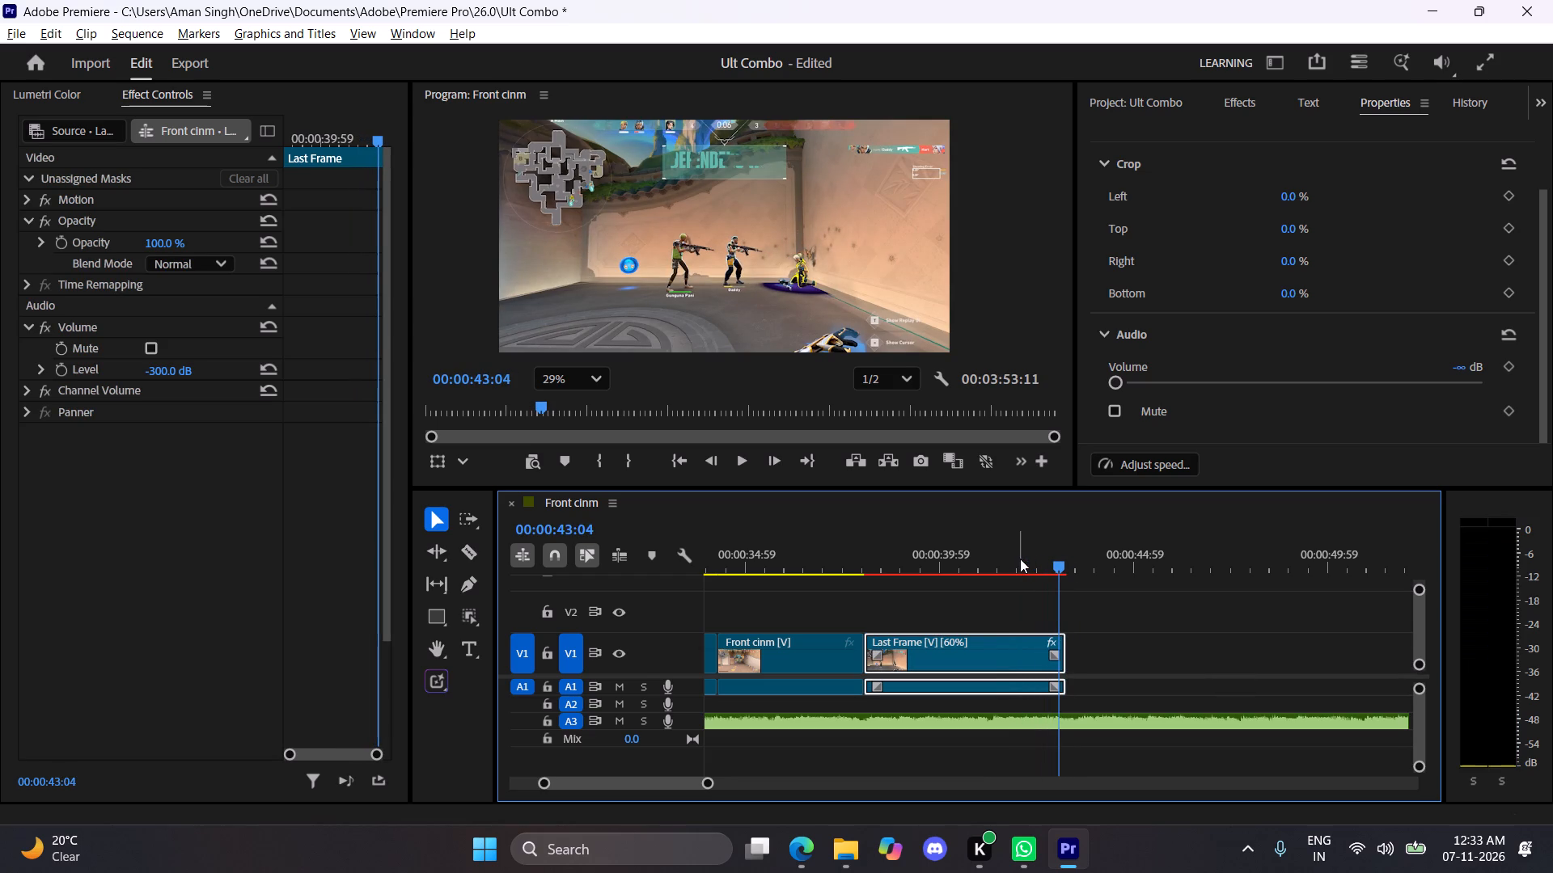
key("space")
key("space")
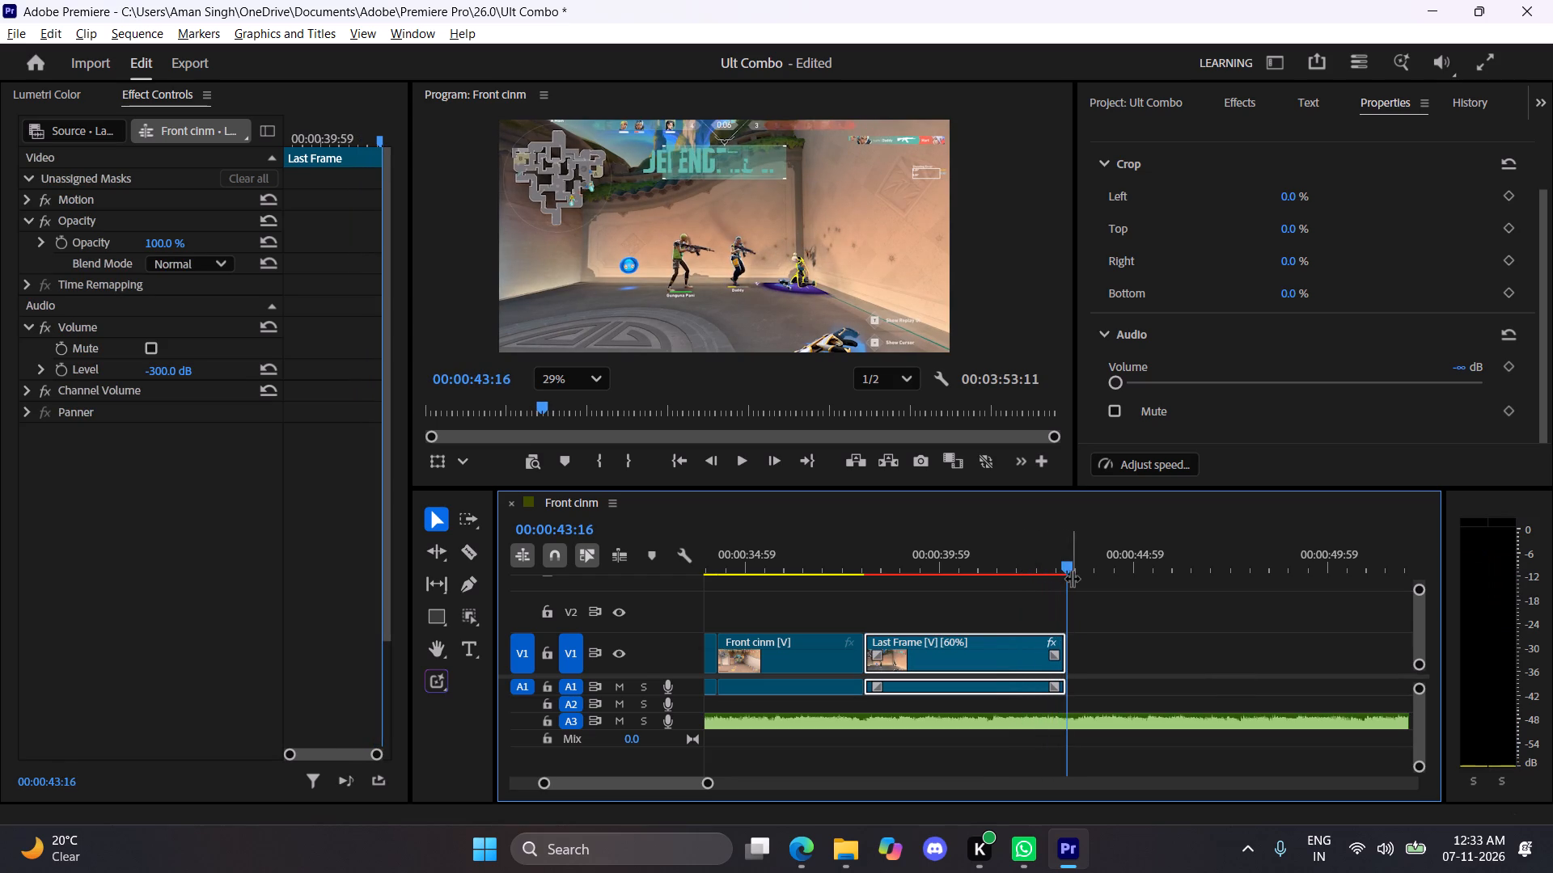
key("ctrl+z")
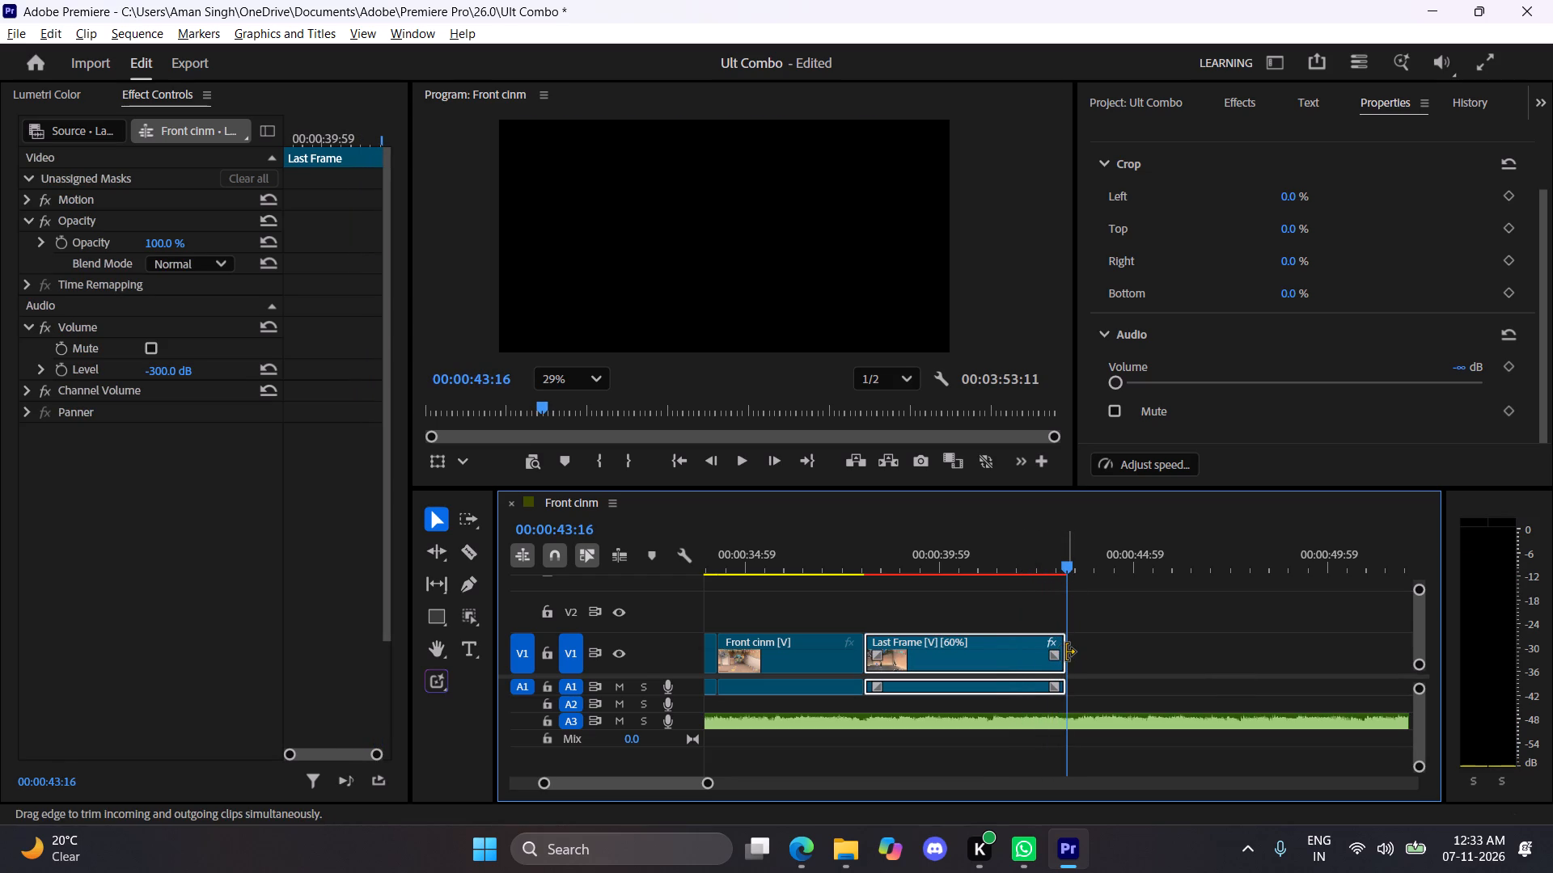
Play through the ending in short bursts to find the final moment and split the Last Frame clip at 00:00:42:28.
left_click_drag(1064, 557, 1029, 559)
key("space")
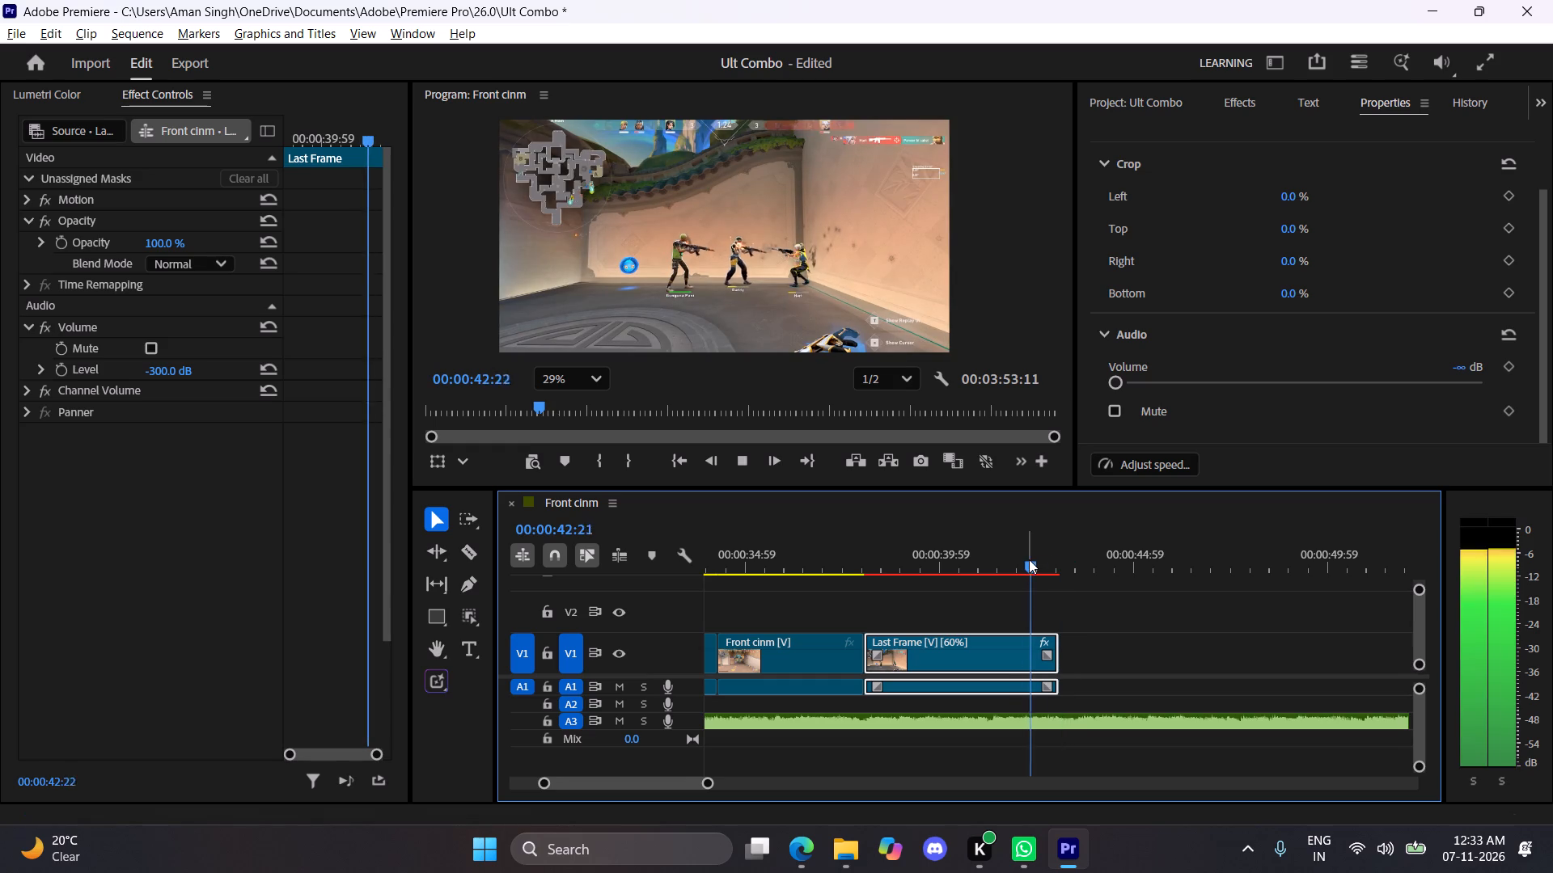
key("space")
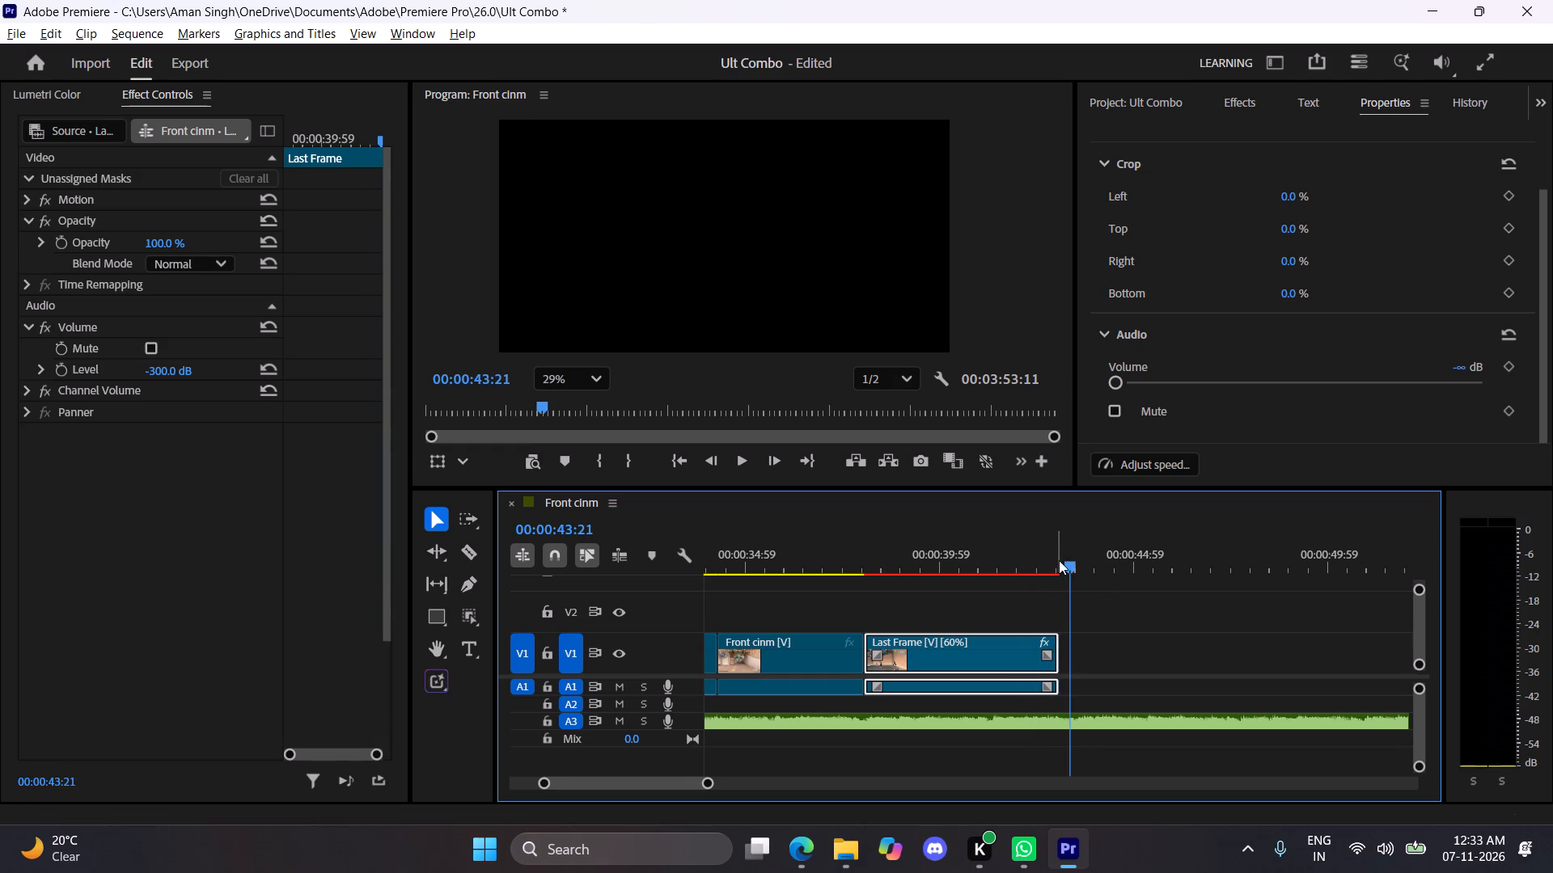
left_click_drag(1057, 559, 955, 546)
key("space")
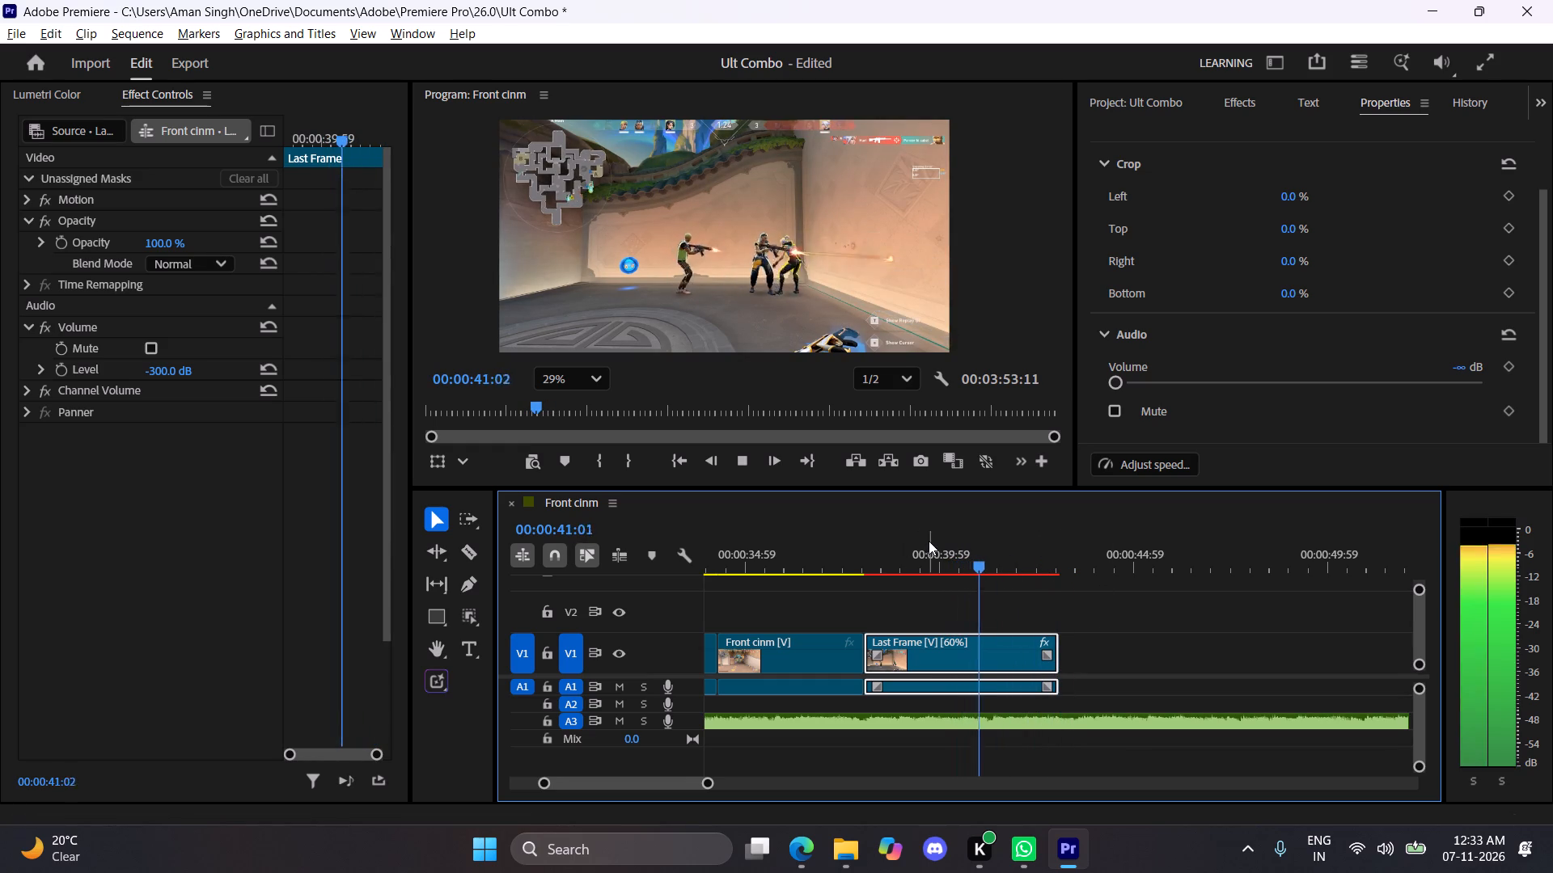
key("space")
key("space")
key("space")
key("space")
key("space")
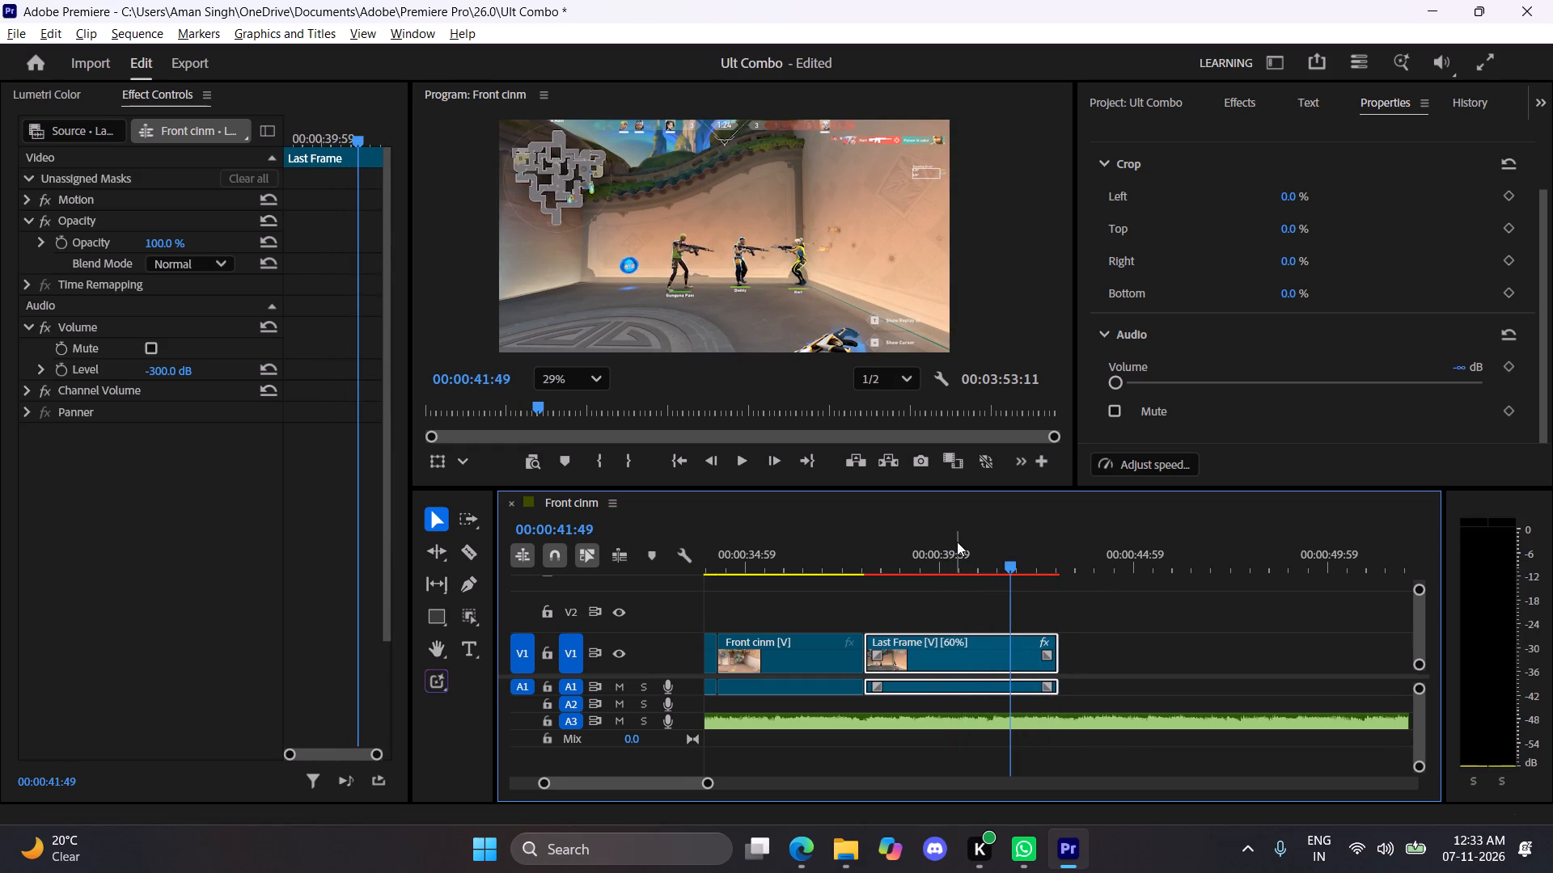
key("space")
key("space")
key("space")
key("space")
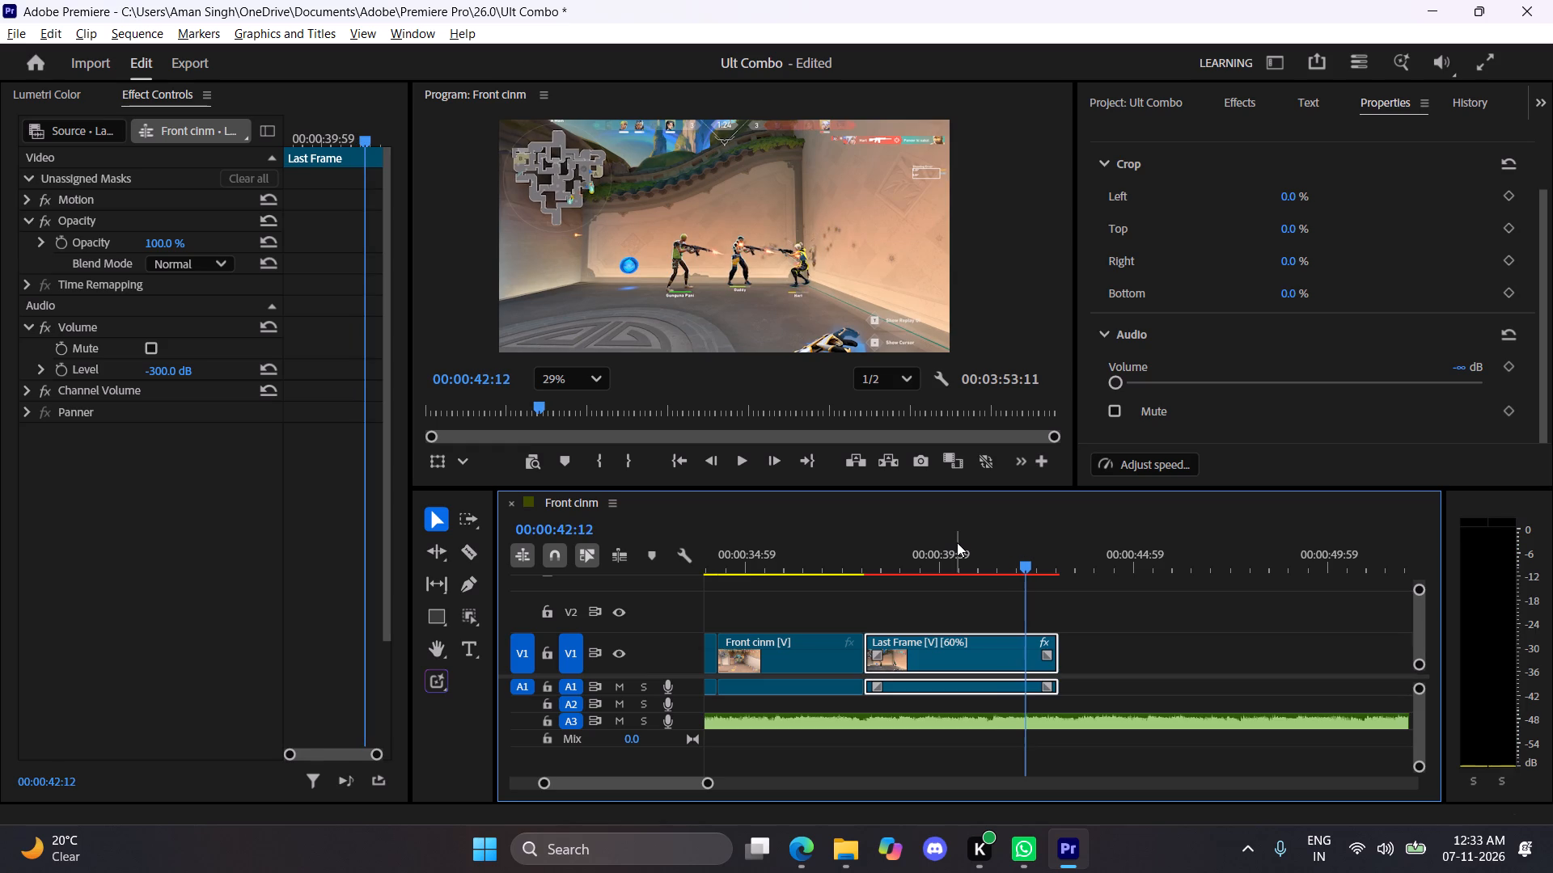
key("space")
key("space")
key("space")
key("space")
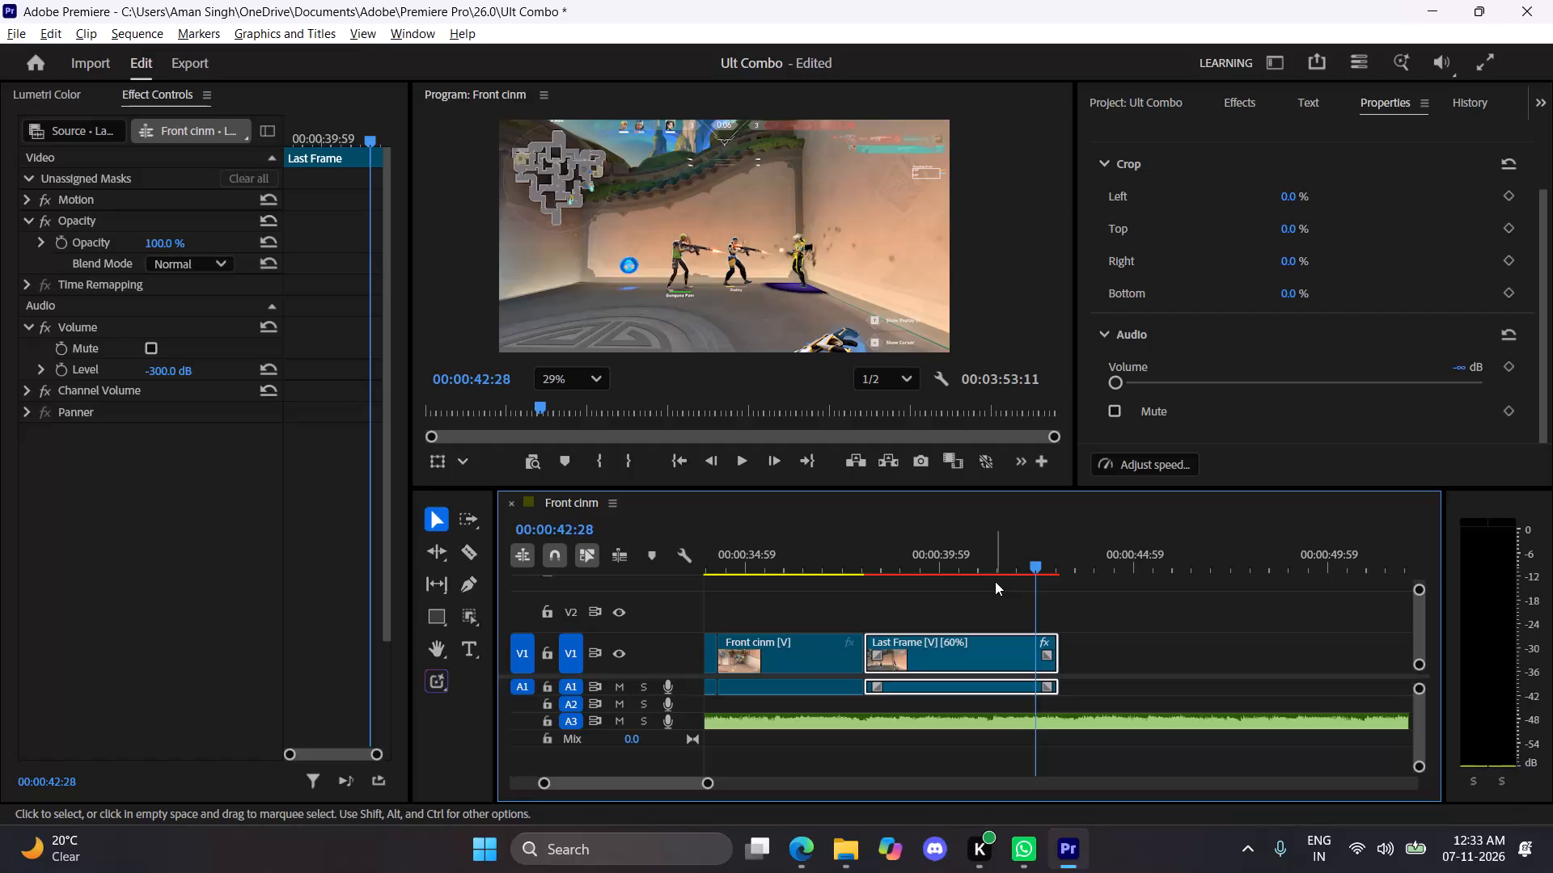
key("c")
left_click(1040, 644)
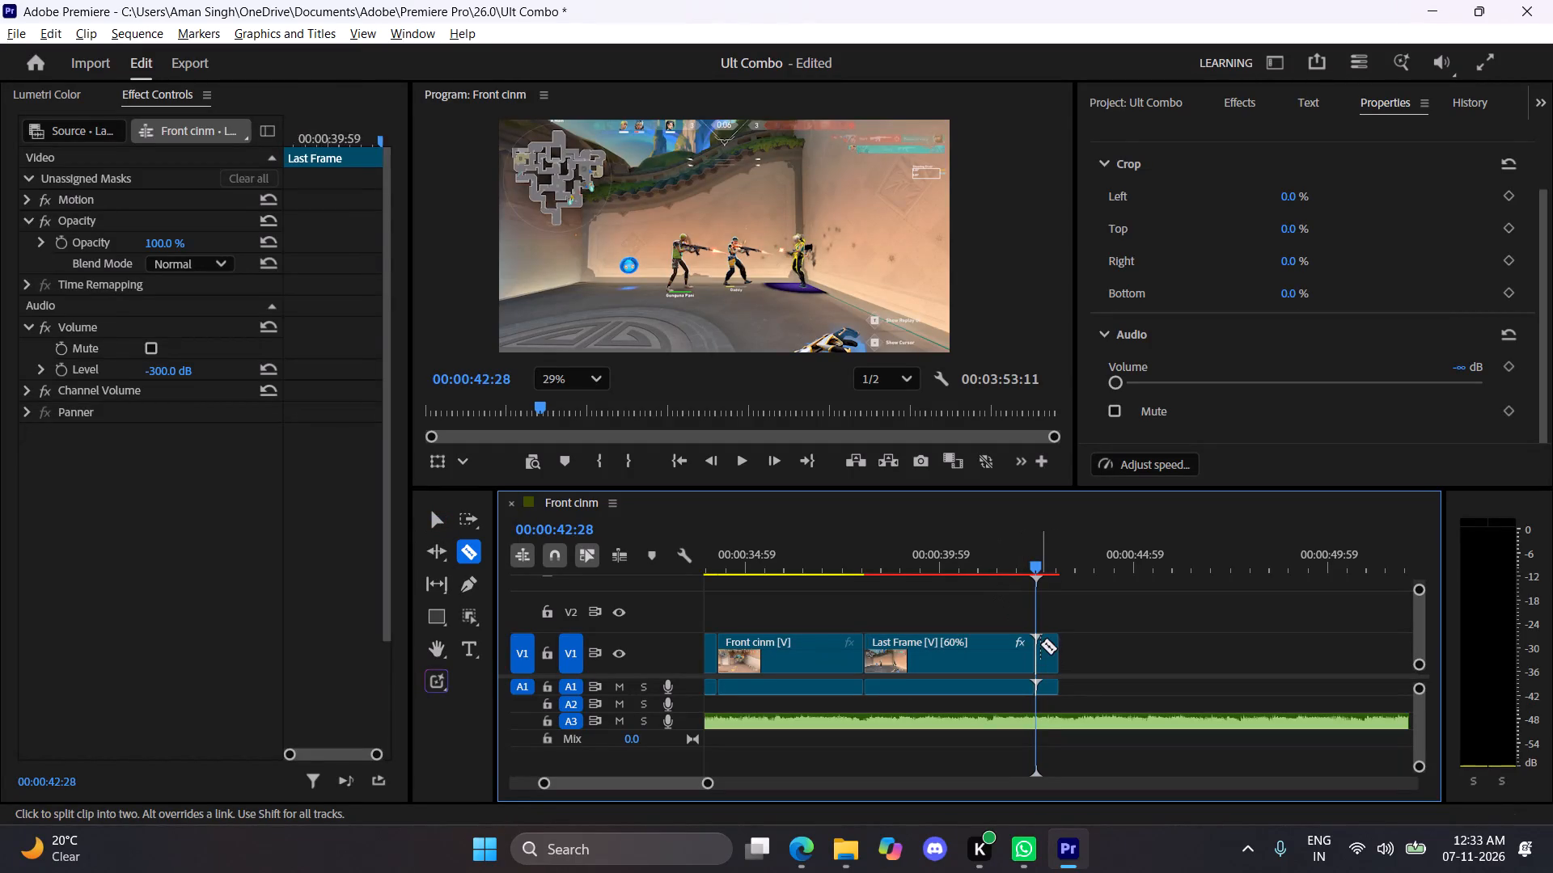
Slow the short tail piece of Last Frame after the split to 40% speed, keeping Optical flow interpolation.
key("v")
left_click(1045, 646)
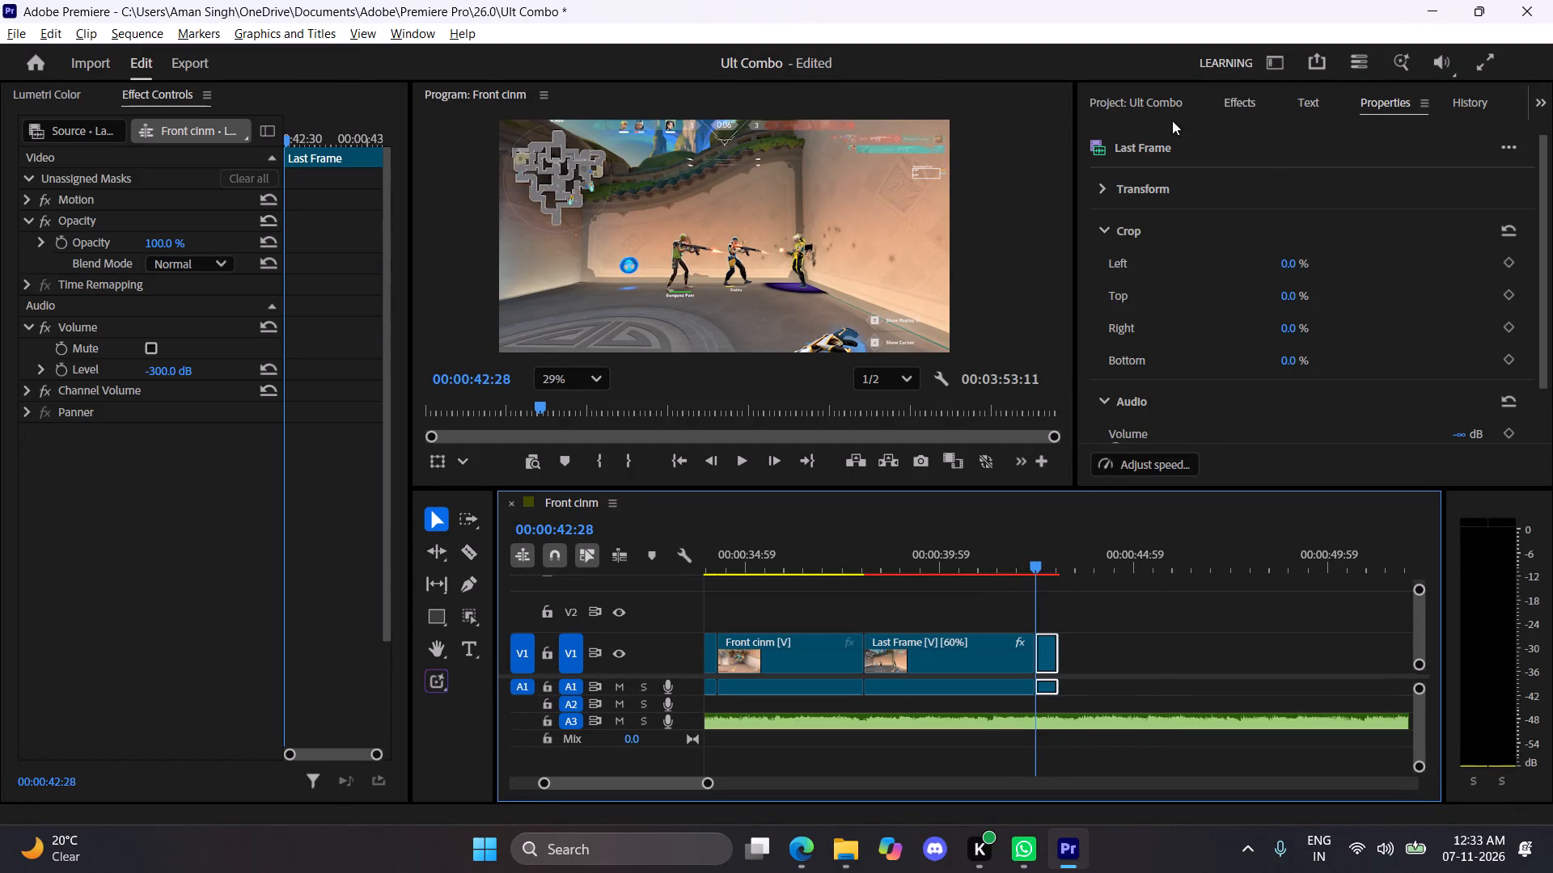
left_click(1187, 470)
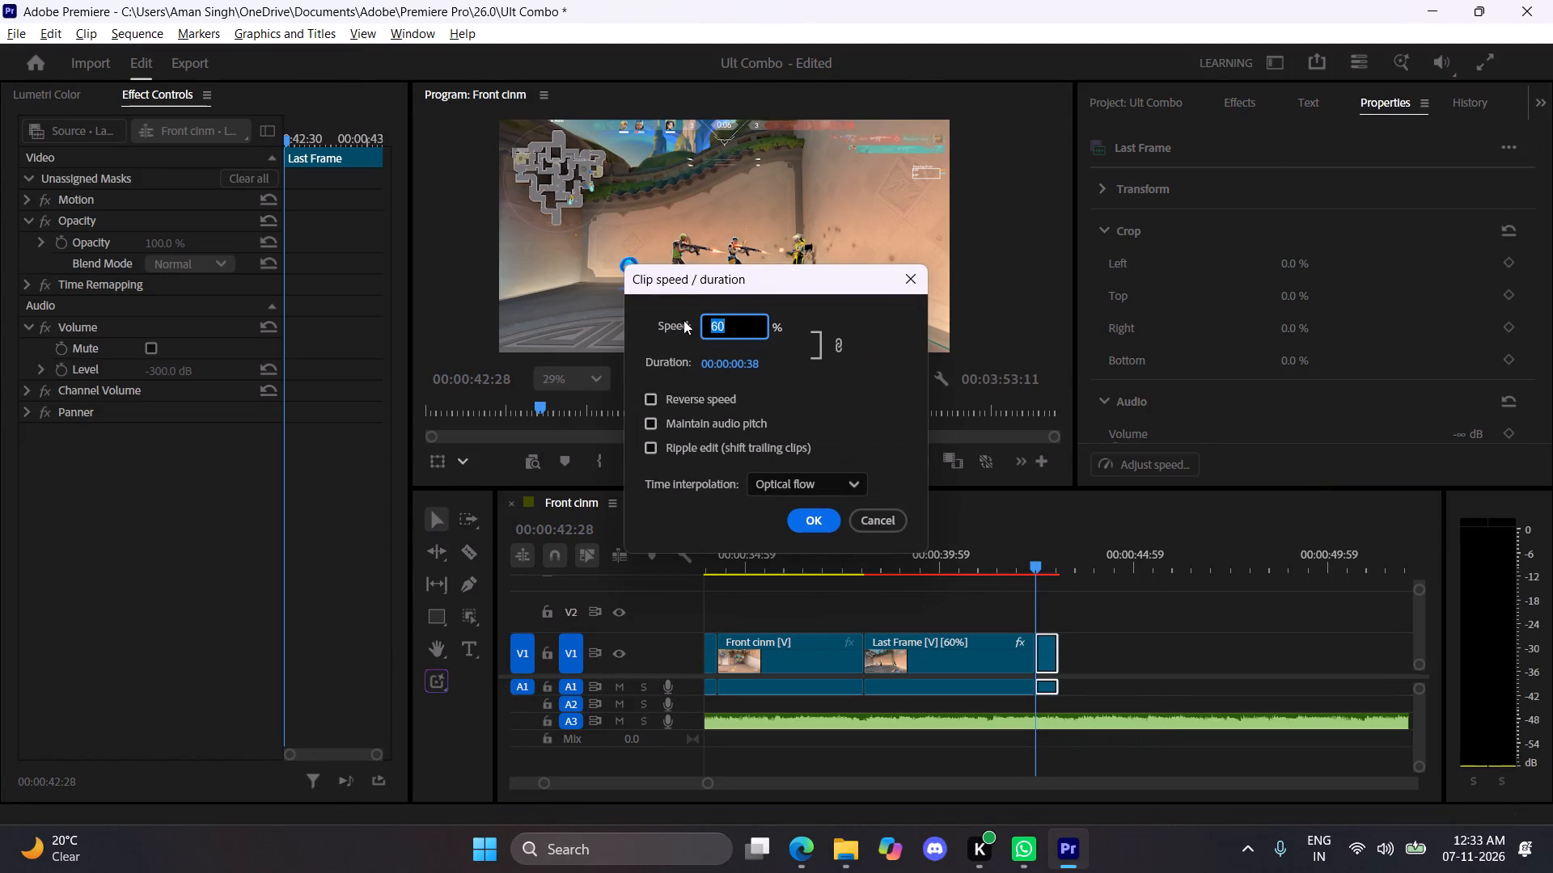
type("490")
key("BackSpace")
key("BackSpace")
key("0")
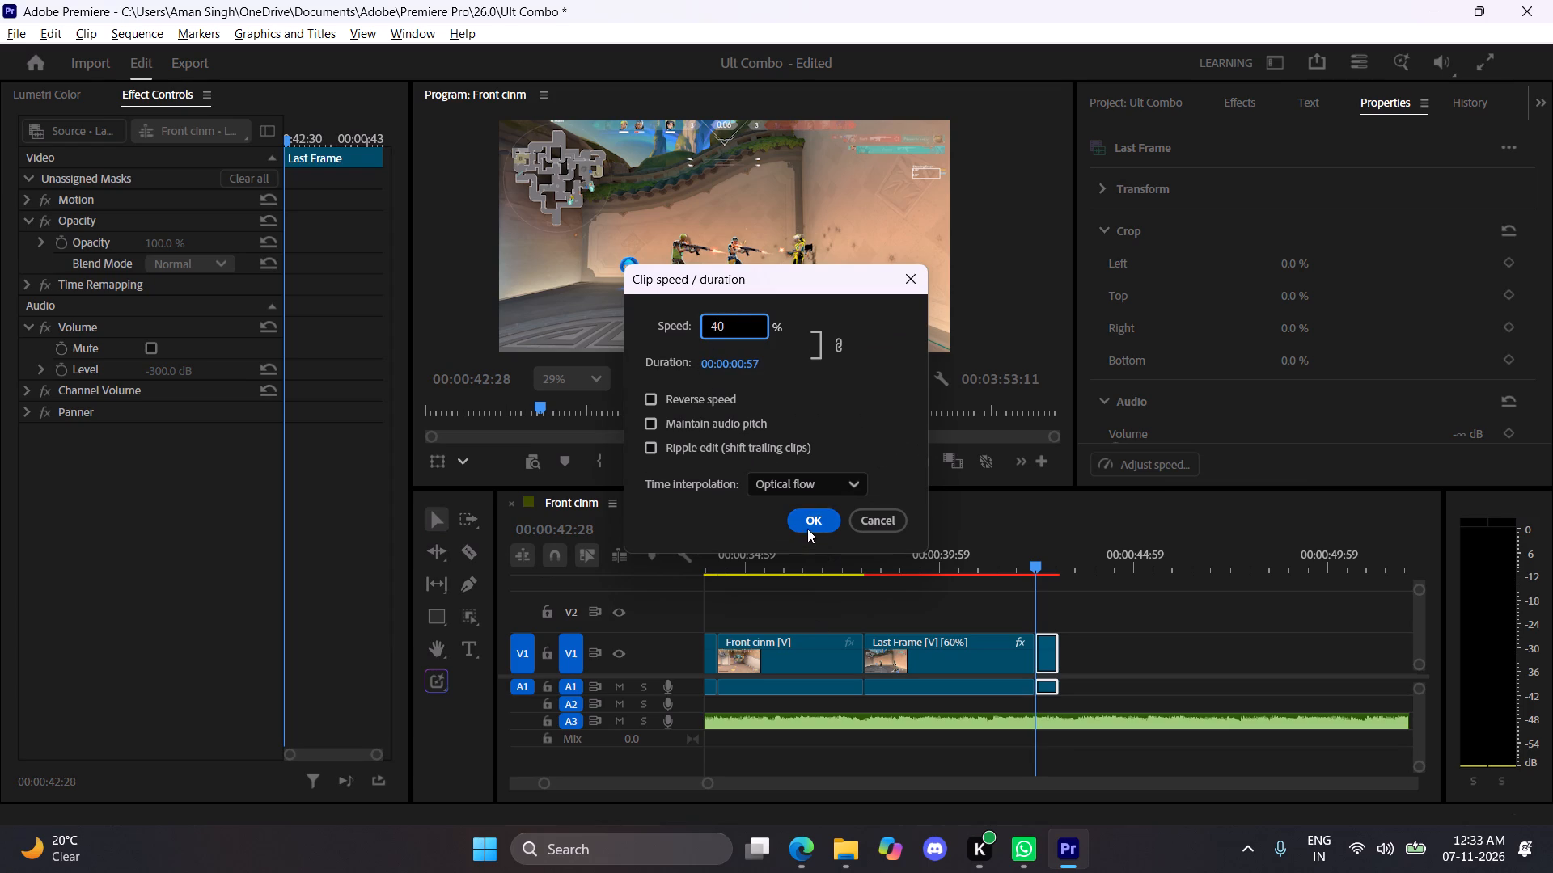
left_click(810, 527)
Replay the Last Frame pieces to check how the slower tail plays against the music.
left_click_drag(1008, 561, 847, 562)
key("space")
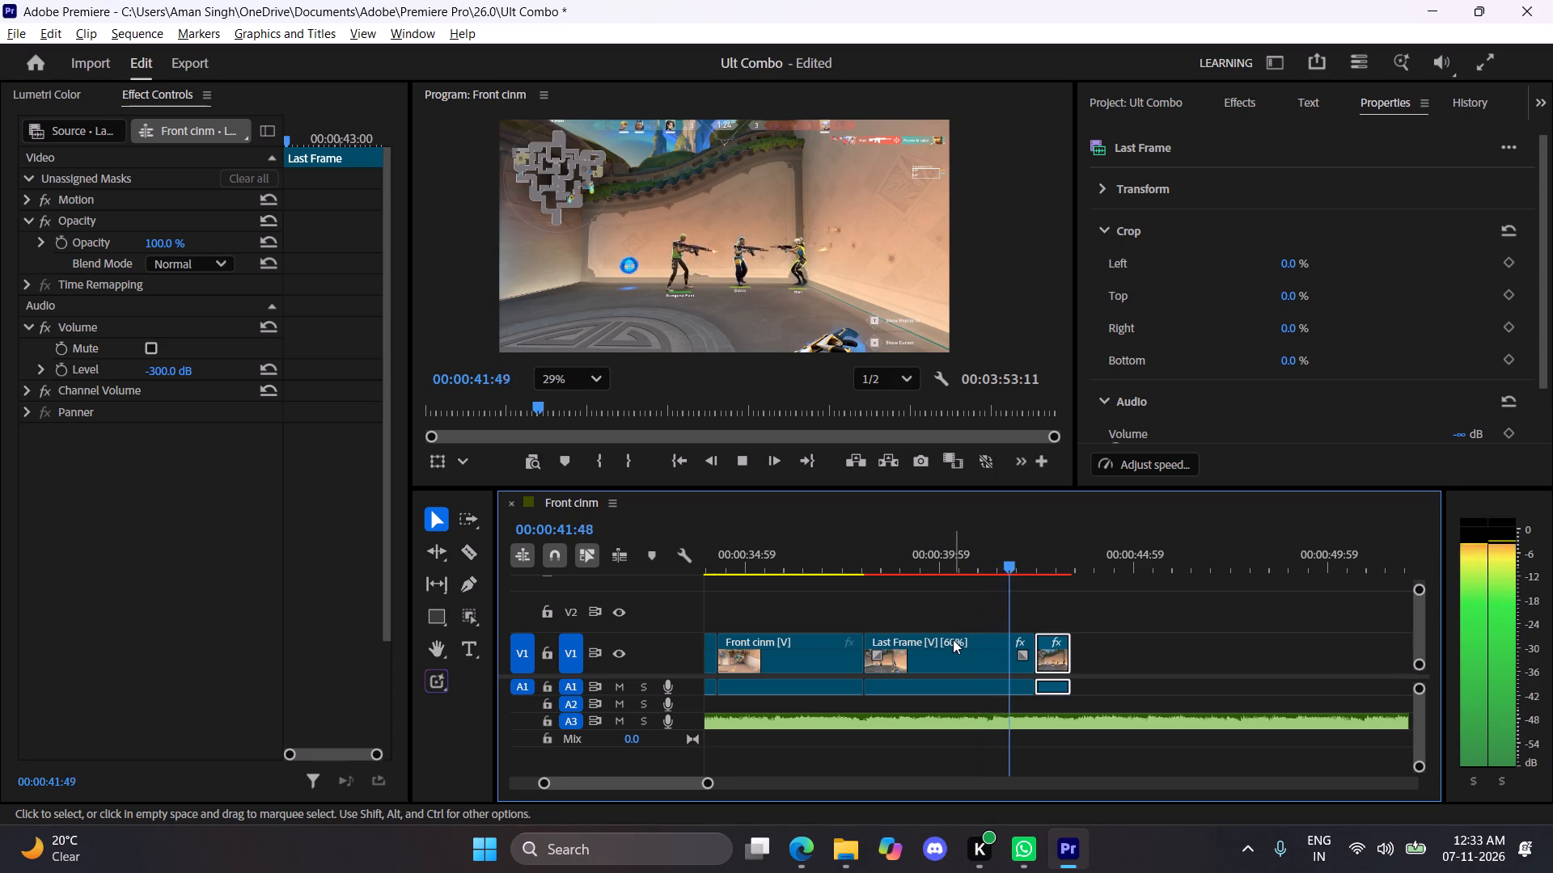
key("space")
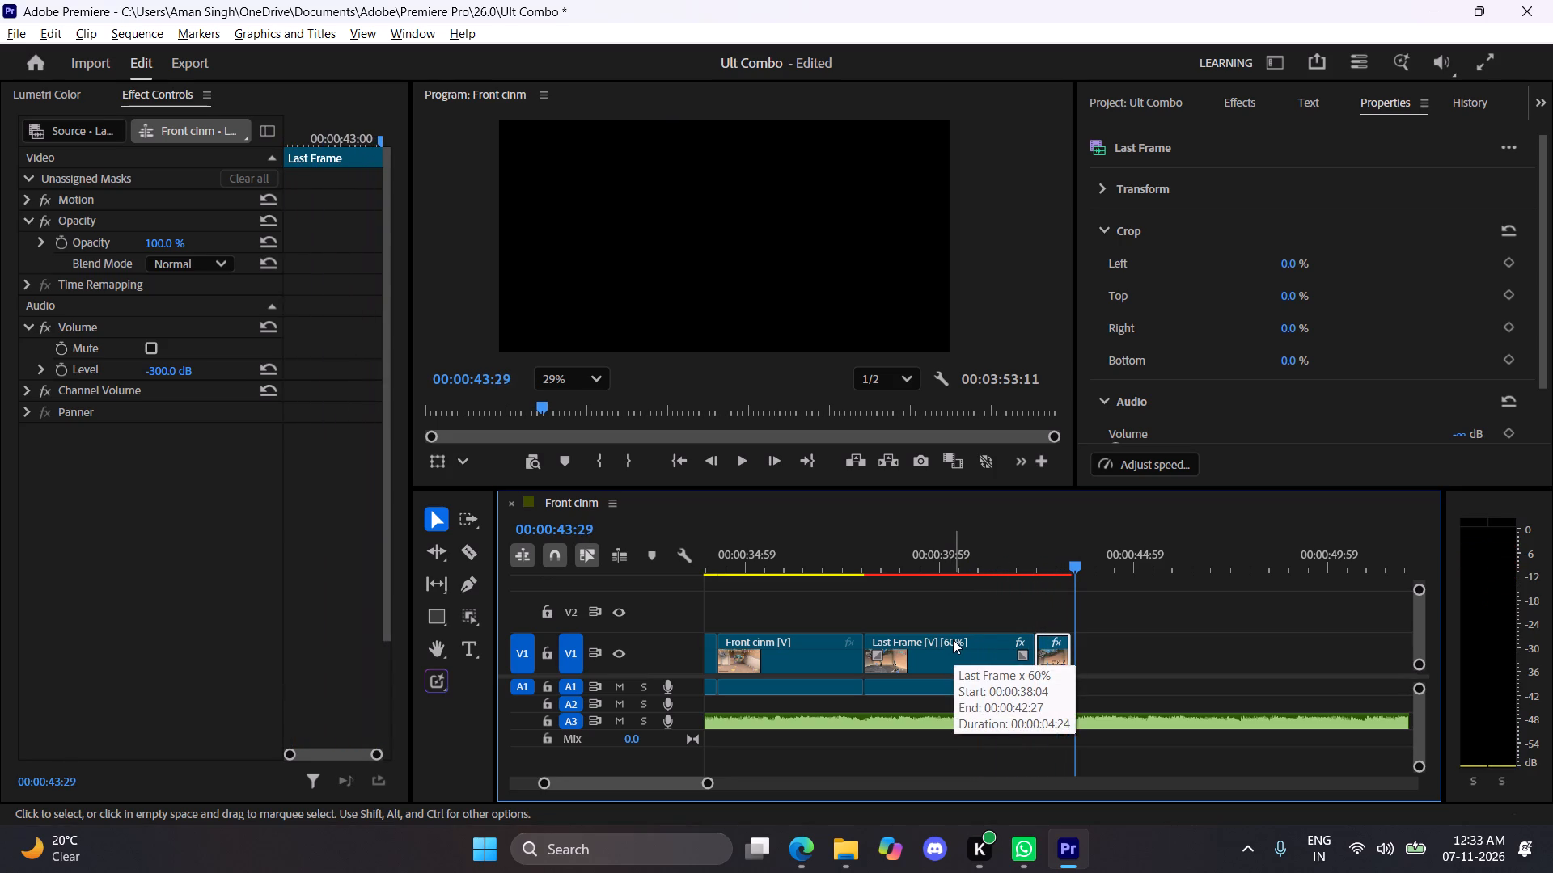
left_click_drag(1076, 560, 1073, 560)
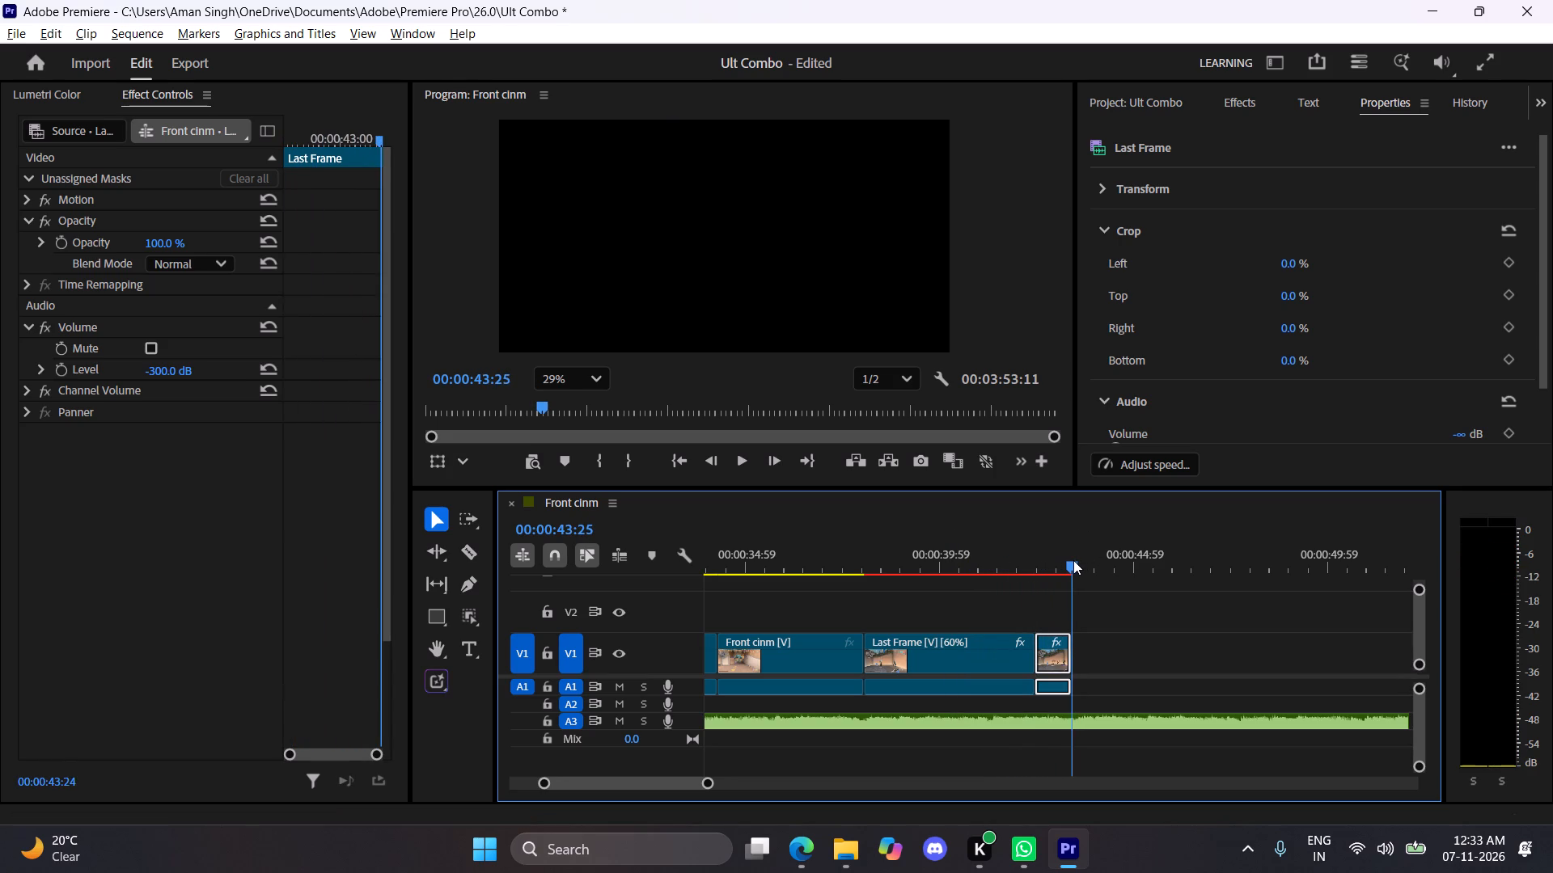
left_click_drag(1073, 560, 1005, 556)
key("space")
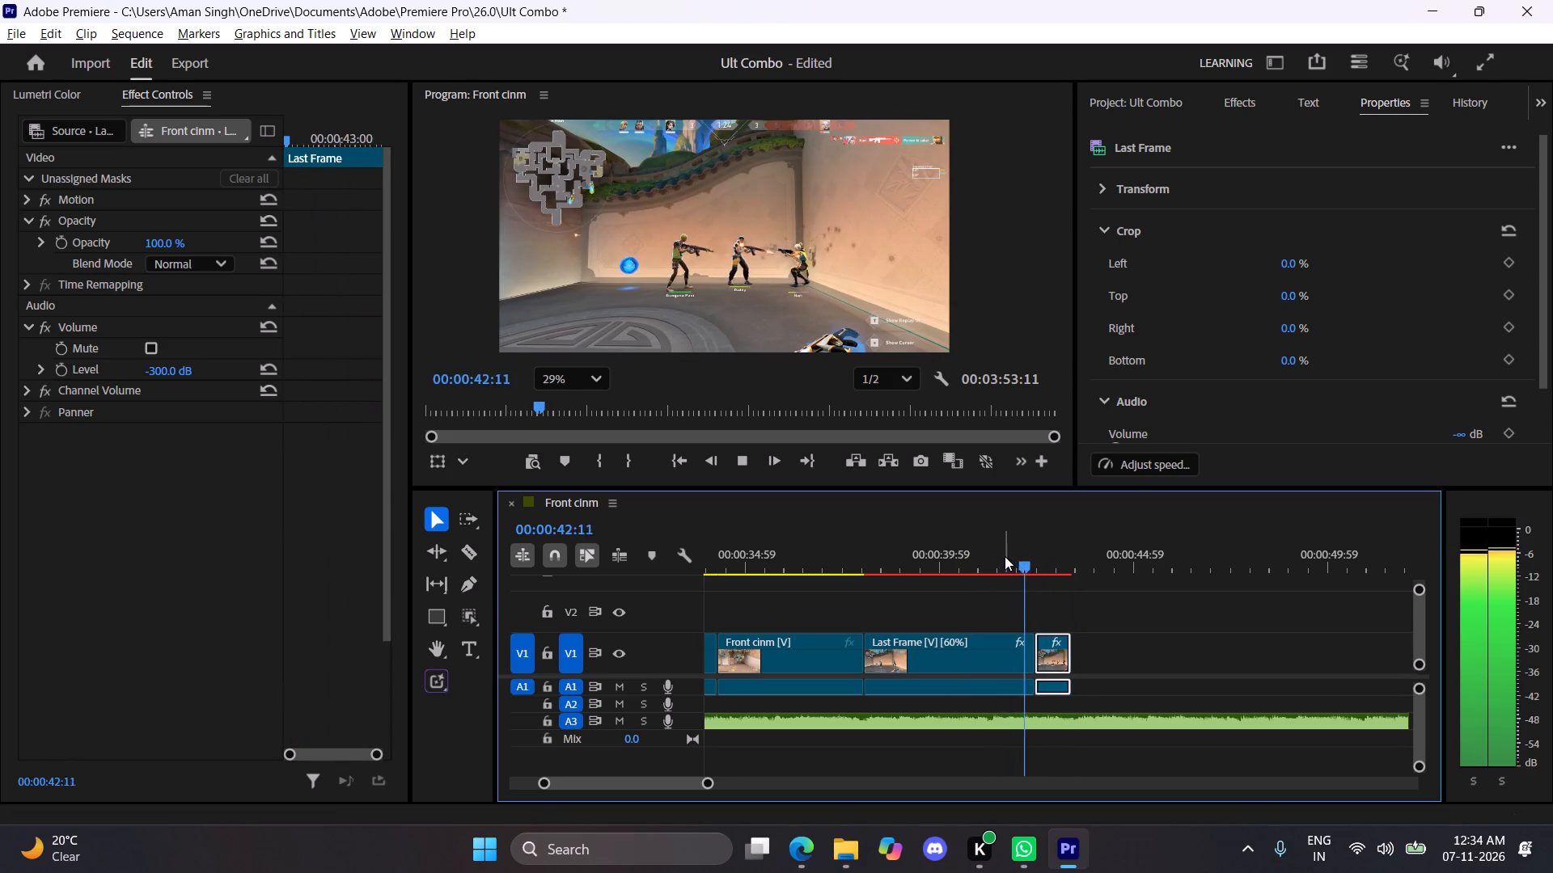
key("space")
key("space")
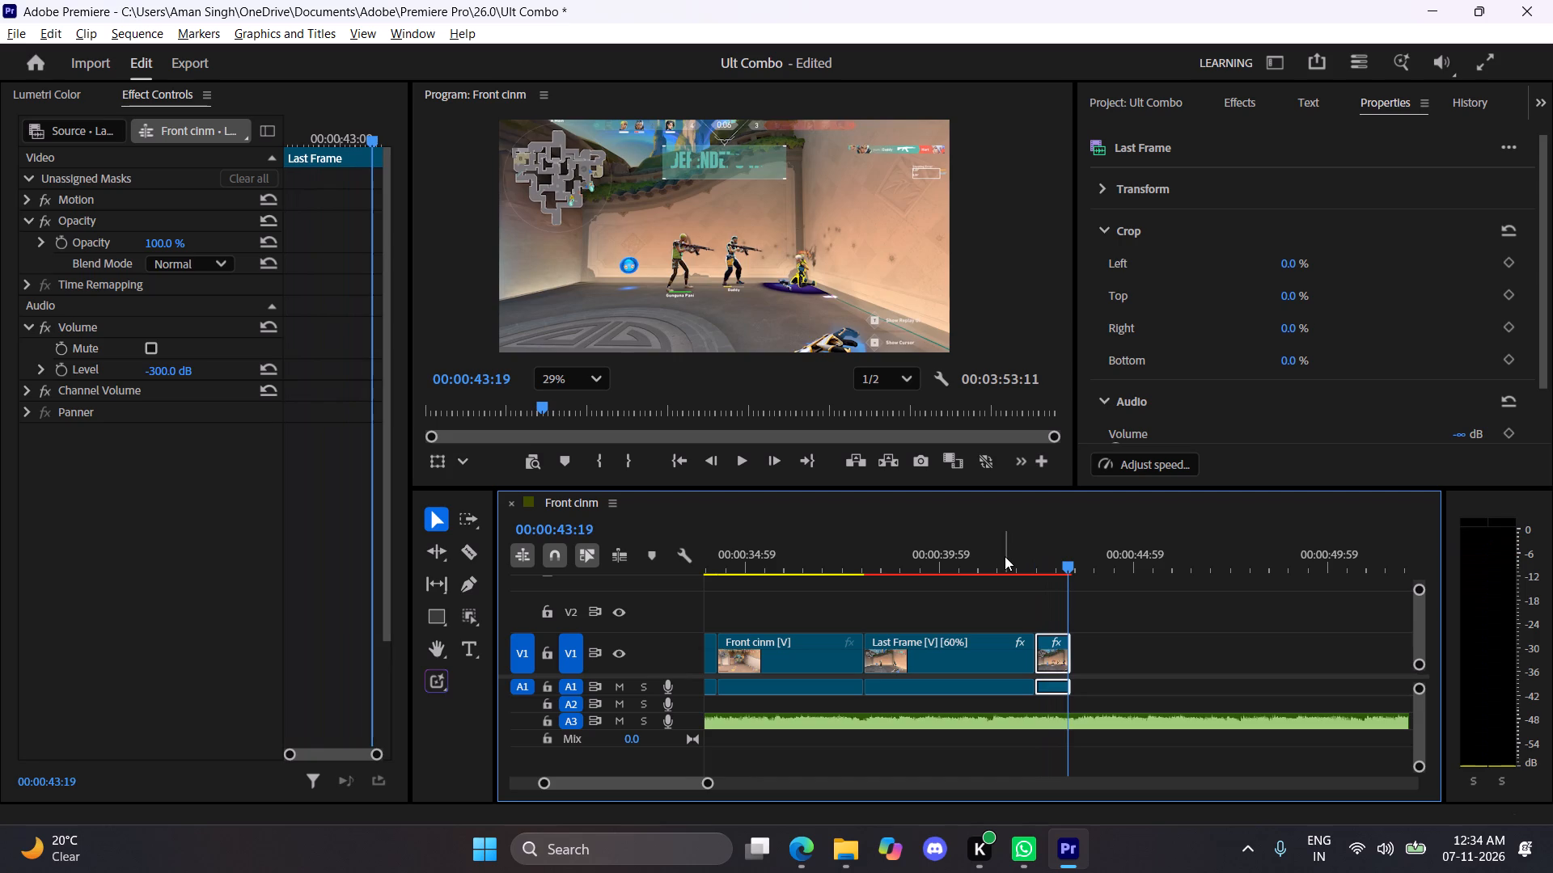
key("space")
Split the music on A3 at 00:00:43:29, just past the end of the video, and delete the remainder.
key("Left")
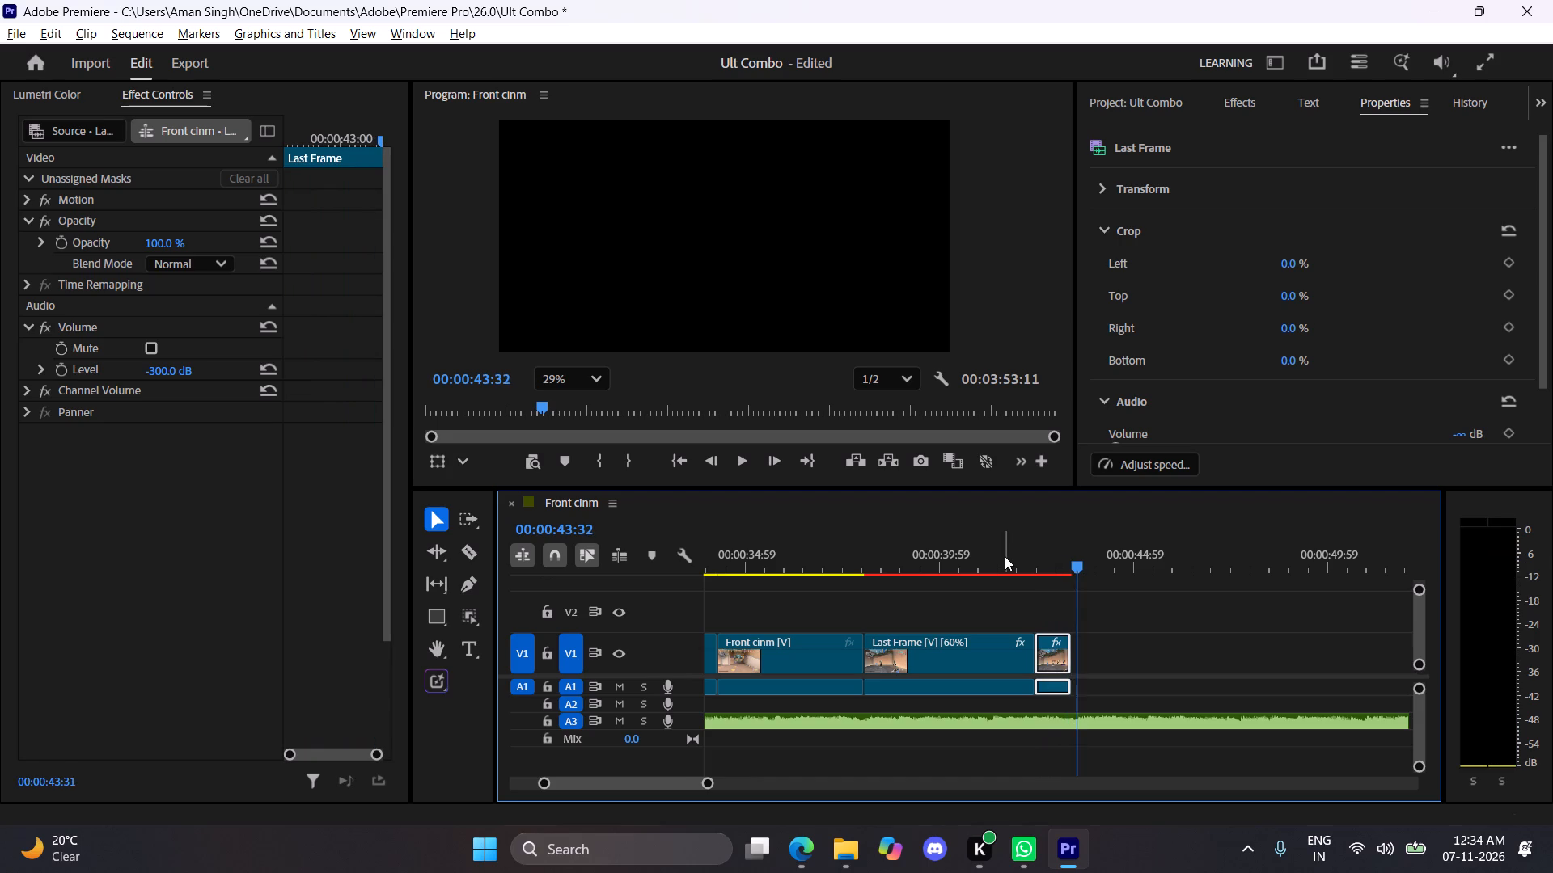
key("Left")
key("Left")
key("Left")
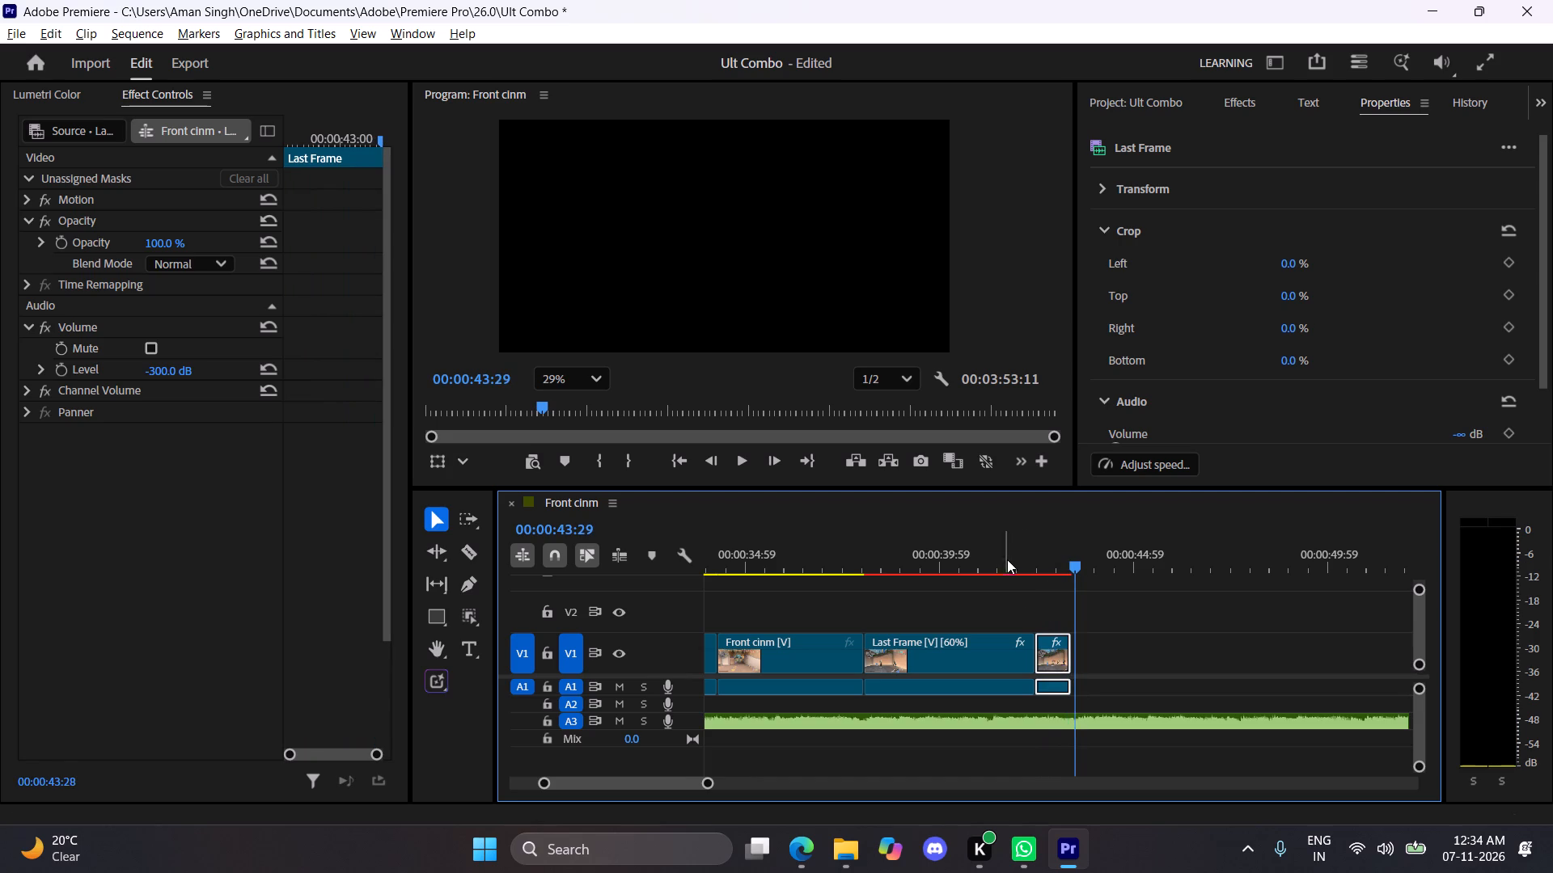
key("c")
left_click(1076, 717)
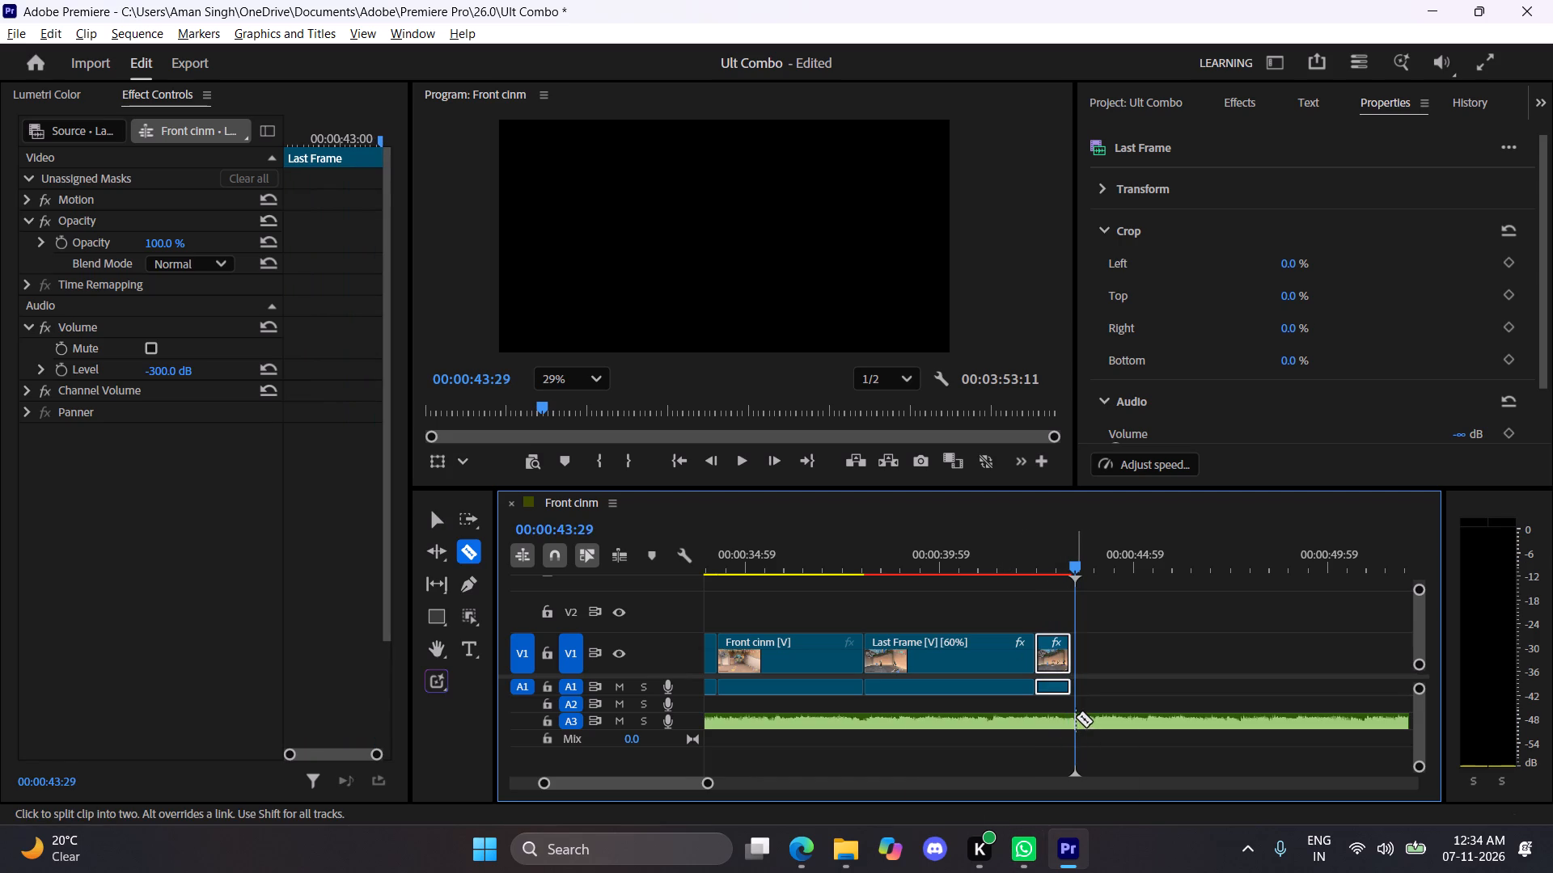
key("v")
left_click(1124, 724)
key("BackSpace")
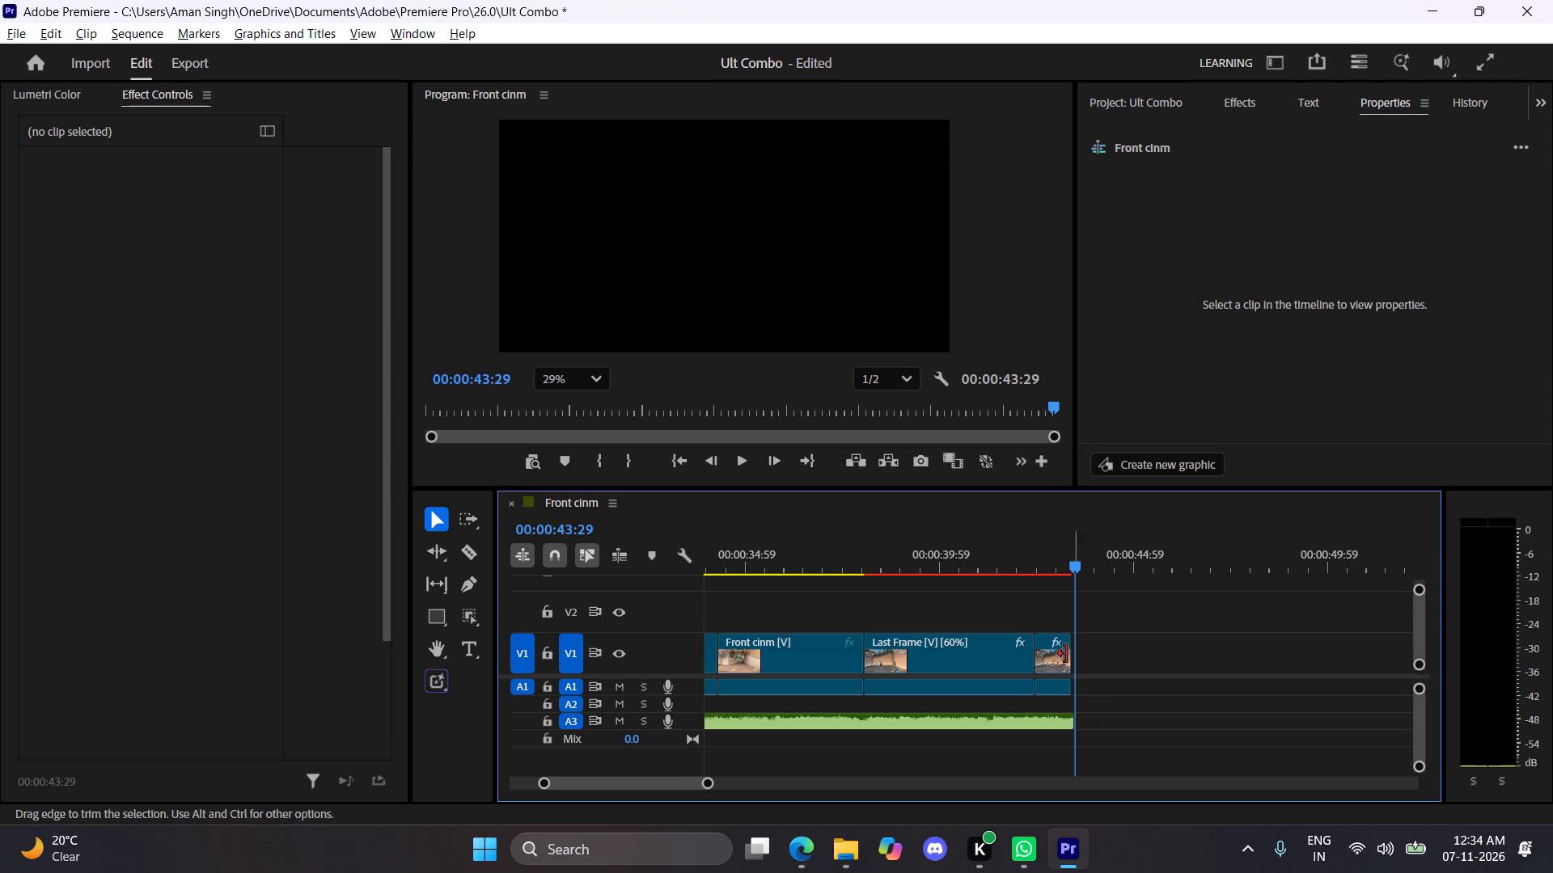
Replay the montage's closing section, from Back cin through both Last Frame pieces, to review the slow-motion ending with the trimmed music.
left_click_drag(1060, 560, 926, 556)
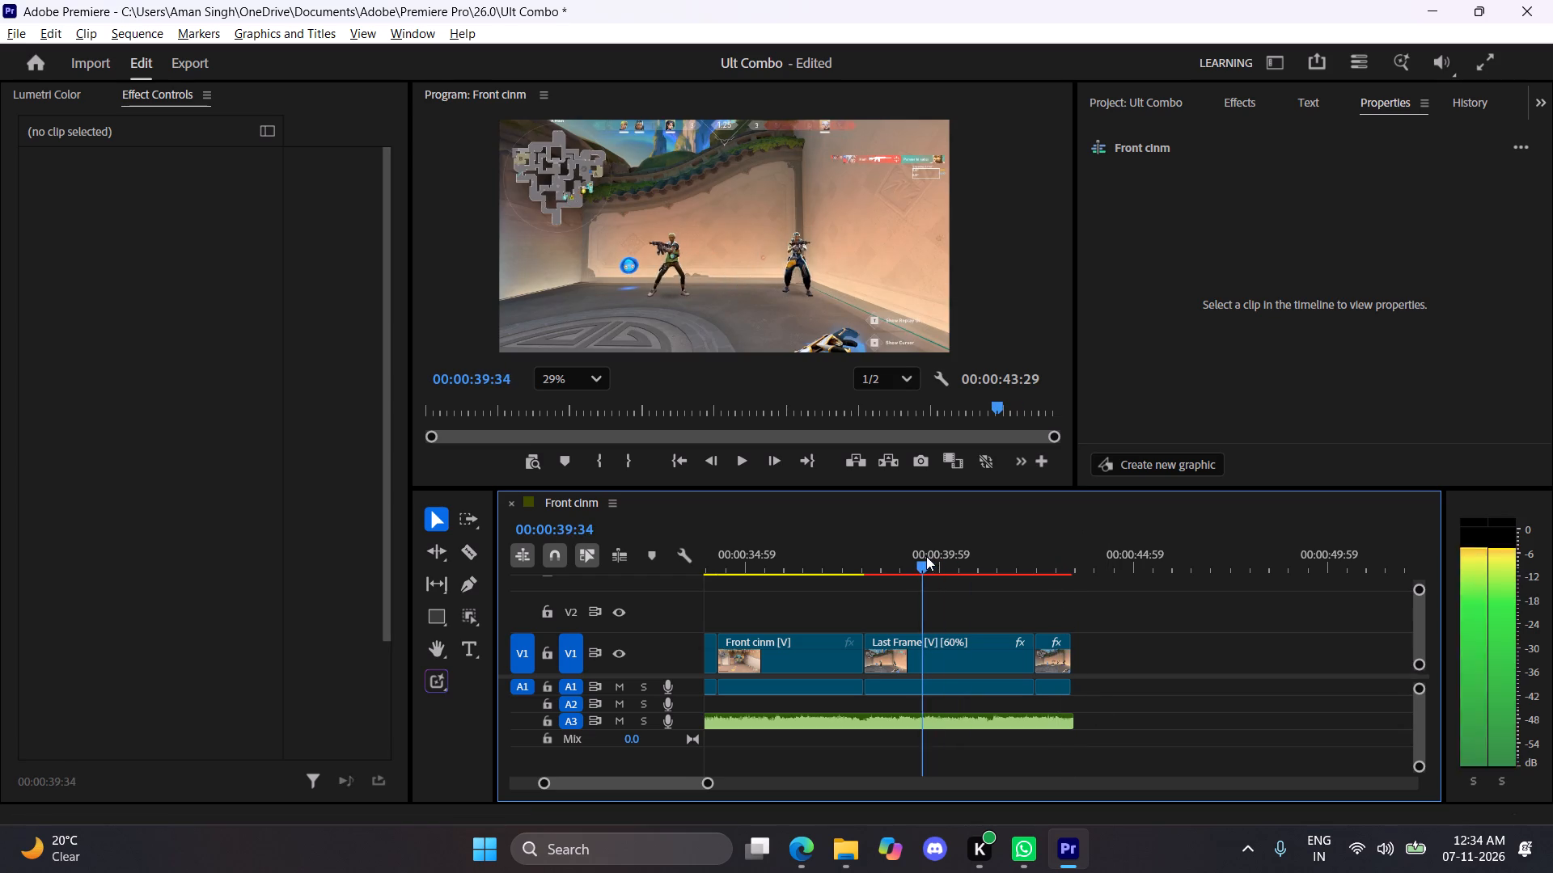
key("space")
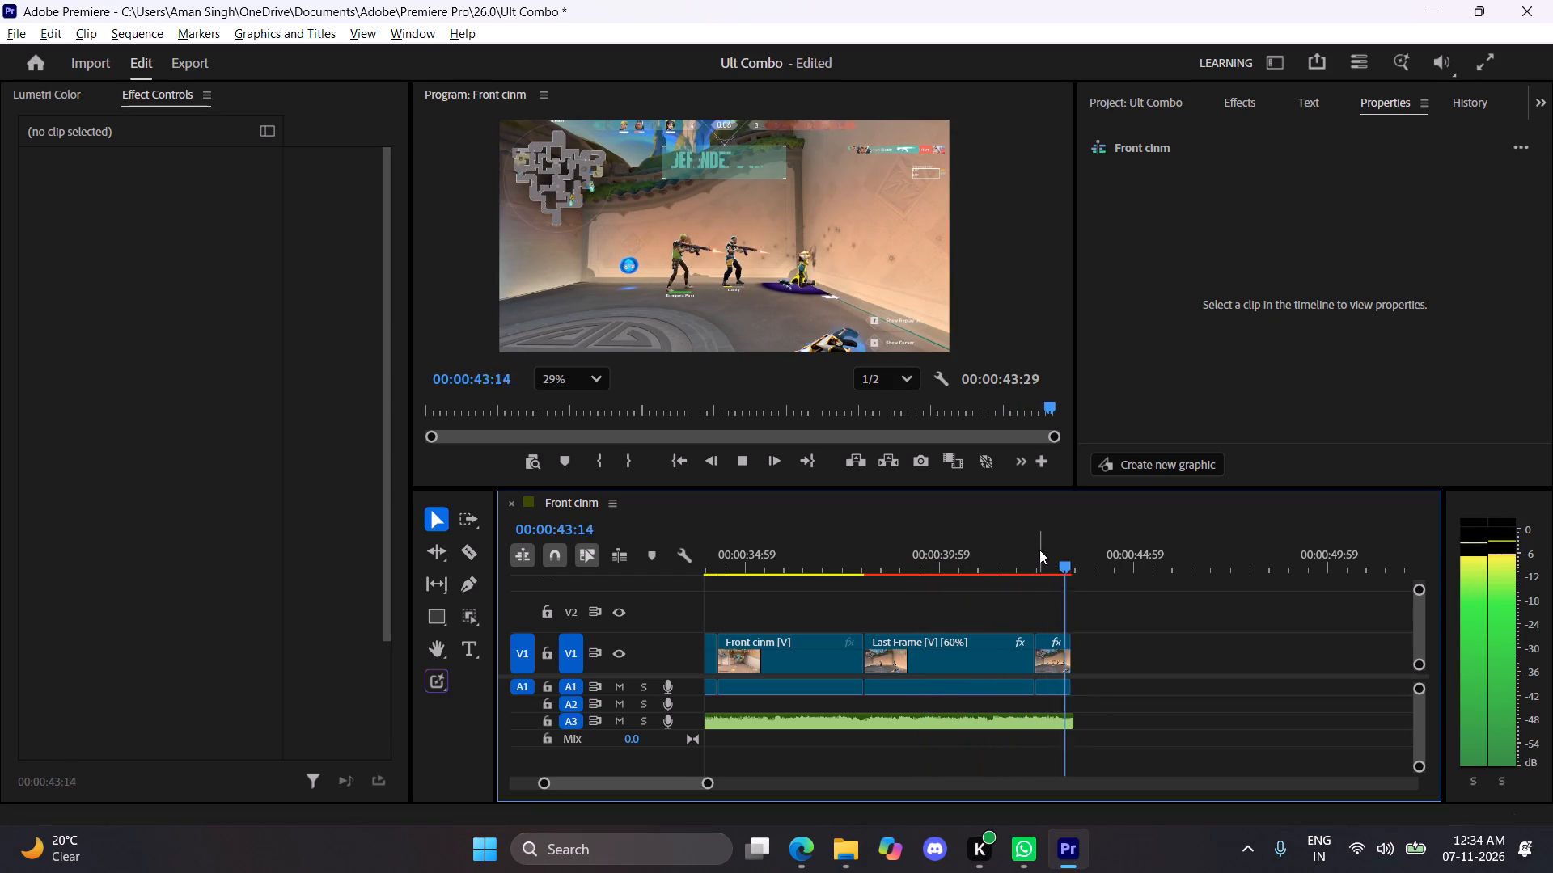
key("space")
key("space")
left_click_drag(1050, 557, 867, 546)
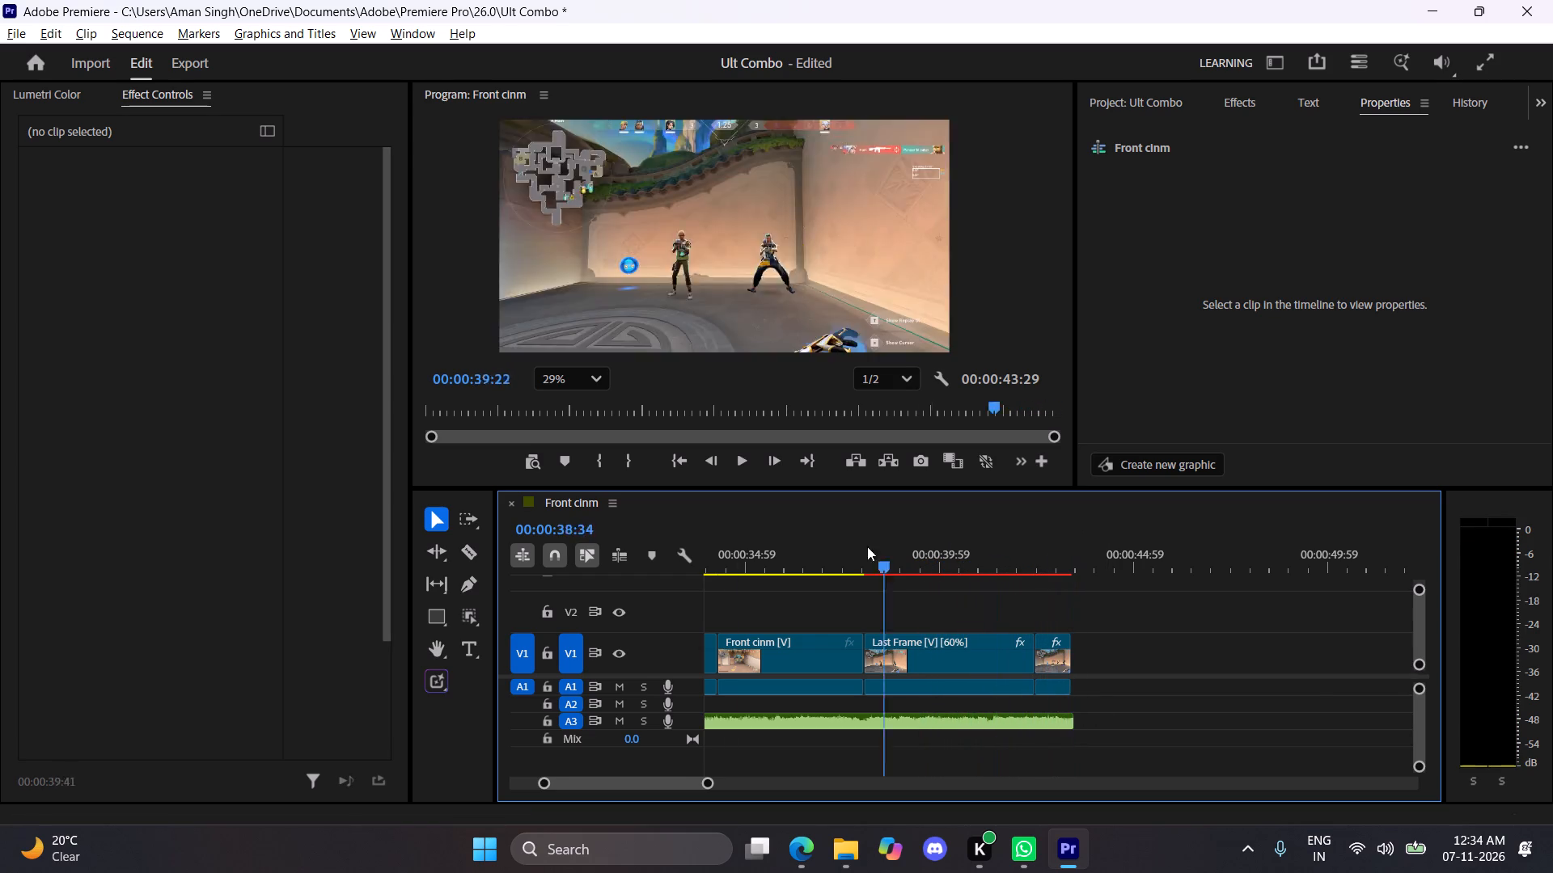
left_click_drag(867, 546, 679, 536)
key("space")
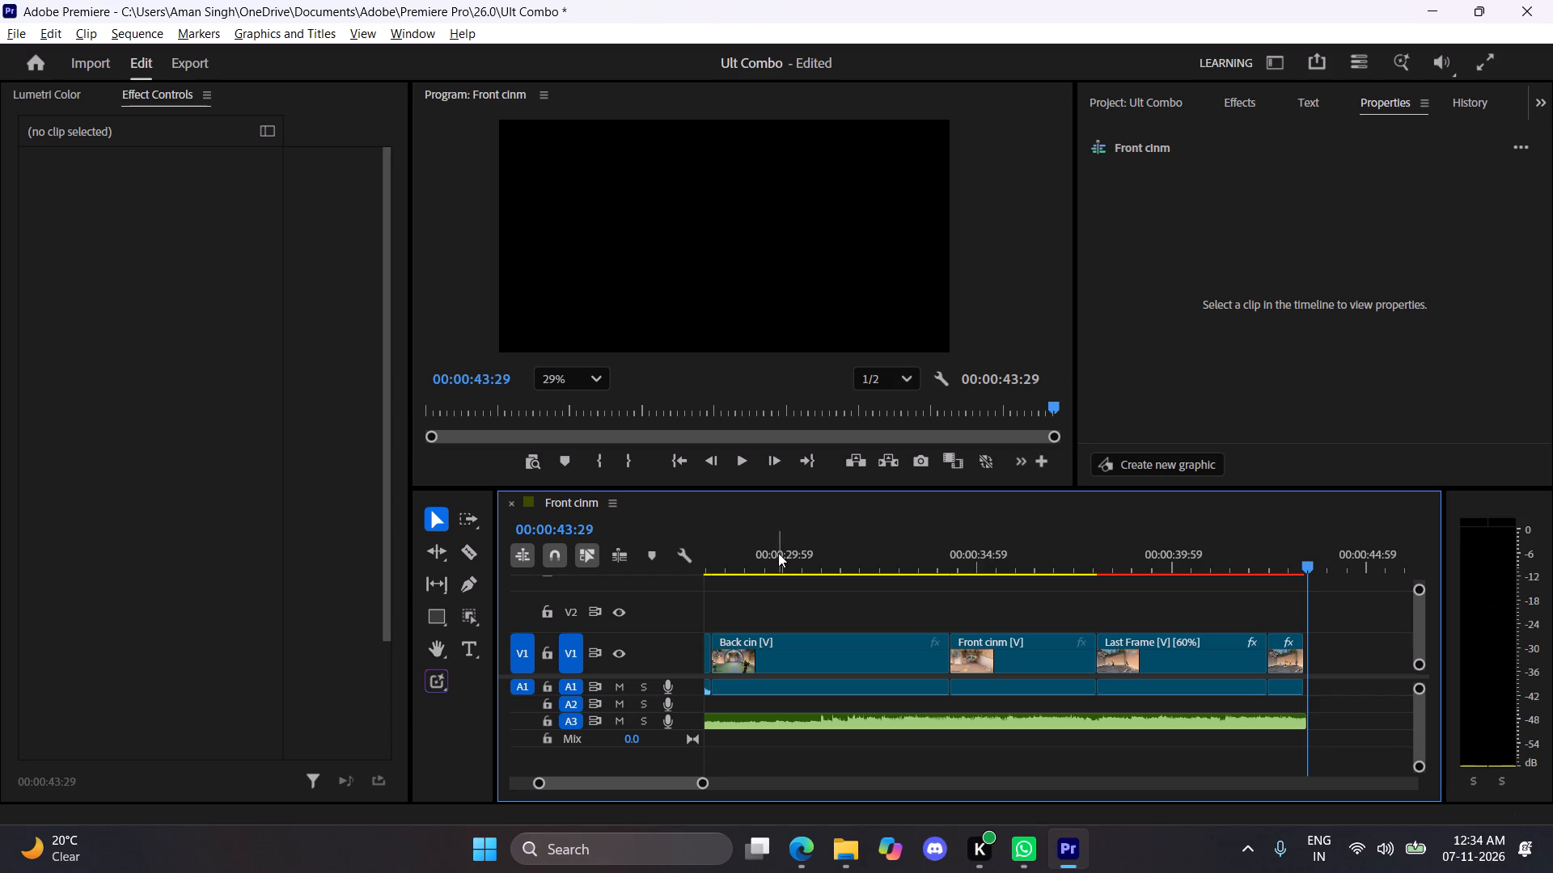
left_click_drag(1293, 563, 1305, 576)
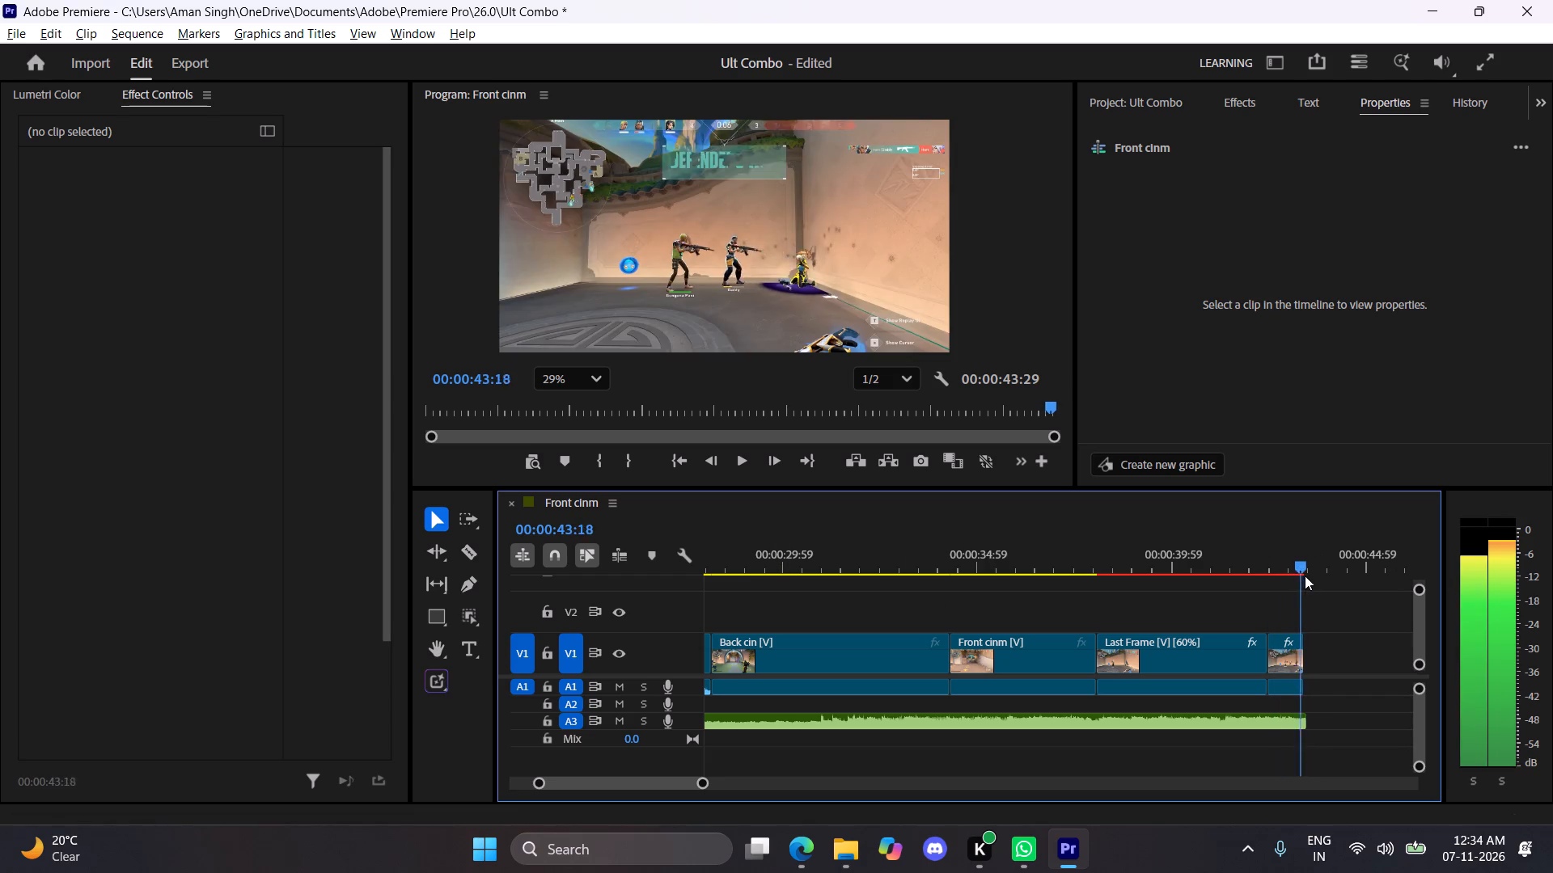
left_click_drag(1305, 576, 1314, 572)
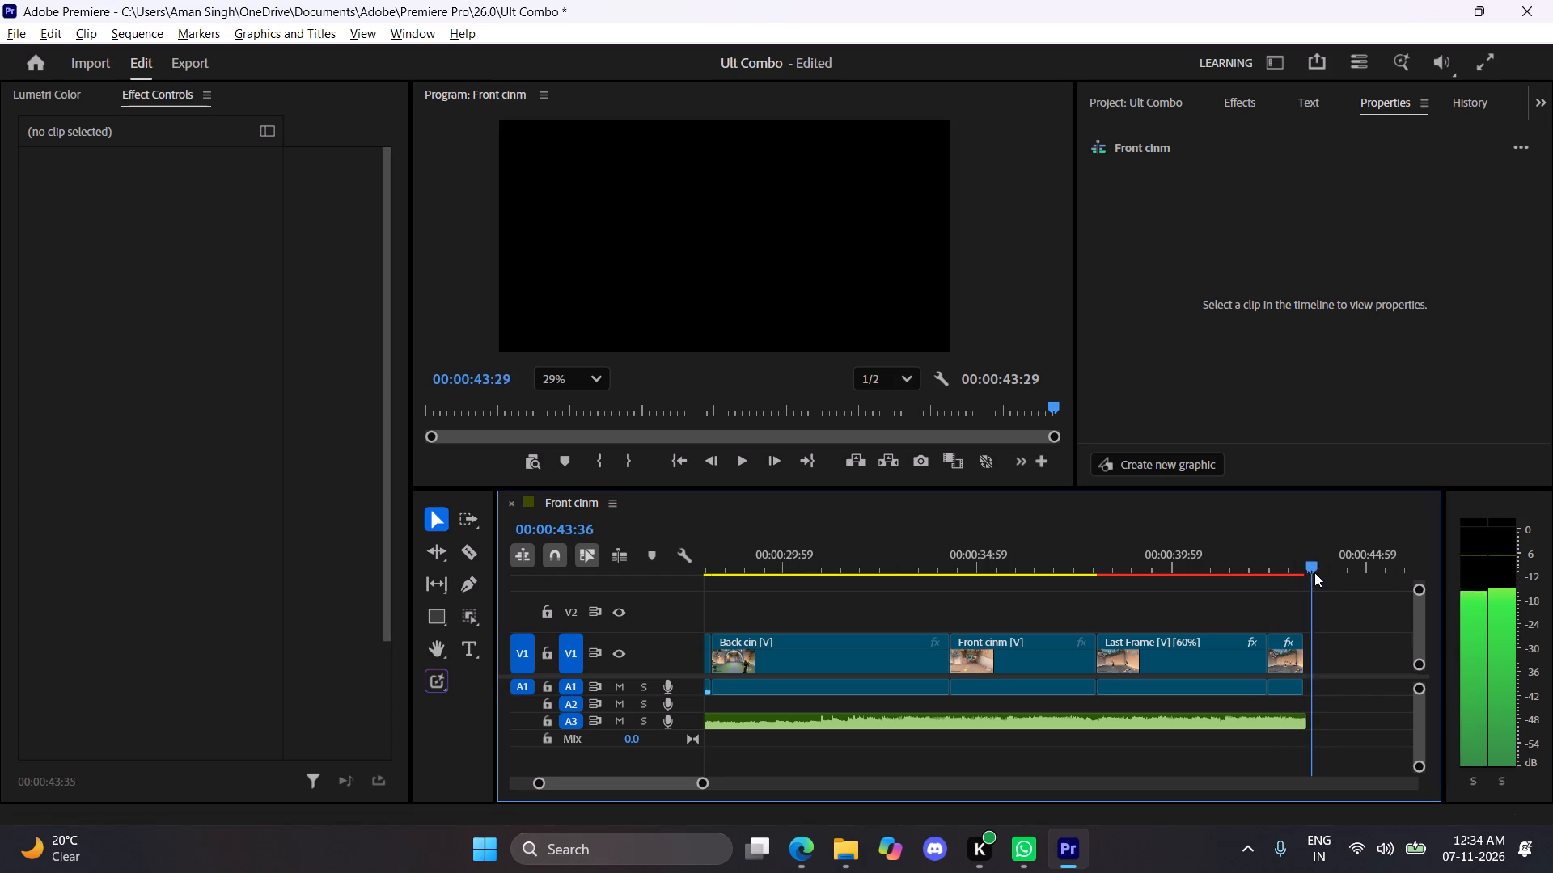
left_click_drag(1314, 572, 995, 569)
key("space")
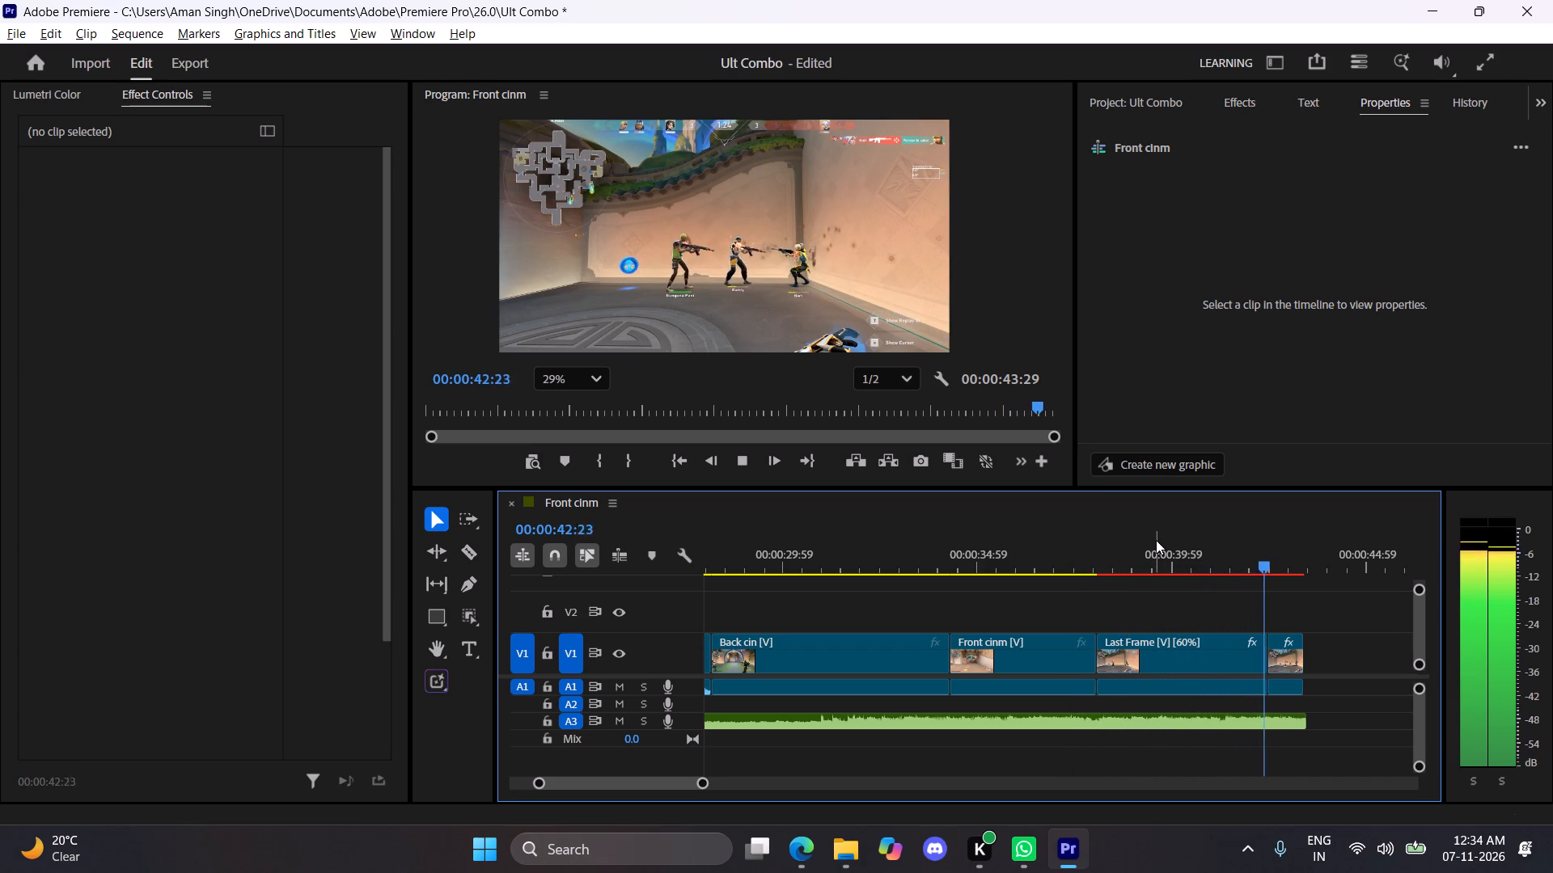
key("space")
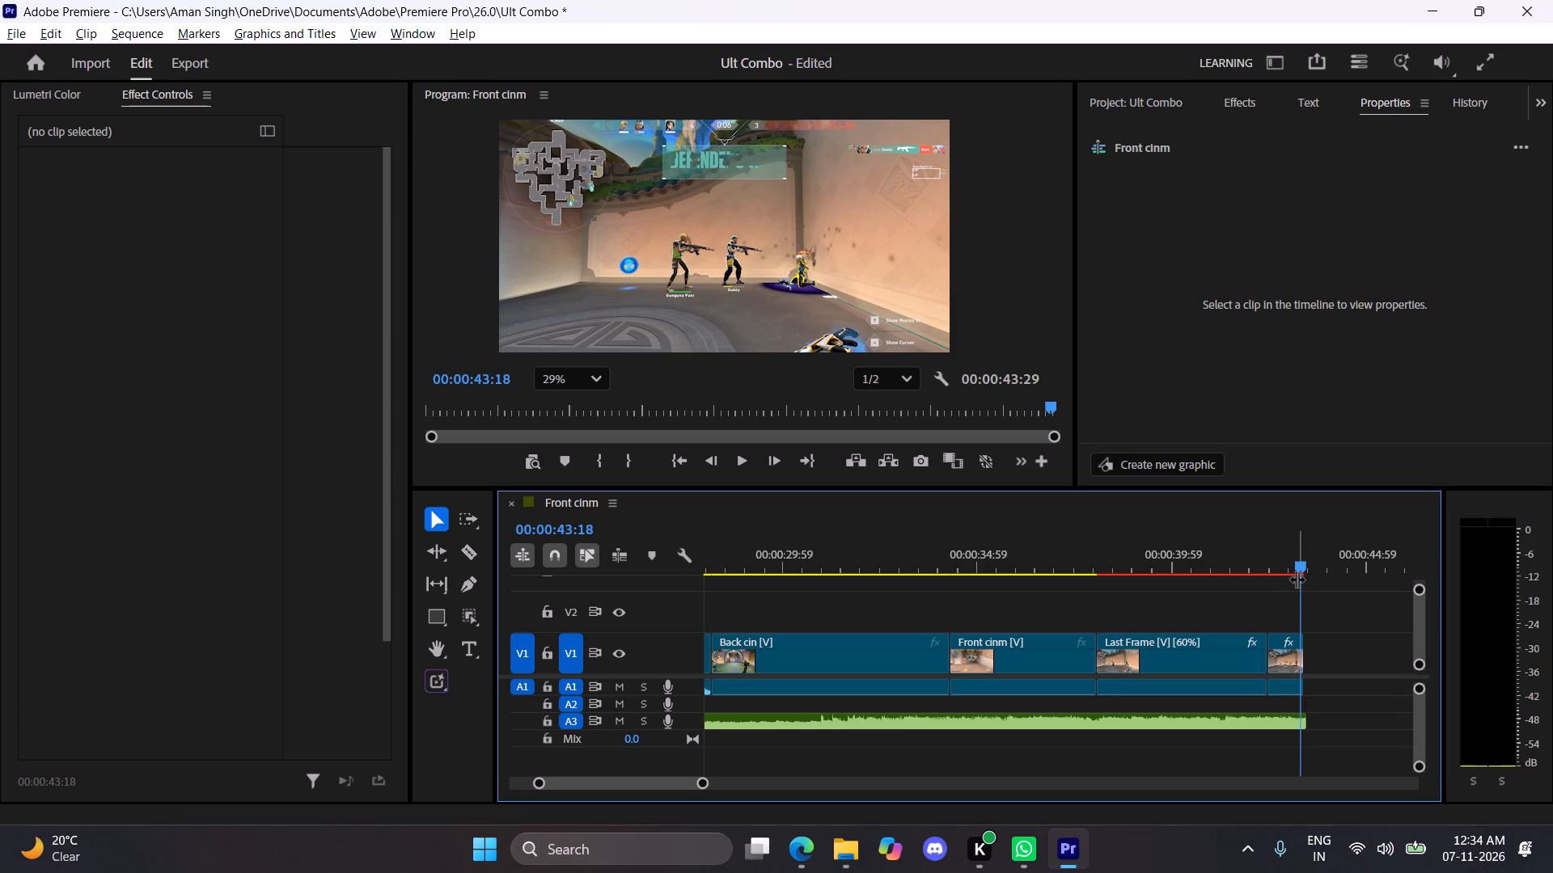
key("space")
key("space")
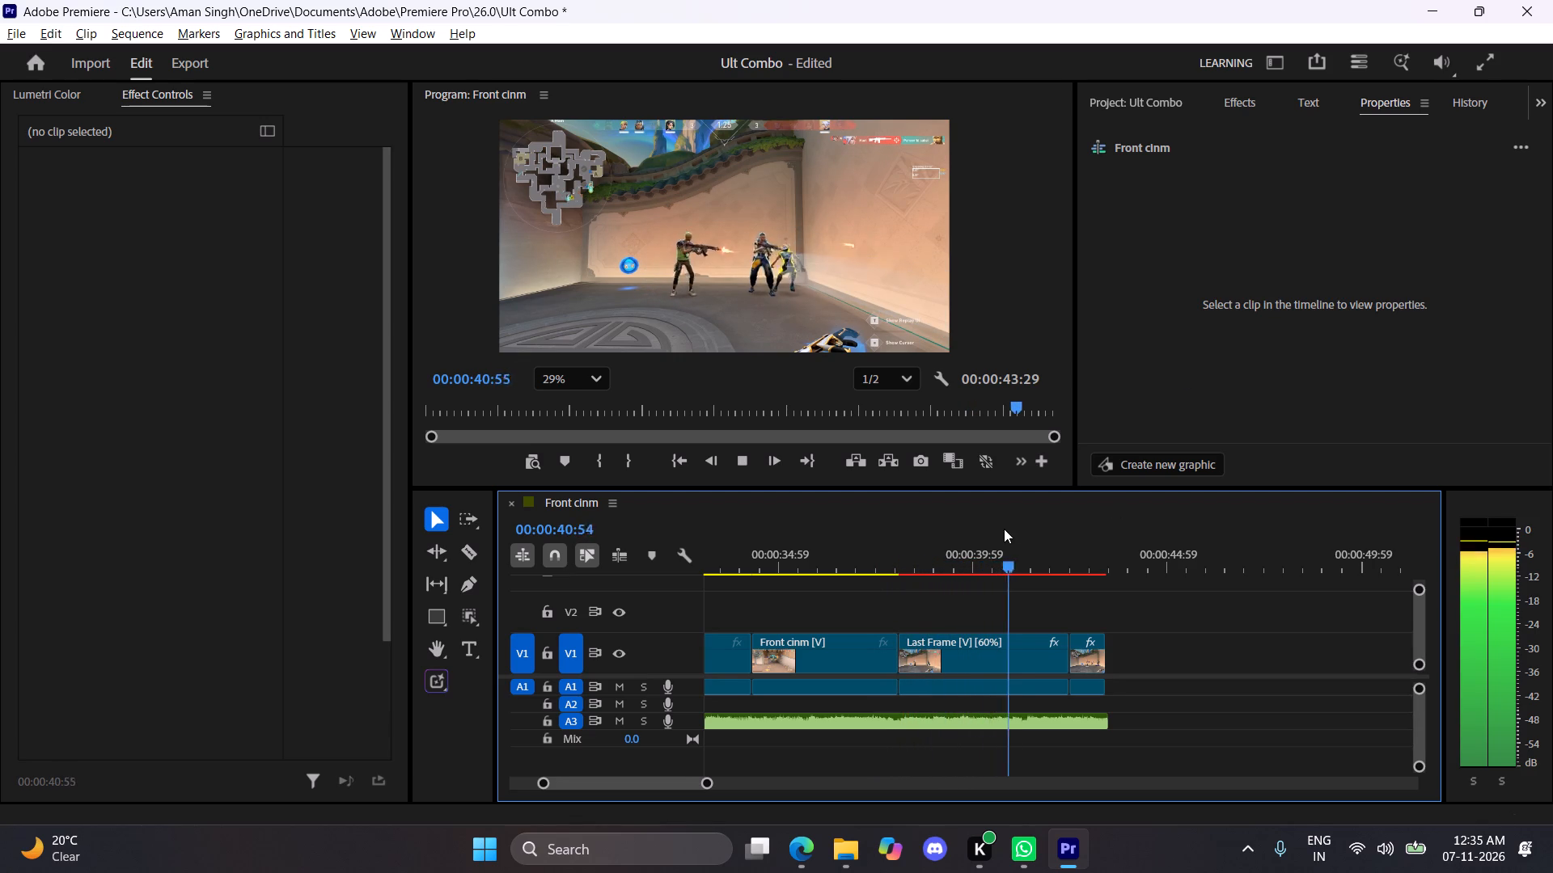
Shift both Last Frame pieces on V1 about one second later and extend the end of Front cinm to fill the gap.
key("space")
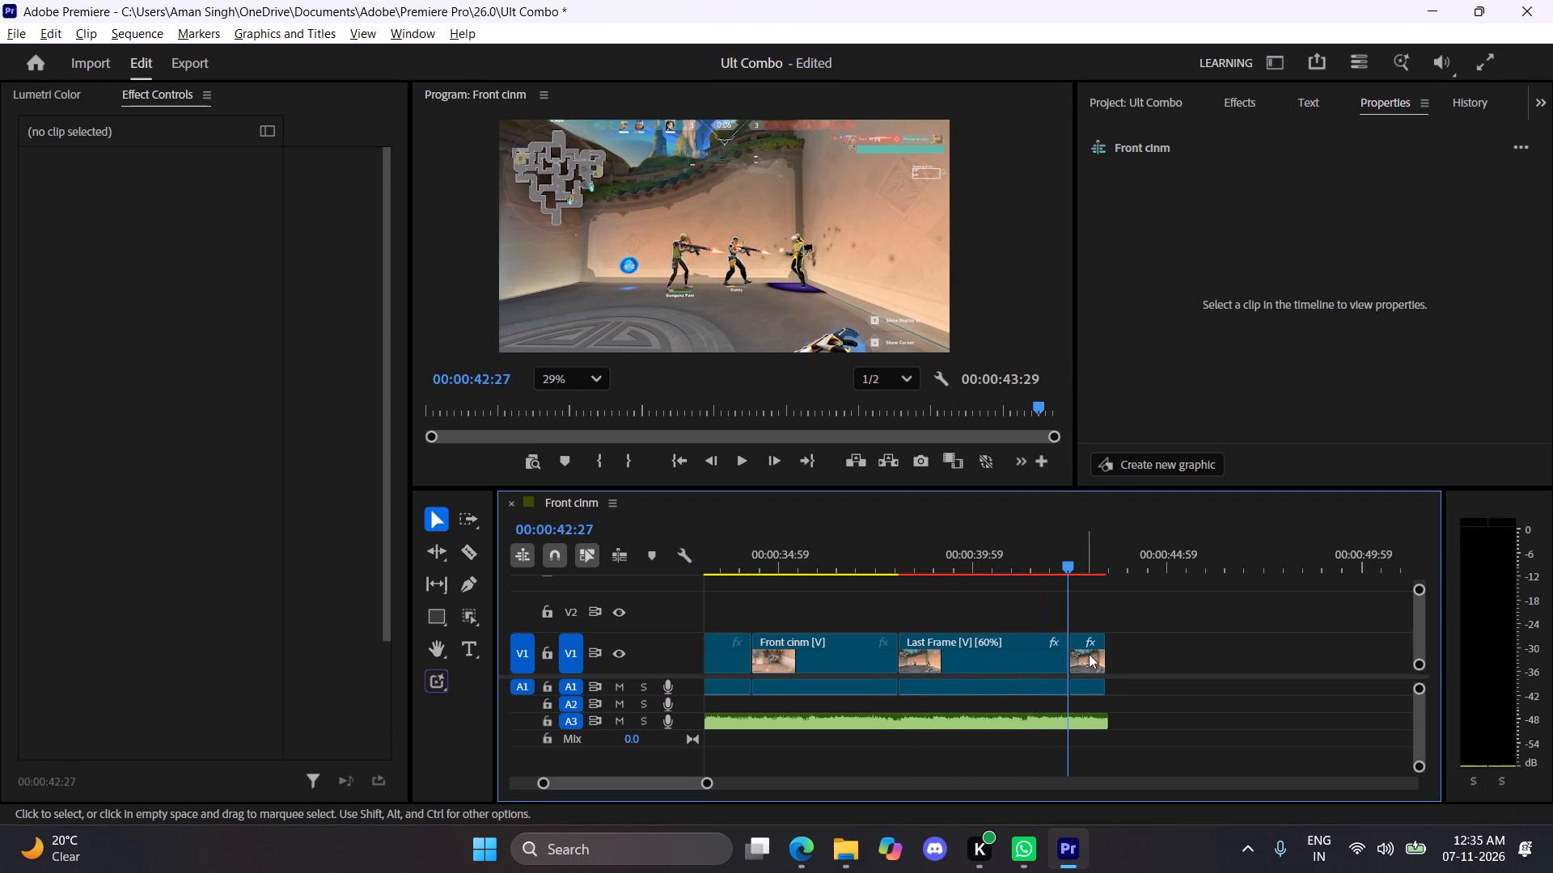
left_click_drag(1085, 652, 1117, 652)
left_click_drag(962, 660, 1001, 665)
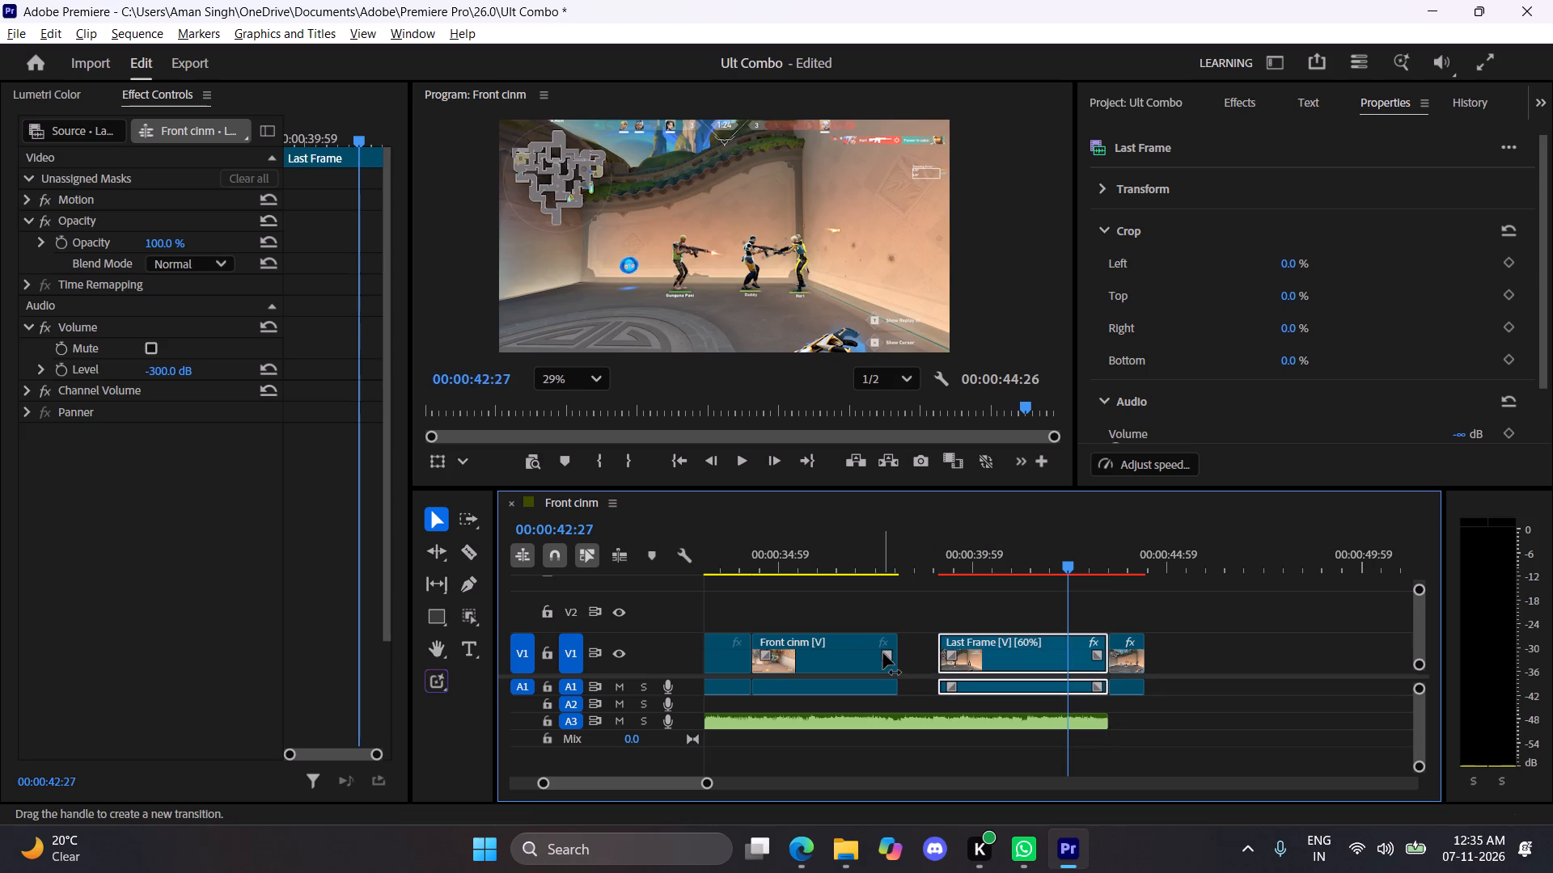
left_click_drag(896, 651, 914, 651)
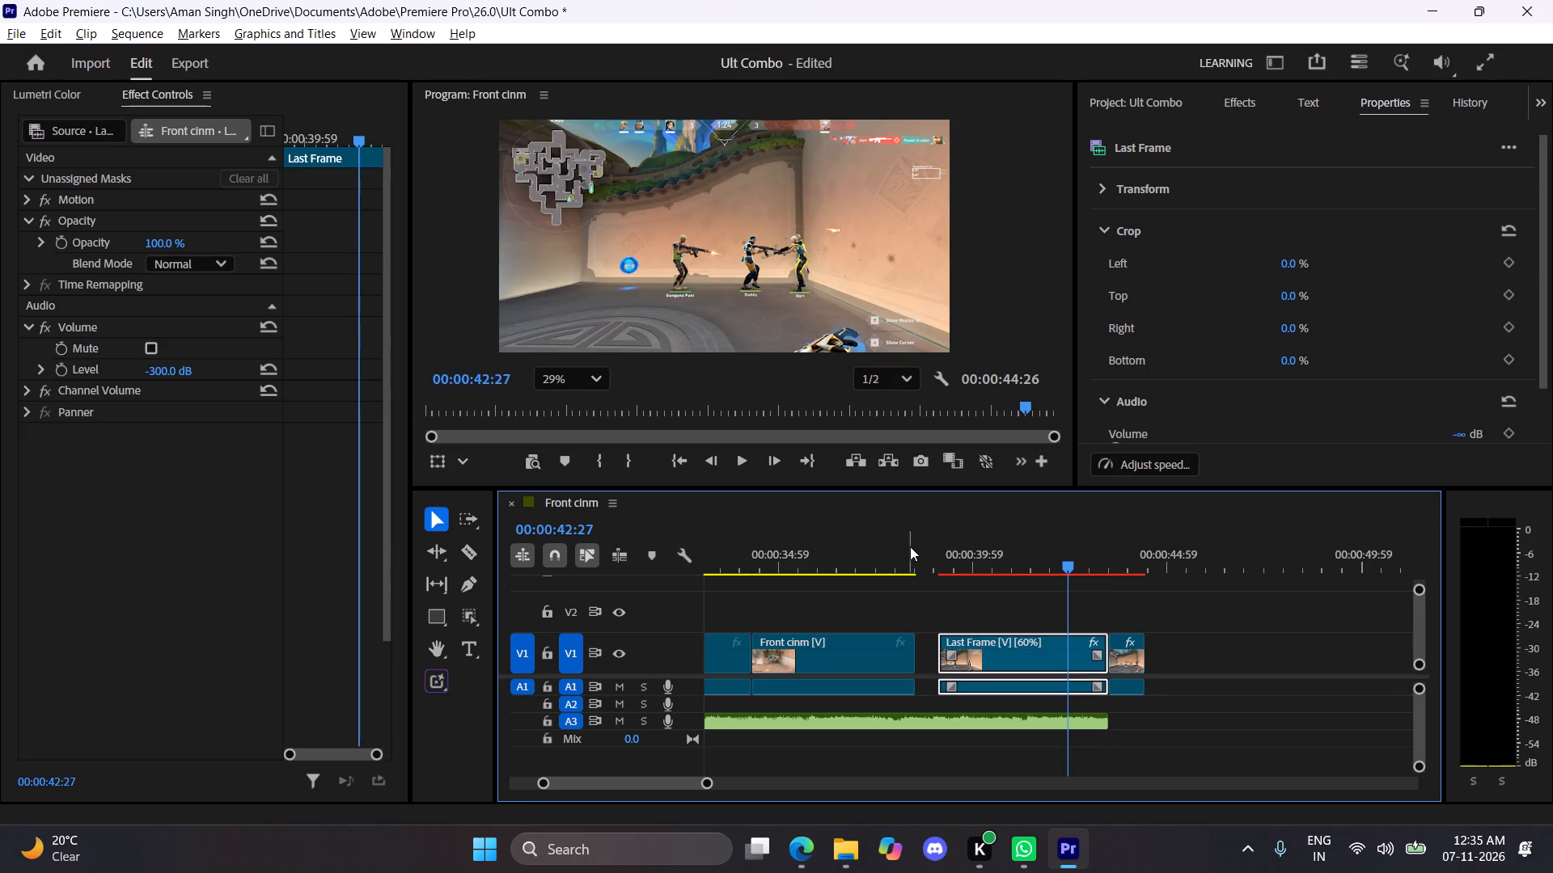
left_click_drag(910, 546, 920, 556)
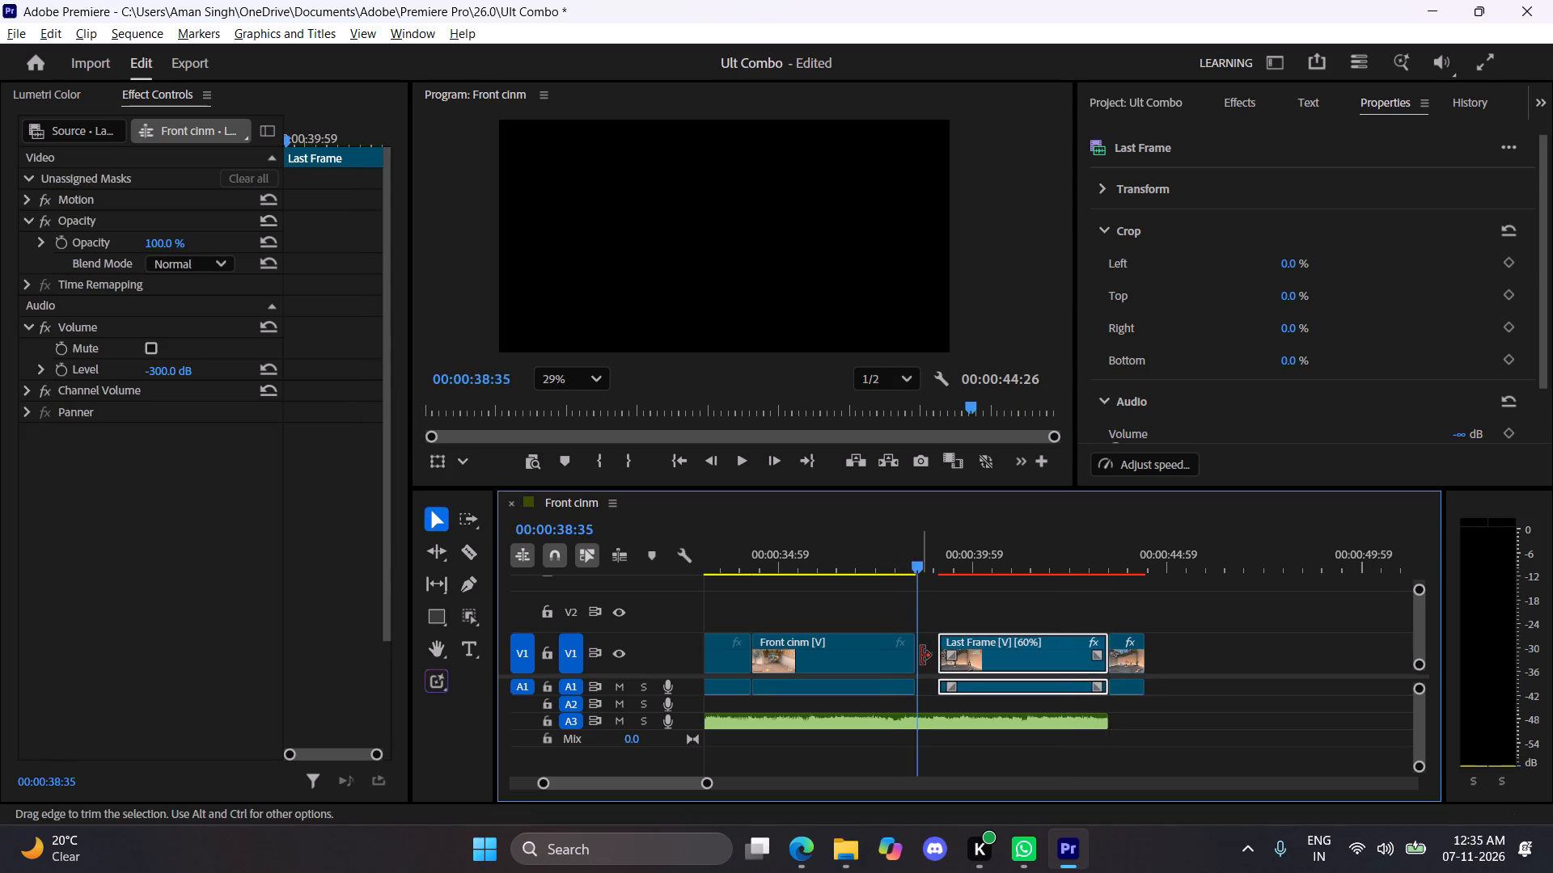
left_click_drag(913, 652, 929, 656)
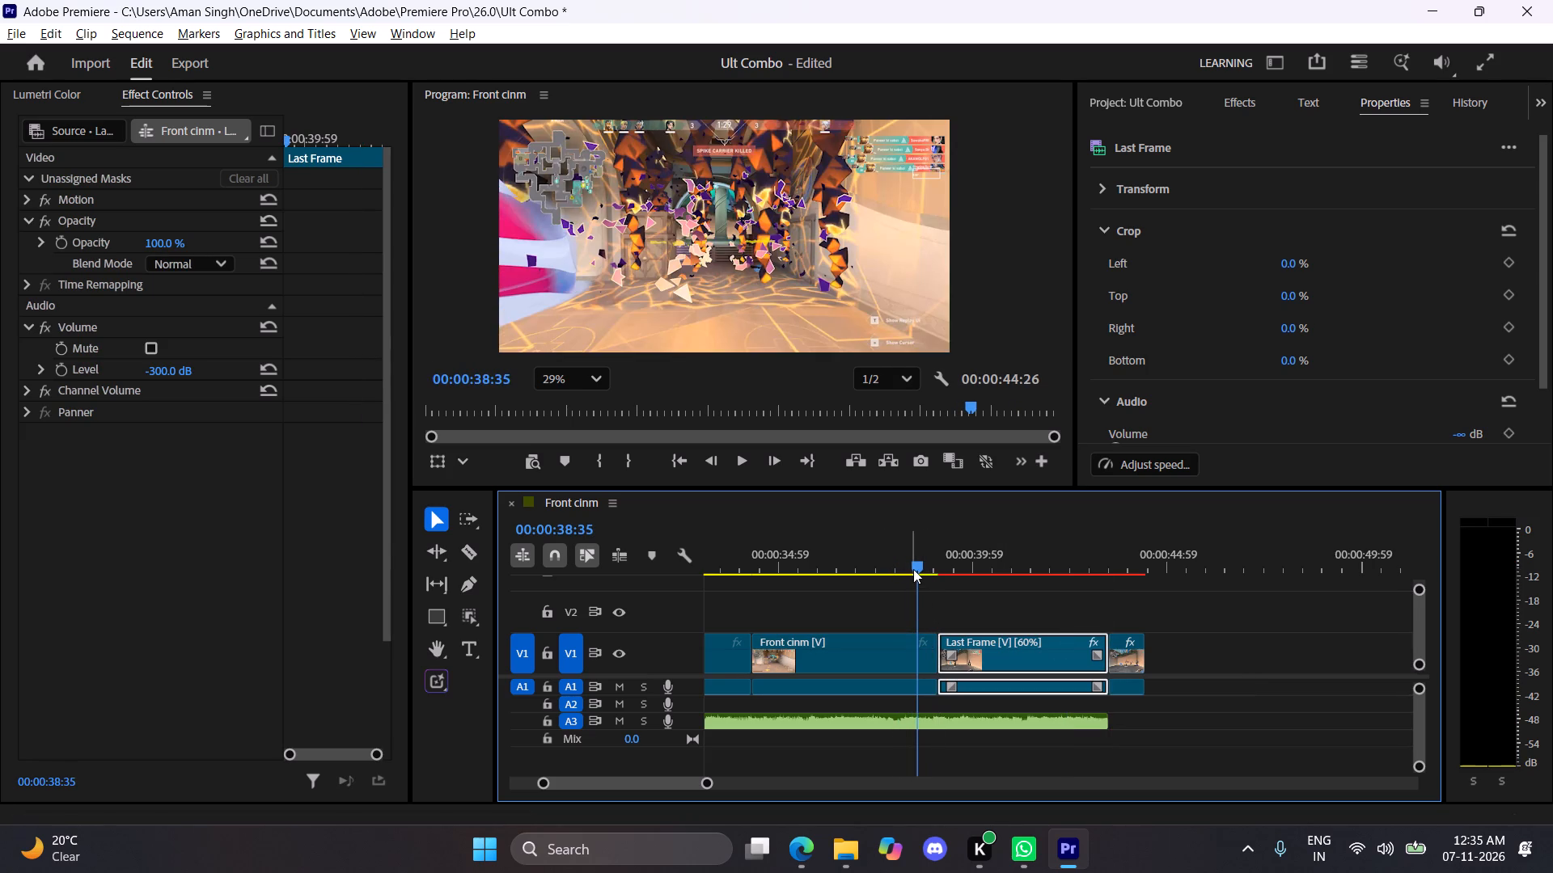
Extend the music on A3 to the end of the second Last Frame piece.
key("space")
key("space")
left_click_drag(932, 567, 800, 575)
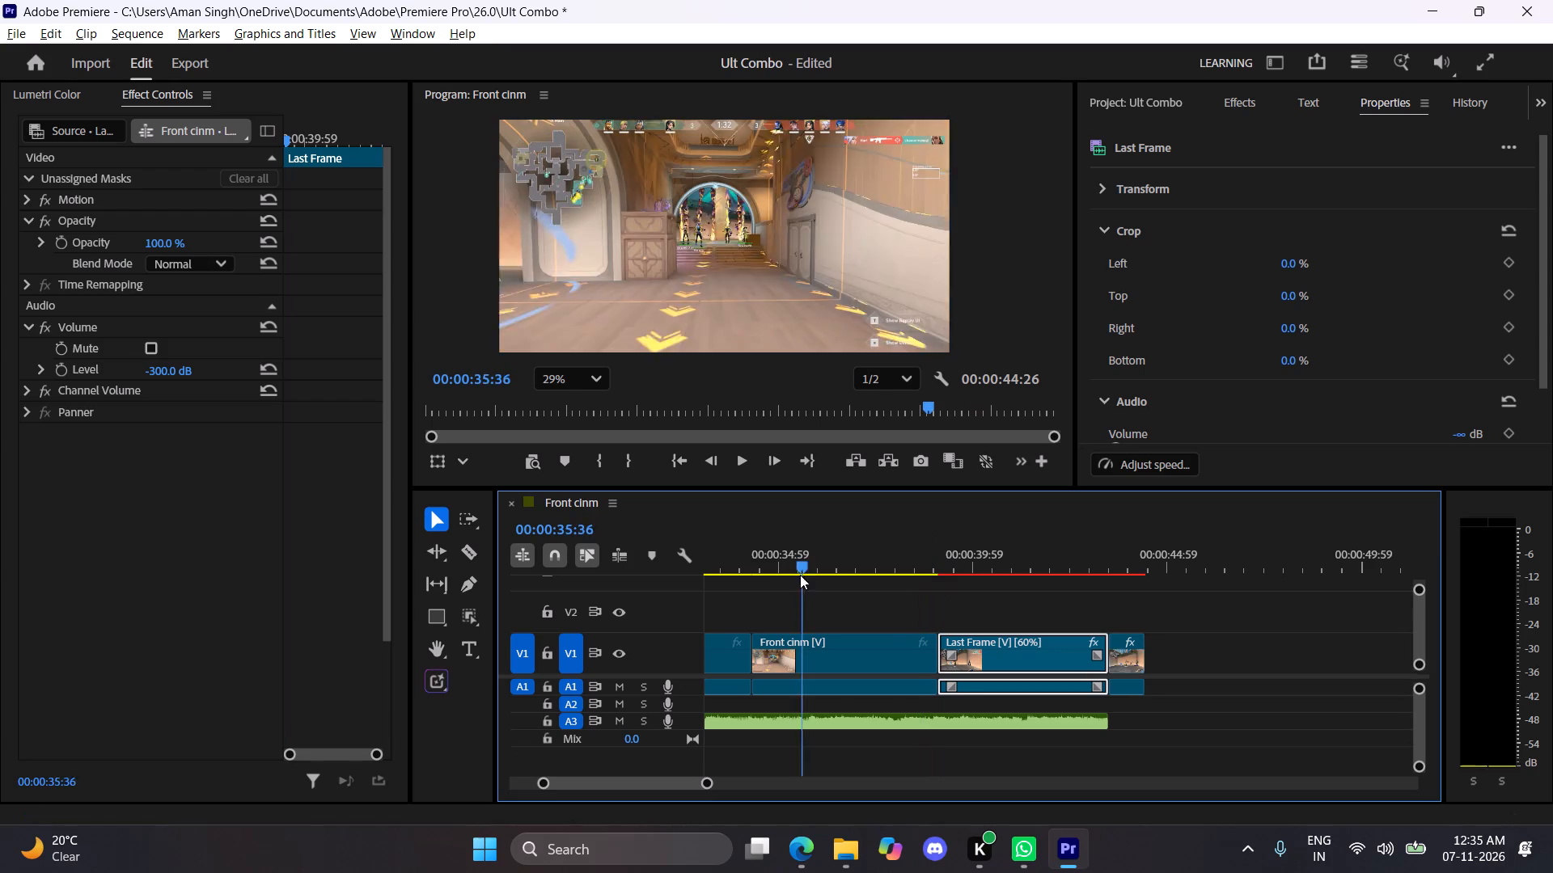
left_click_drag(800, 575, 760, 570)
key("space")
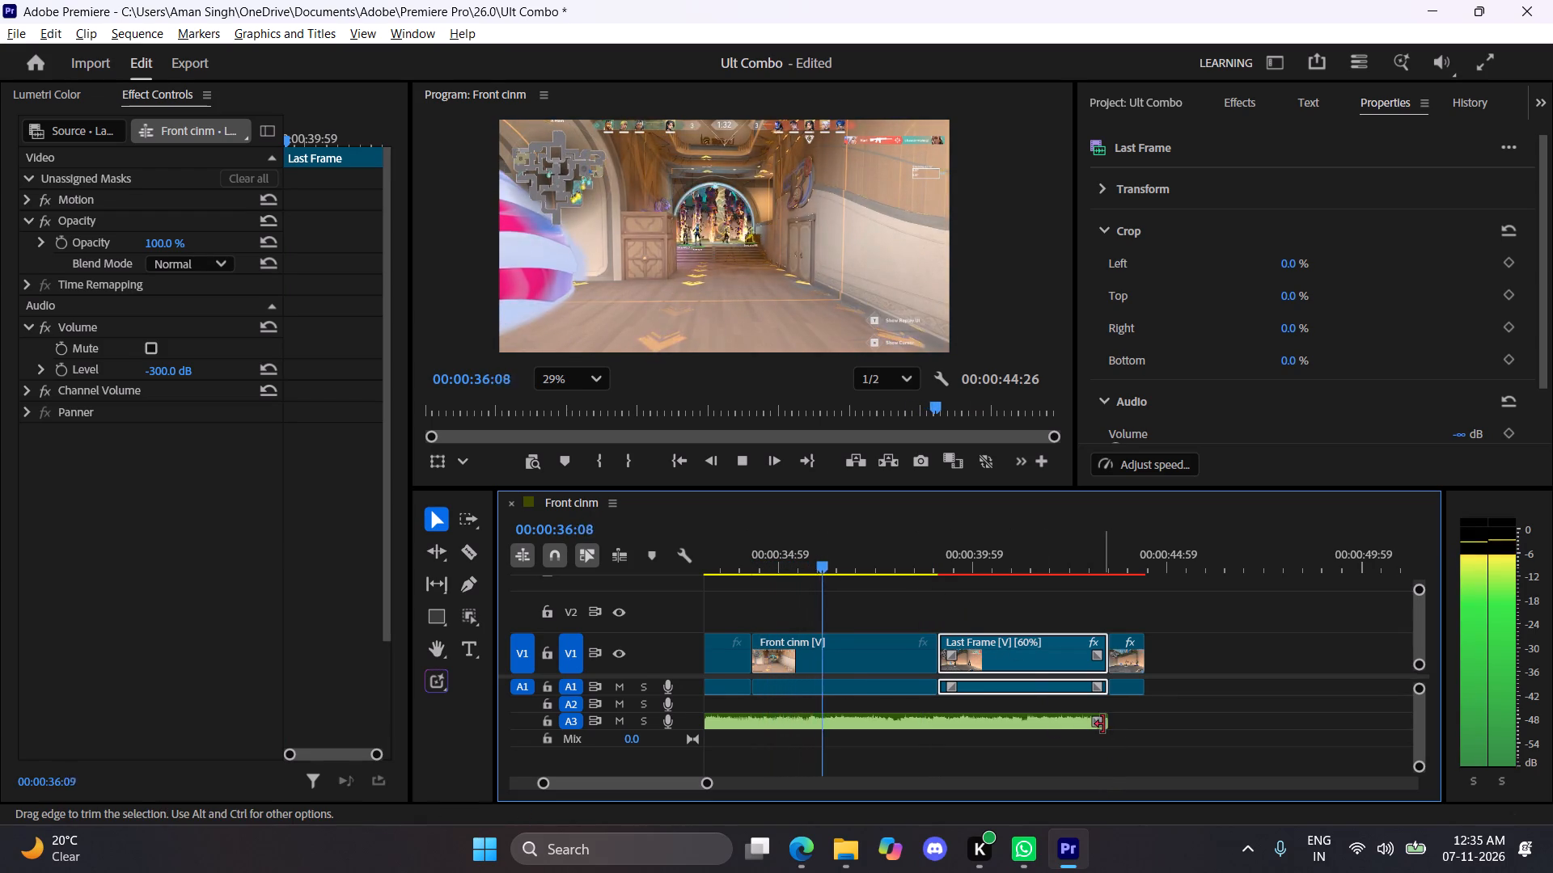
left_click(1109, 722)
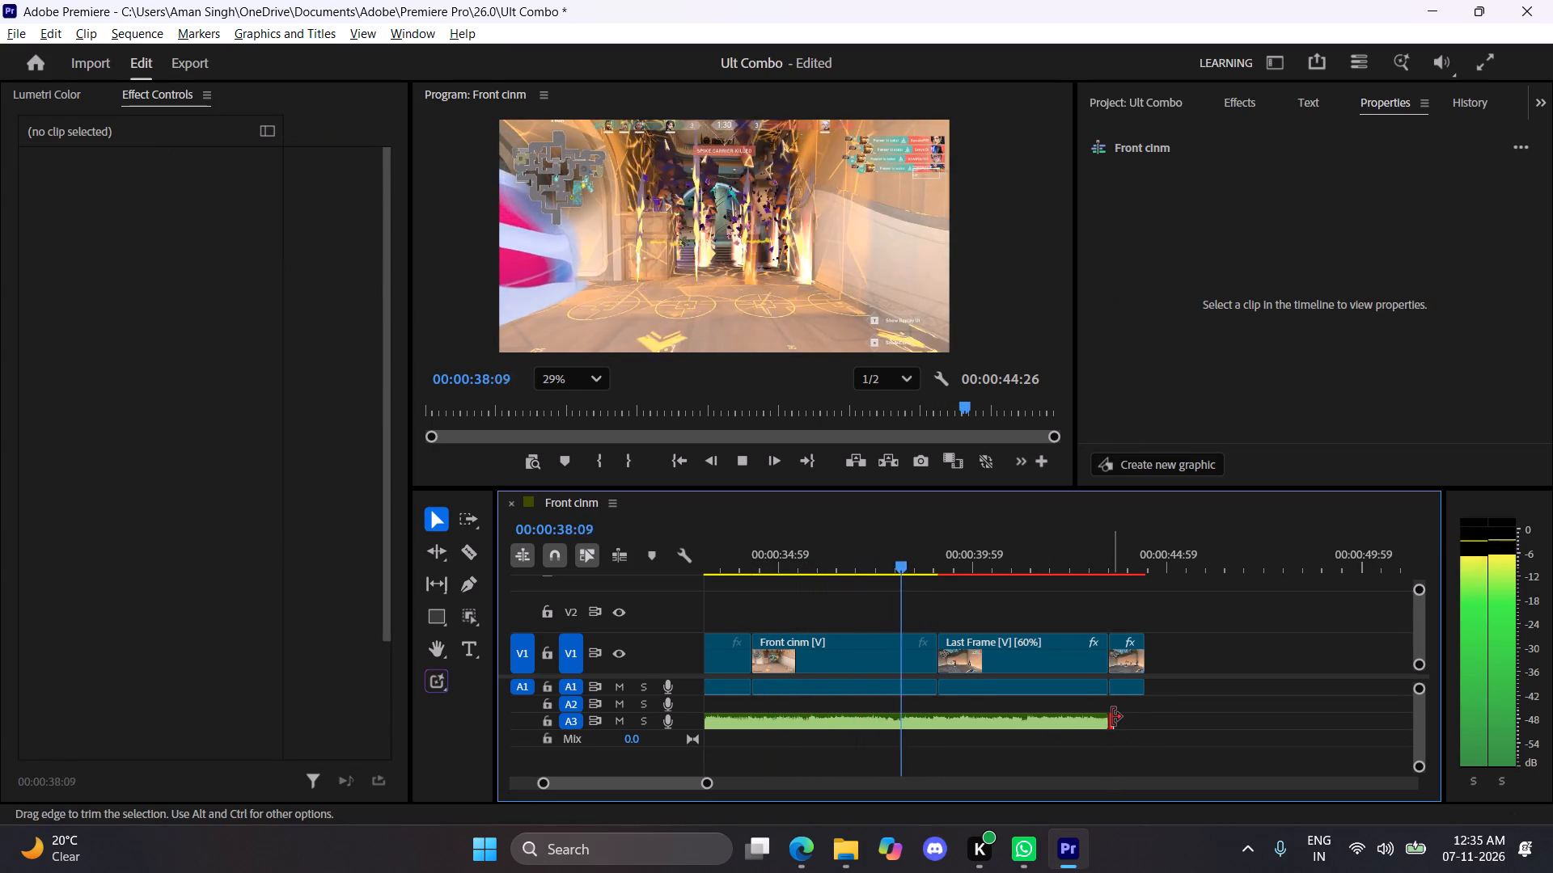
left_click_drag(1111, 720, 1148, 723)
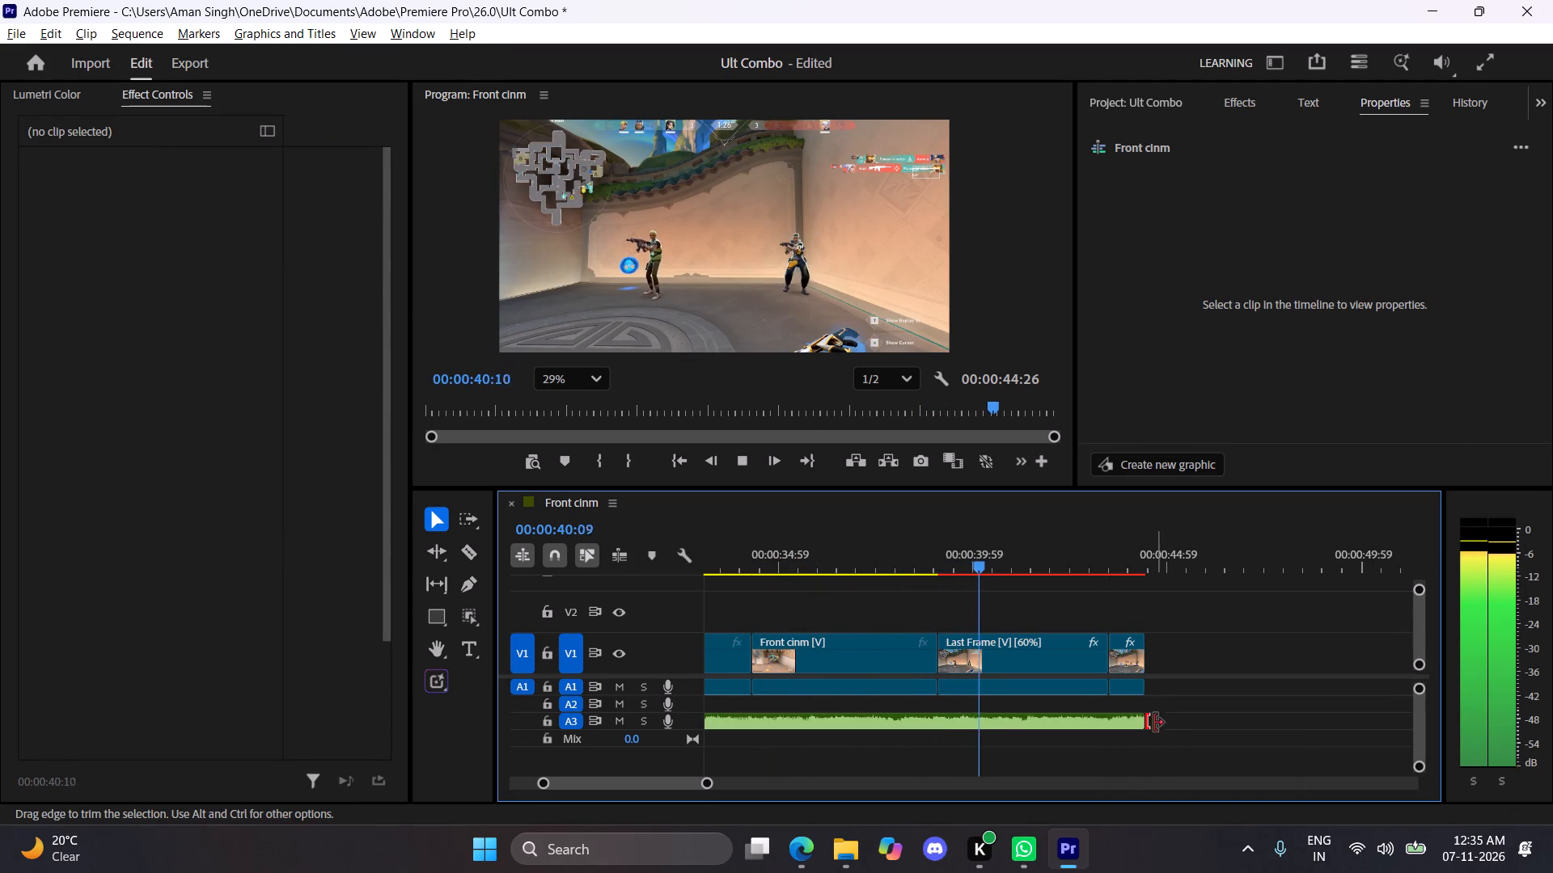
left_click(1190, 705)
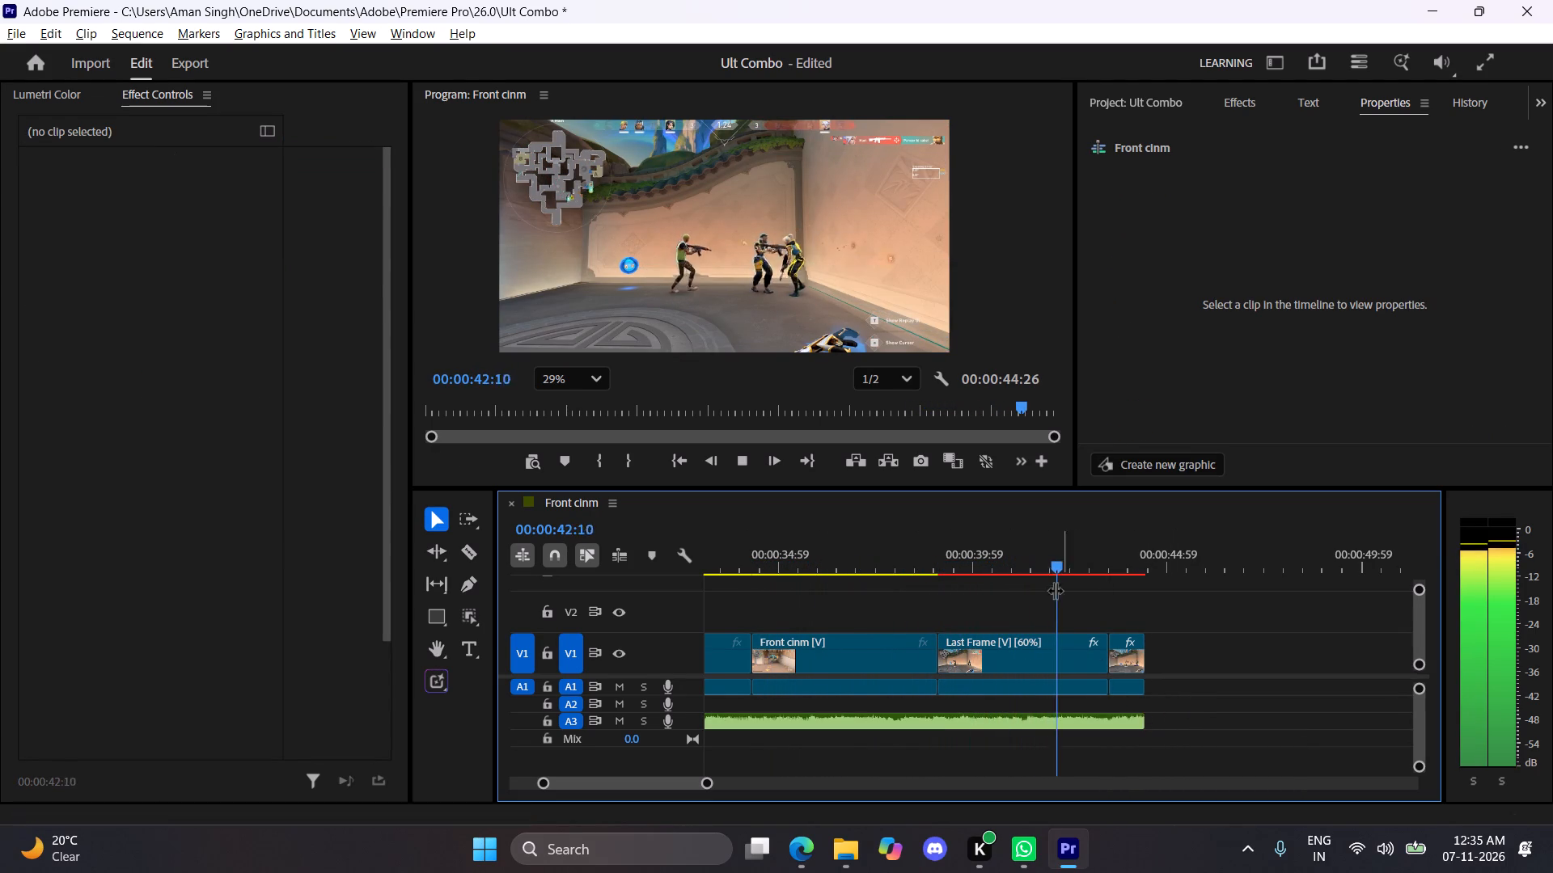
Replay from the last Front cinm clip into the Last Frame pieces to check the extended ending with the music.
left_click_drag(964, 513, 925, 534)
left_click_drag(909, 559, 762, 560)
key("space")
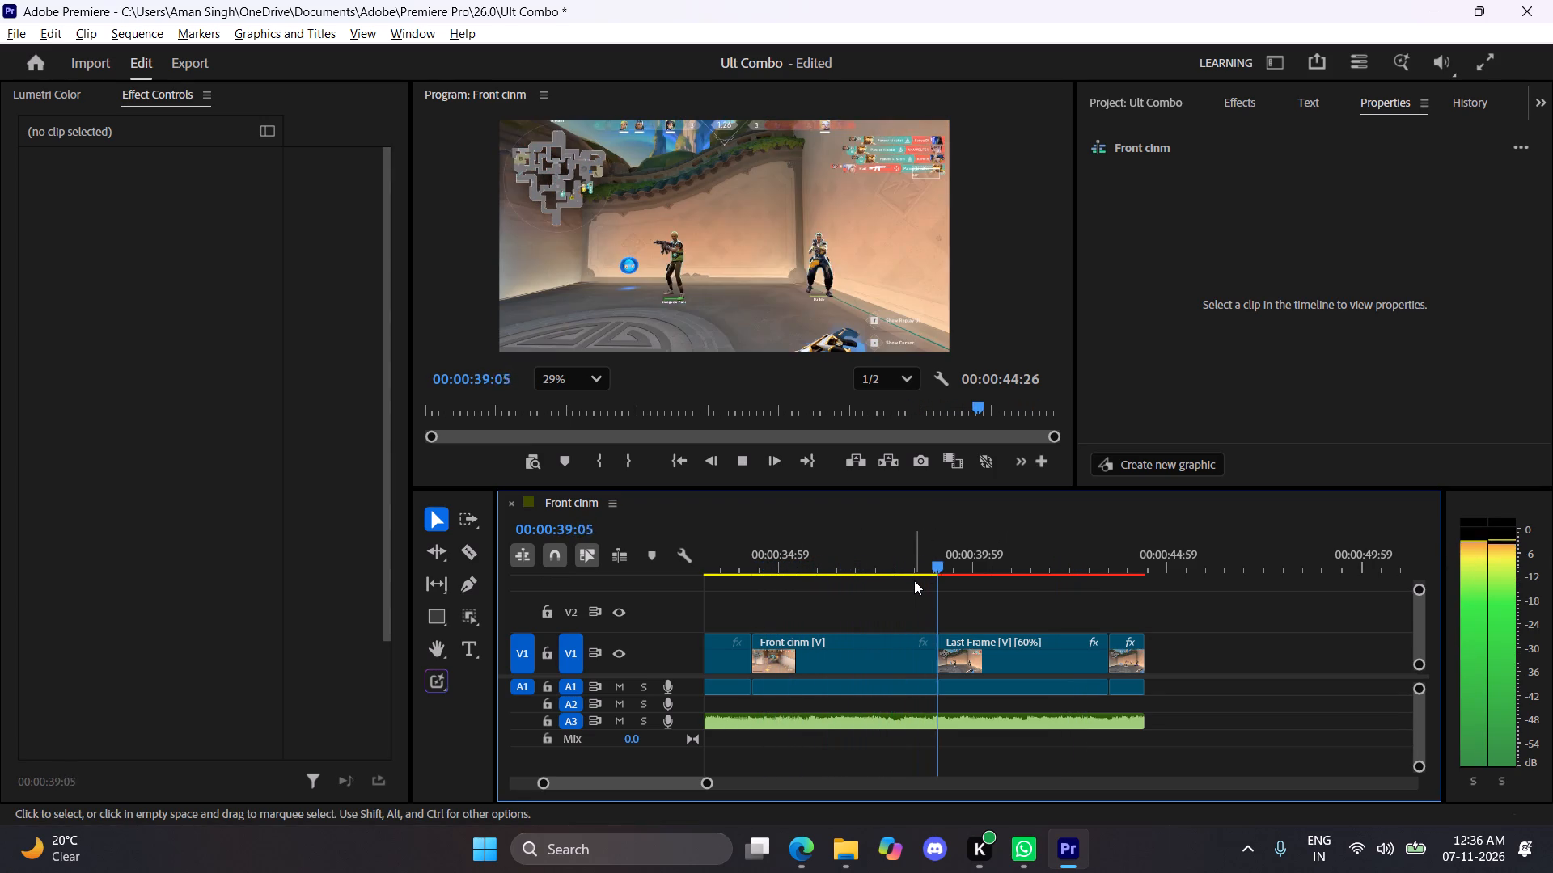
key("space")
left_click_drag(874, 563, 800, 559)
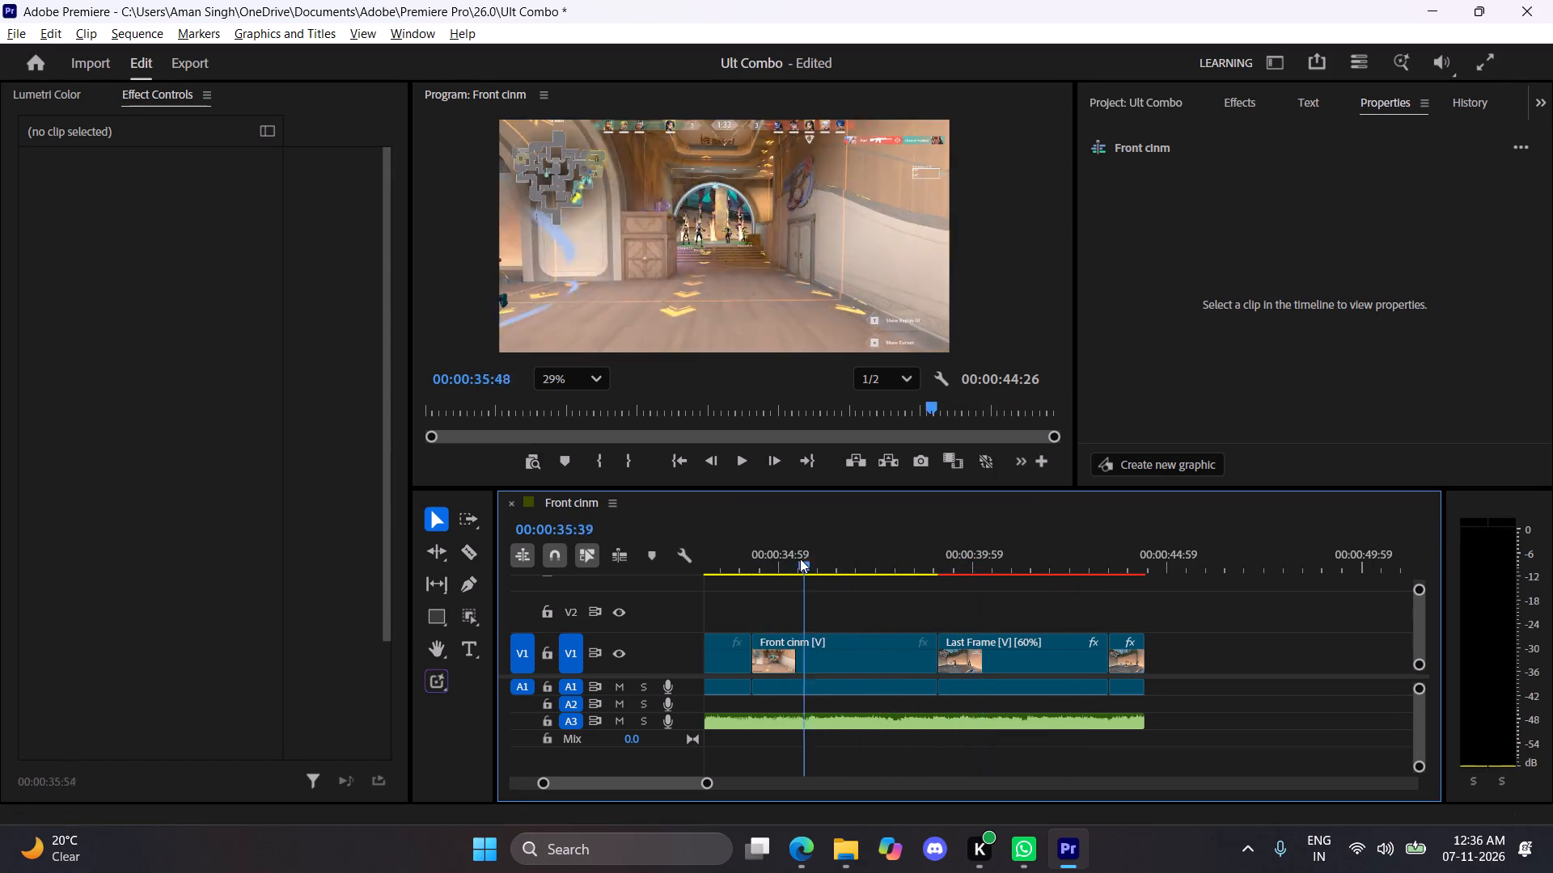
left_click_drag(800, 559, 1154, 559)
key("space")
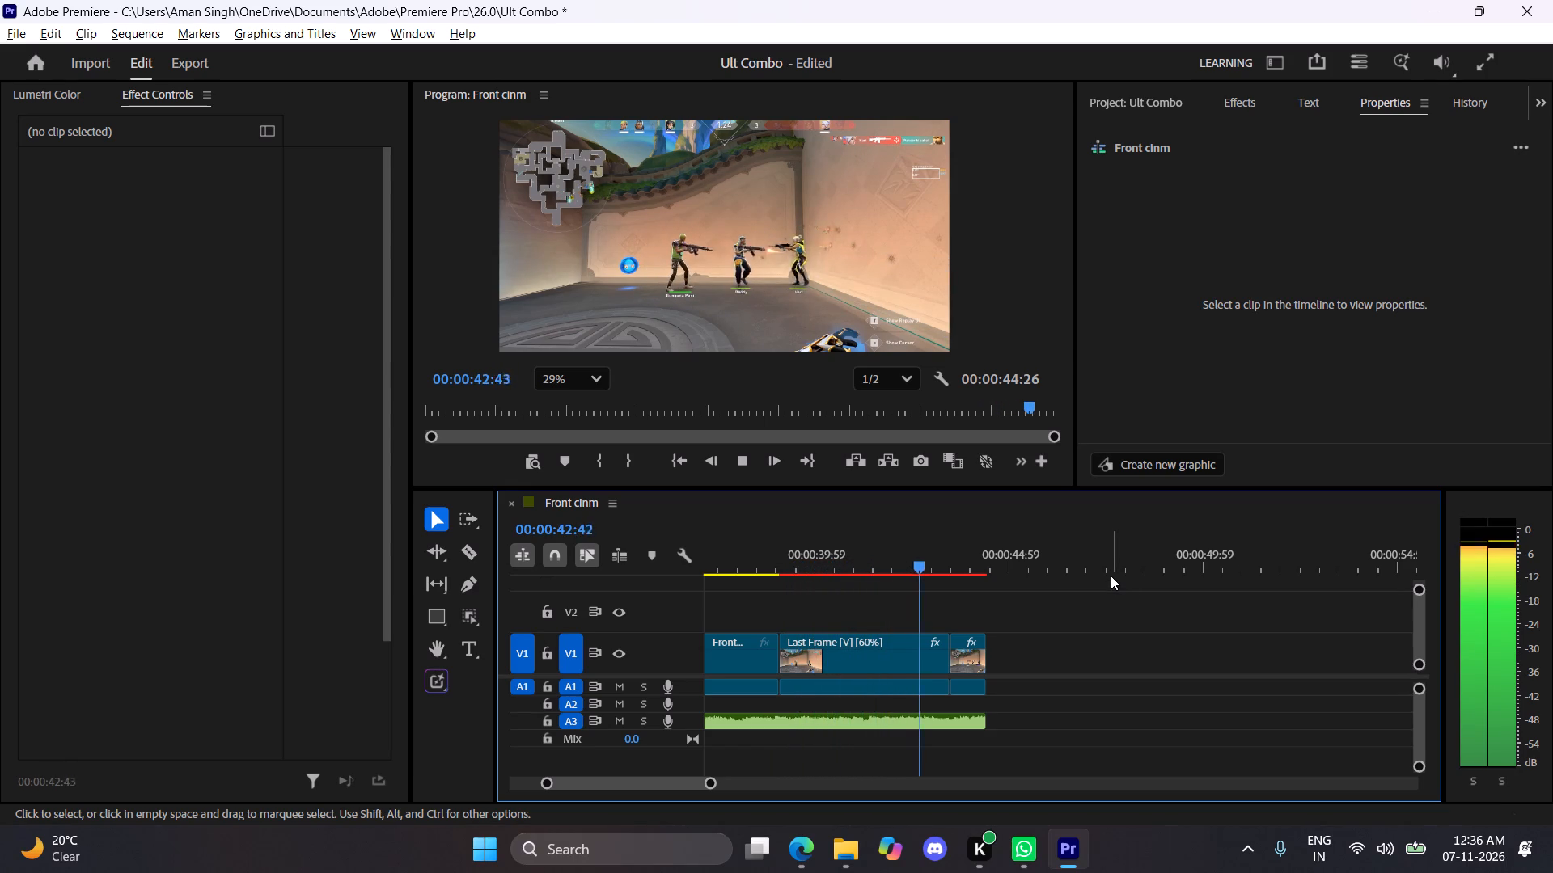
key("space")
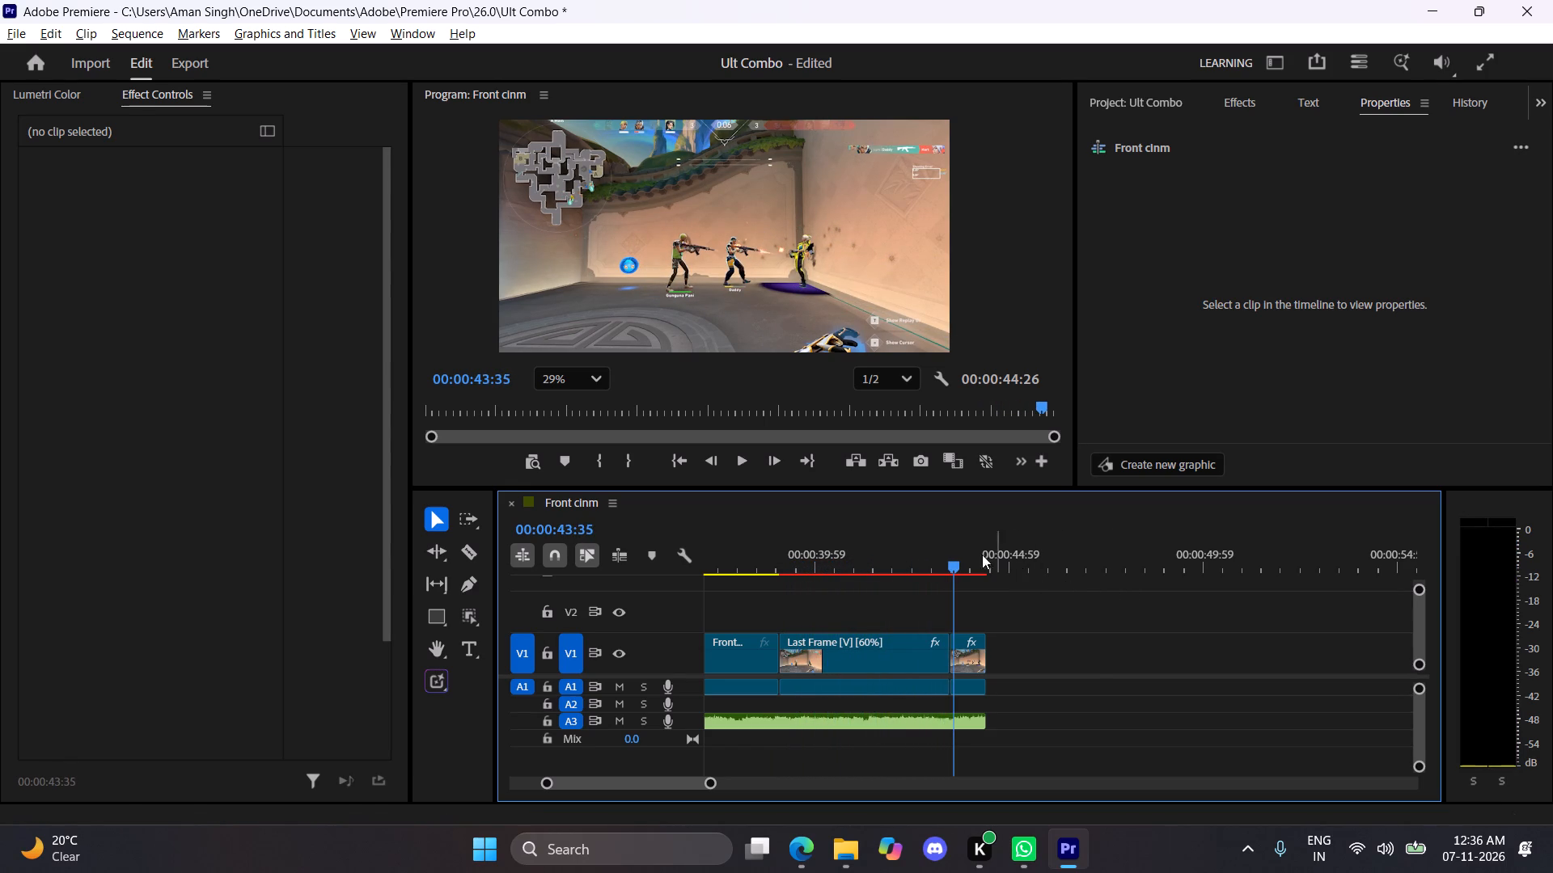
Split the music on A3 at the cut between the two Last Frame pieces.
left_click(950, 567)
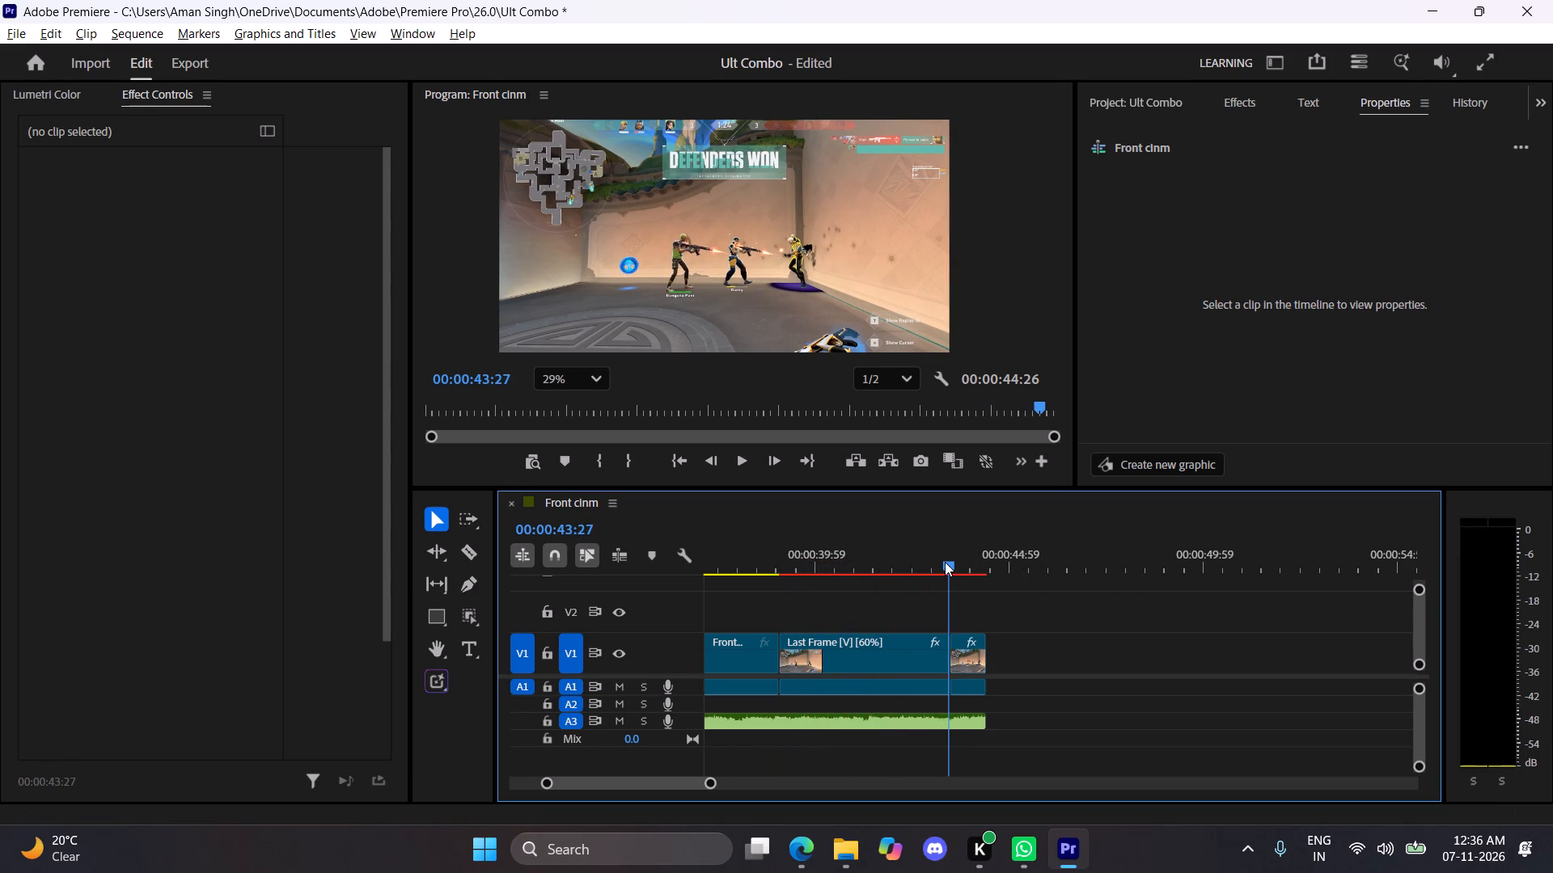
key("c")
left_click(953, 723)
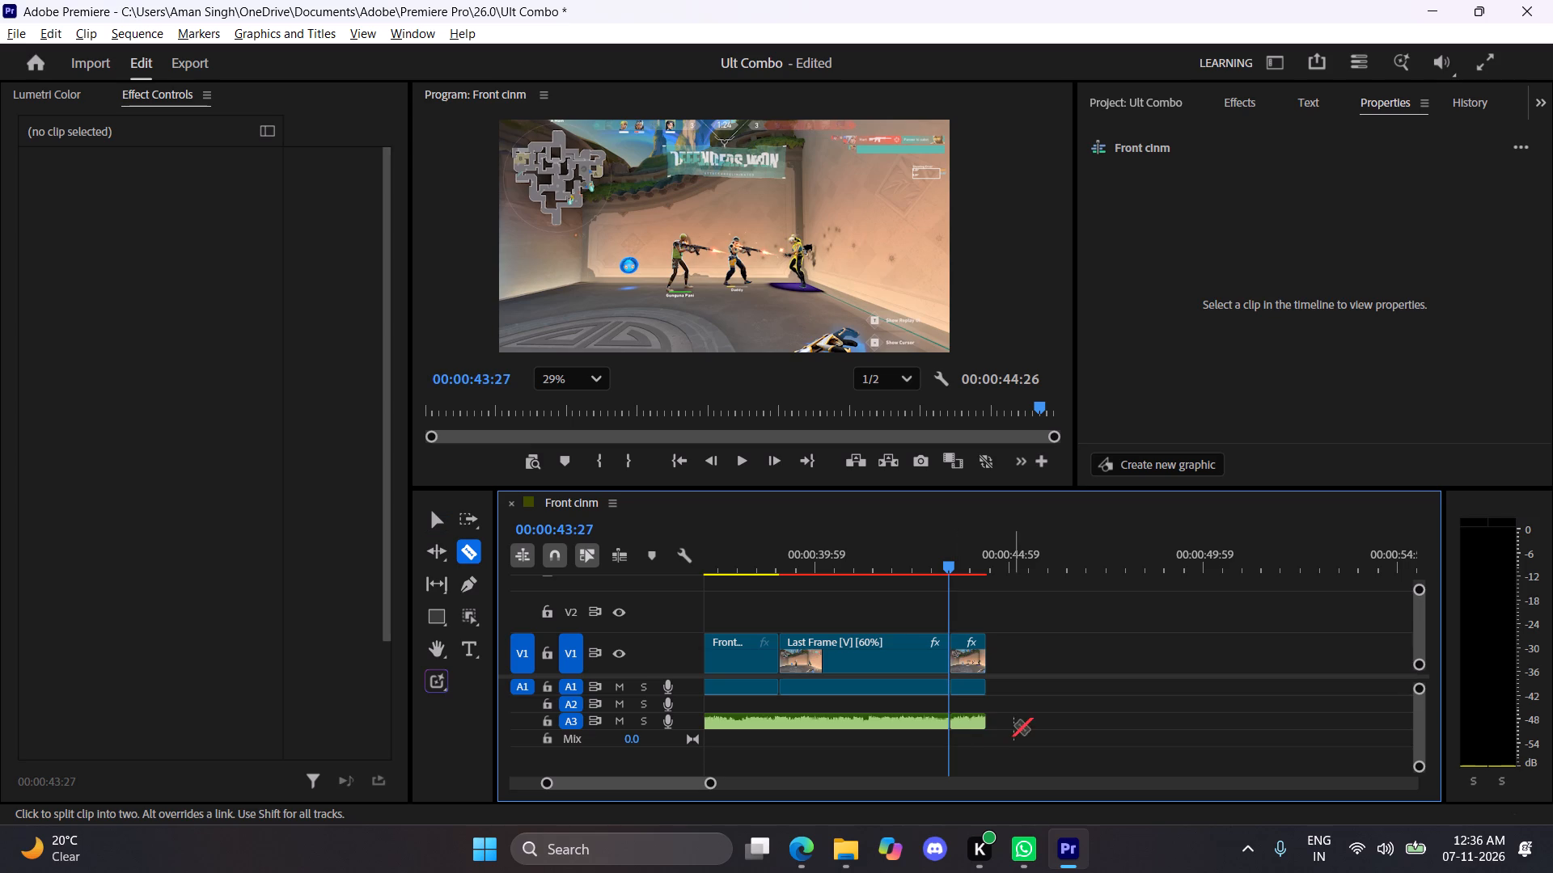
key("v")
Fade out the short music tail with Level keyframes from -3.0 dB at 00:00:43:29 to silence (-∞) at 00:00:44:25.
left_click(967, 715)
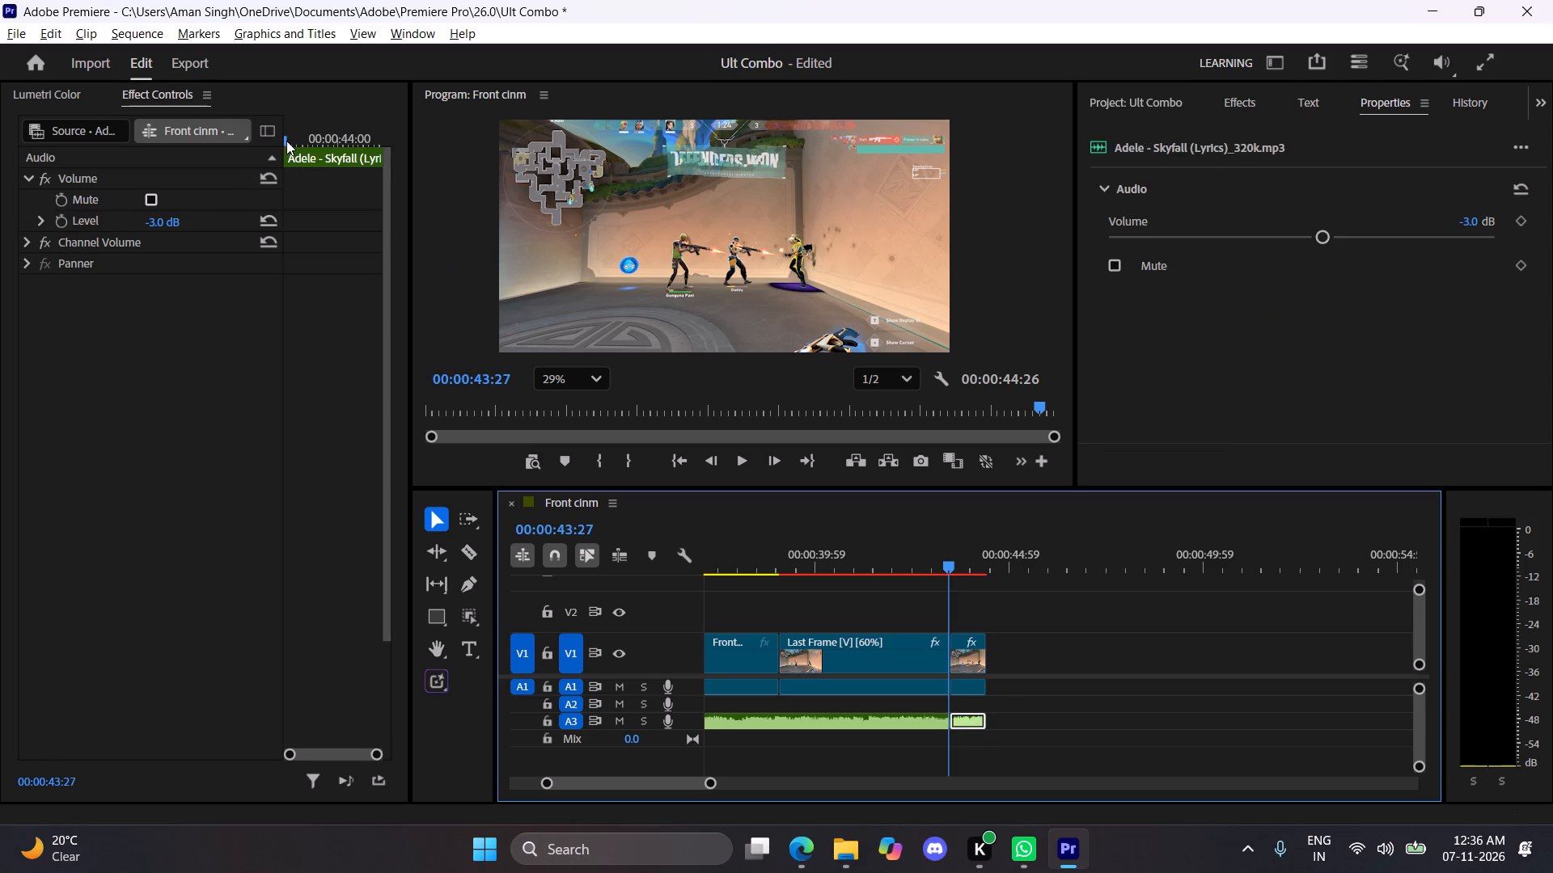
left_click_drag(287, 141, 125, 162)
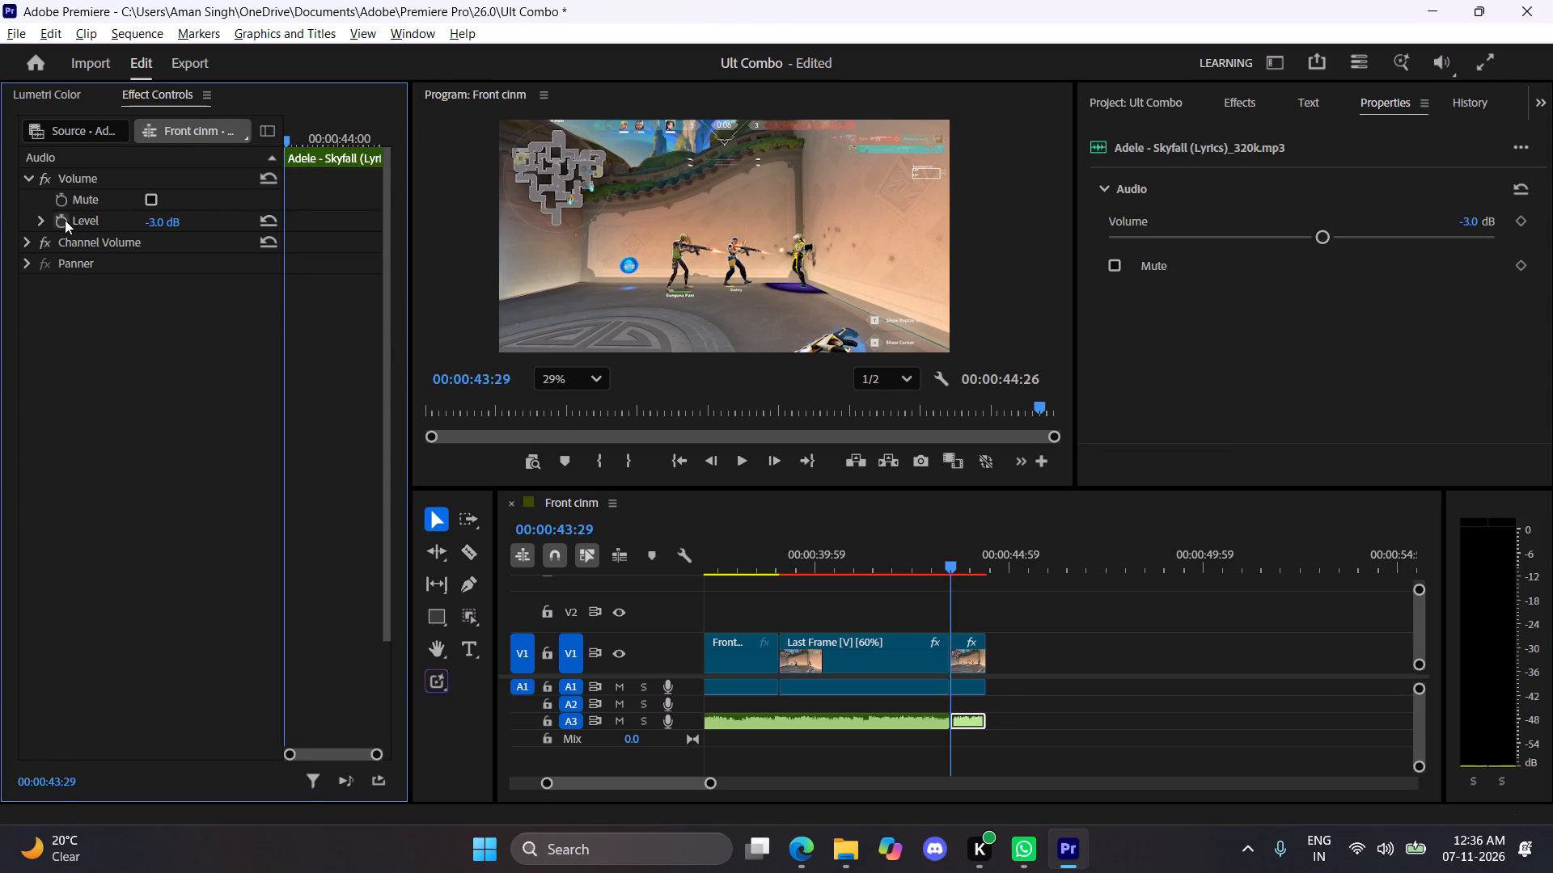
left_click(65, 220)
left_click_drag(303, 140, 410, 148)
left_click_drag(166, 217, 203, 167)
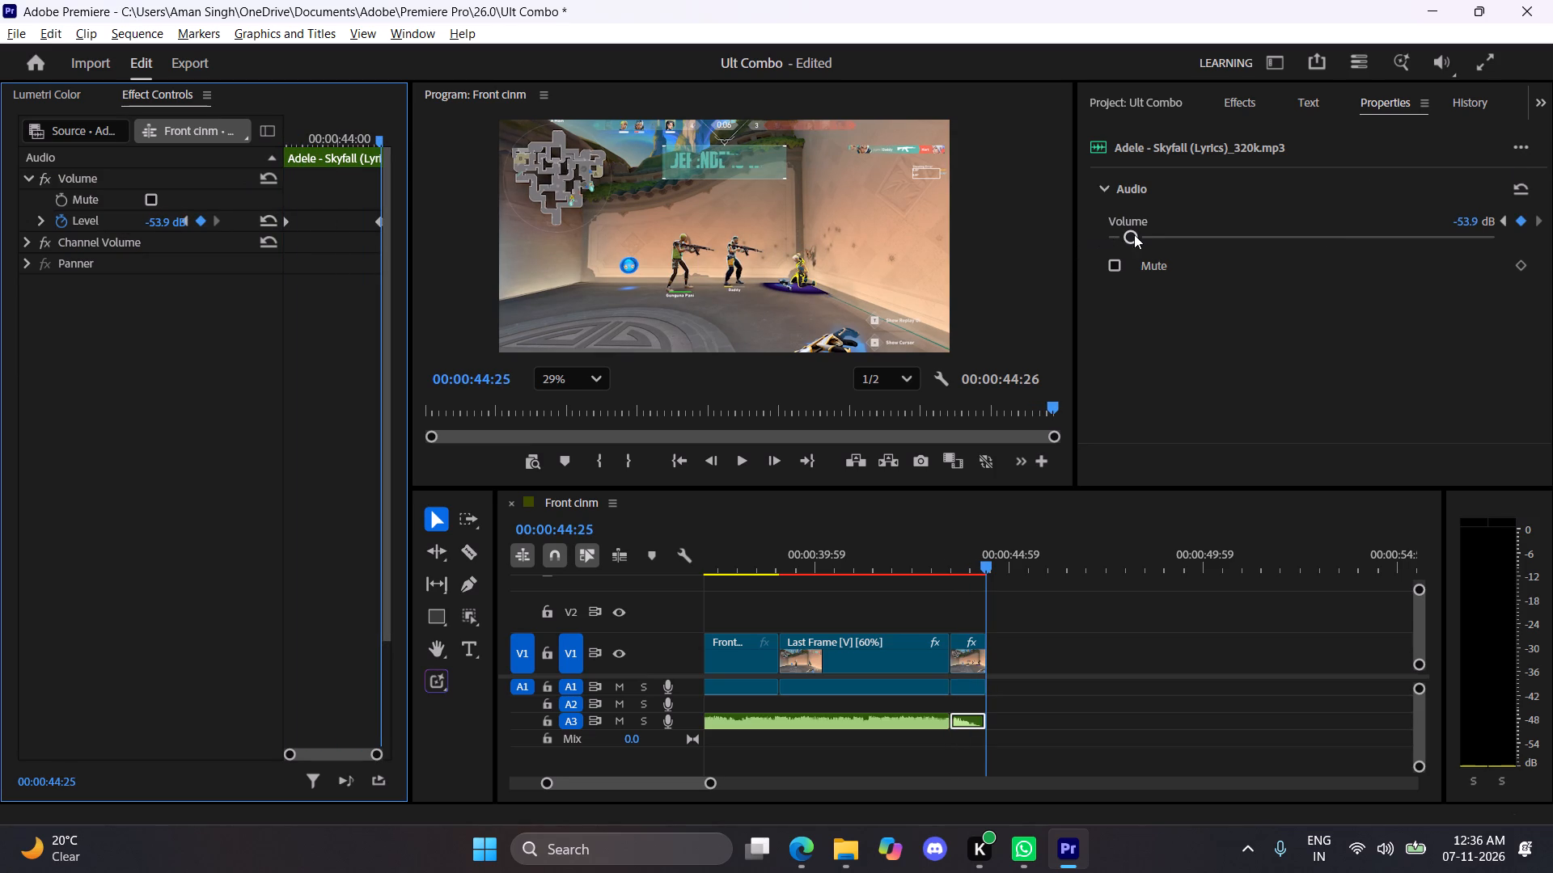
left_click_drag(1128, 234, 1034, 232)
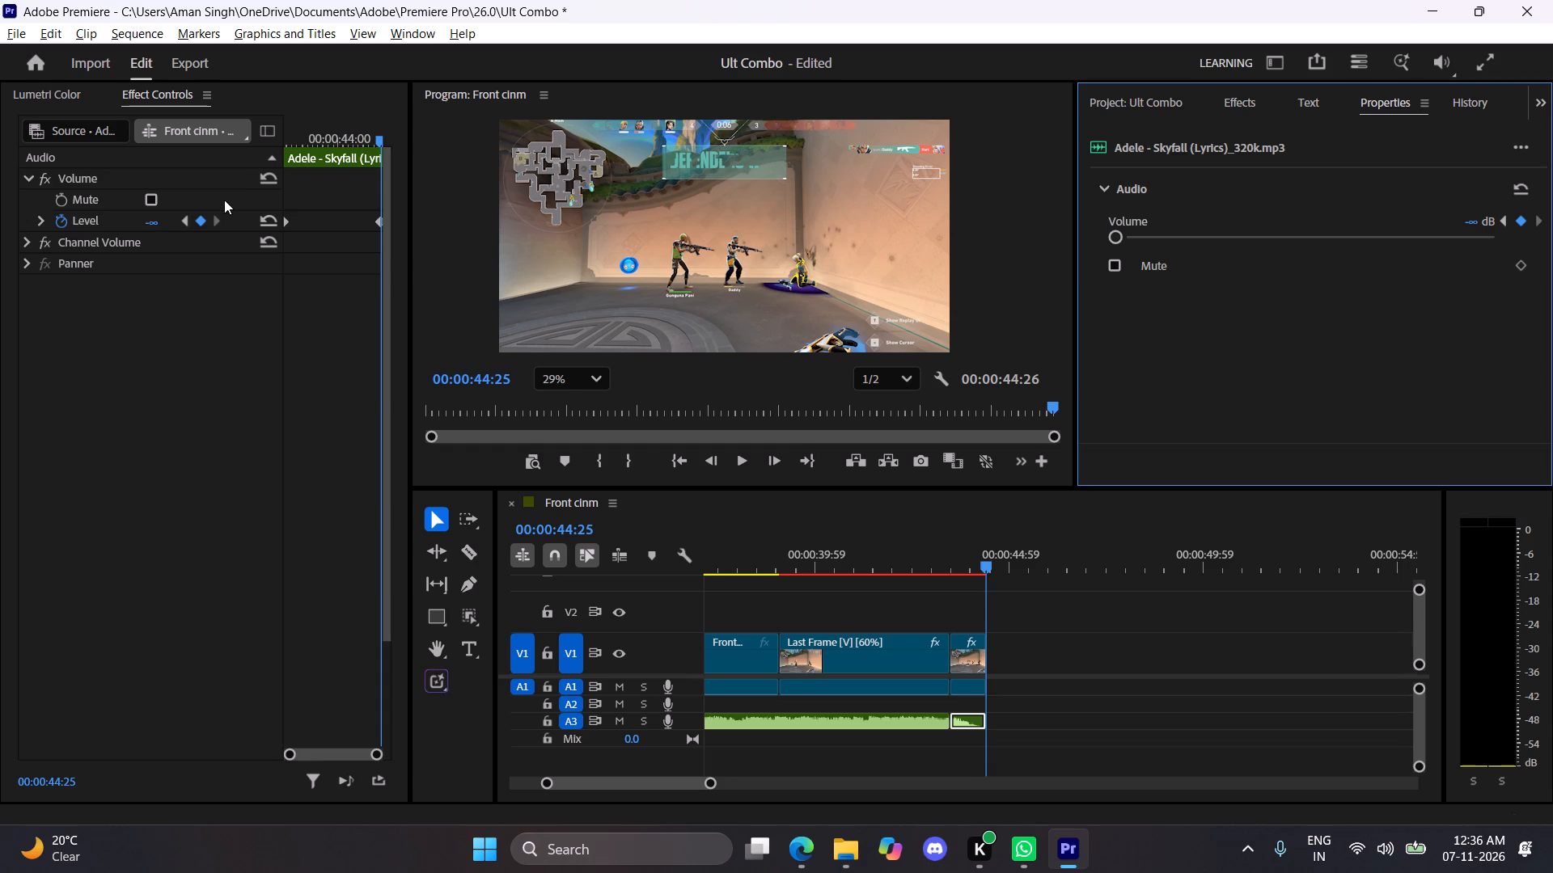
Apply Ease In and Ease Out to the music tail's two Level keyframes.
left_click(318, 133)
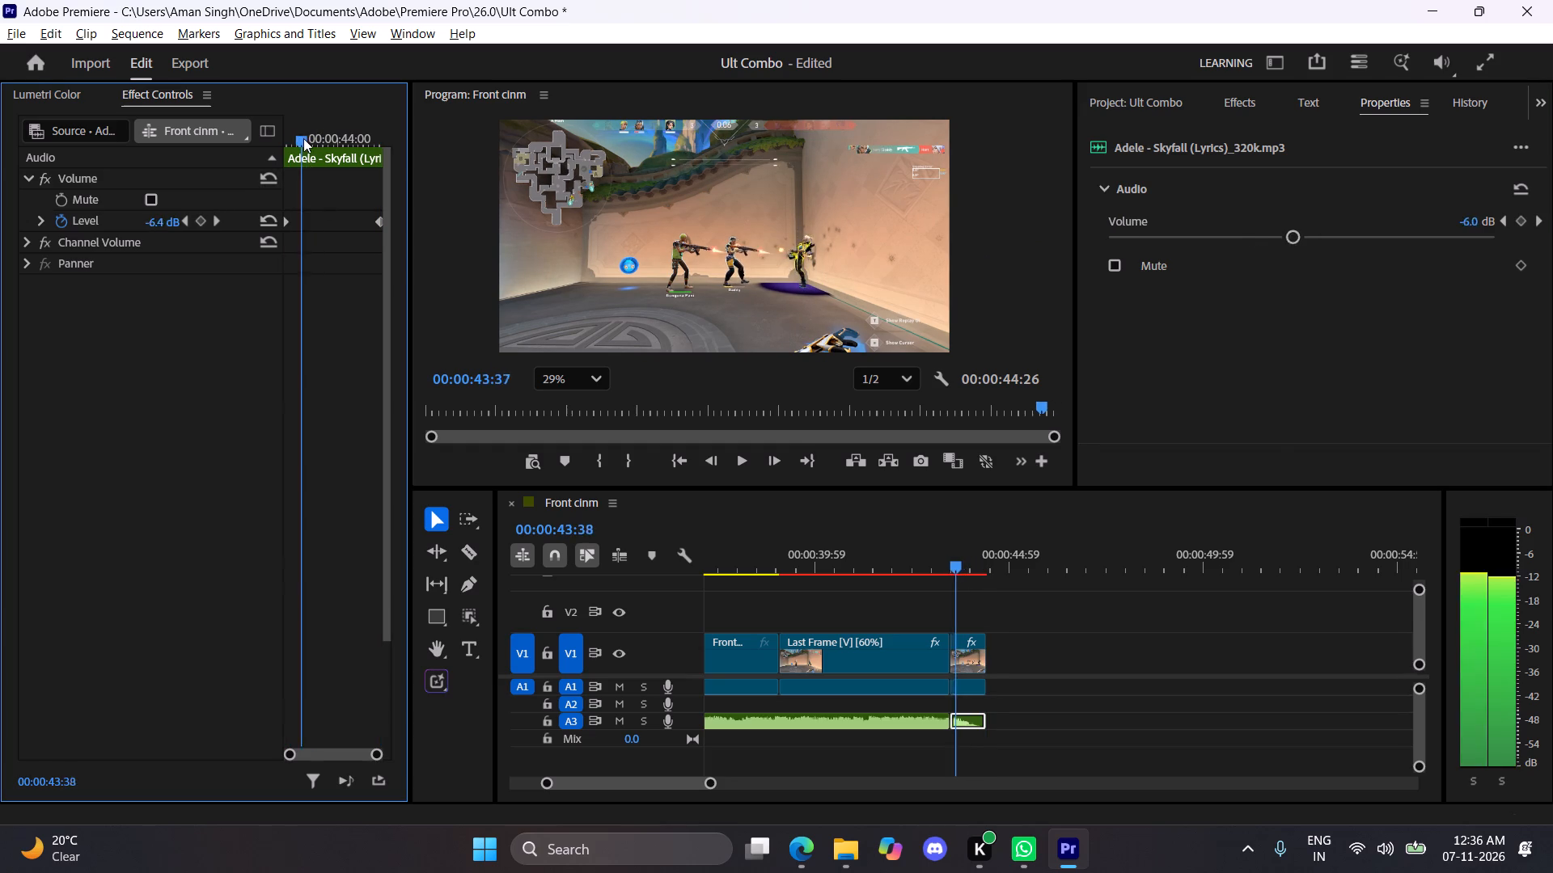
left_click(288, 222, "ctrl")
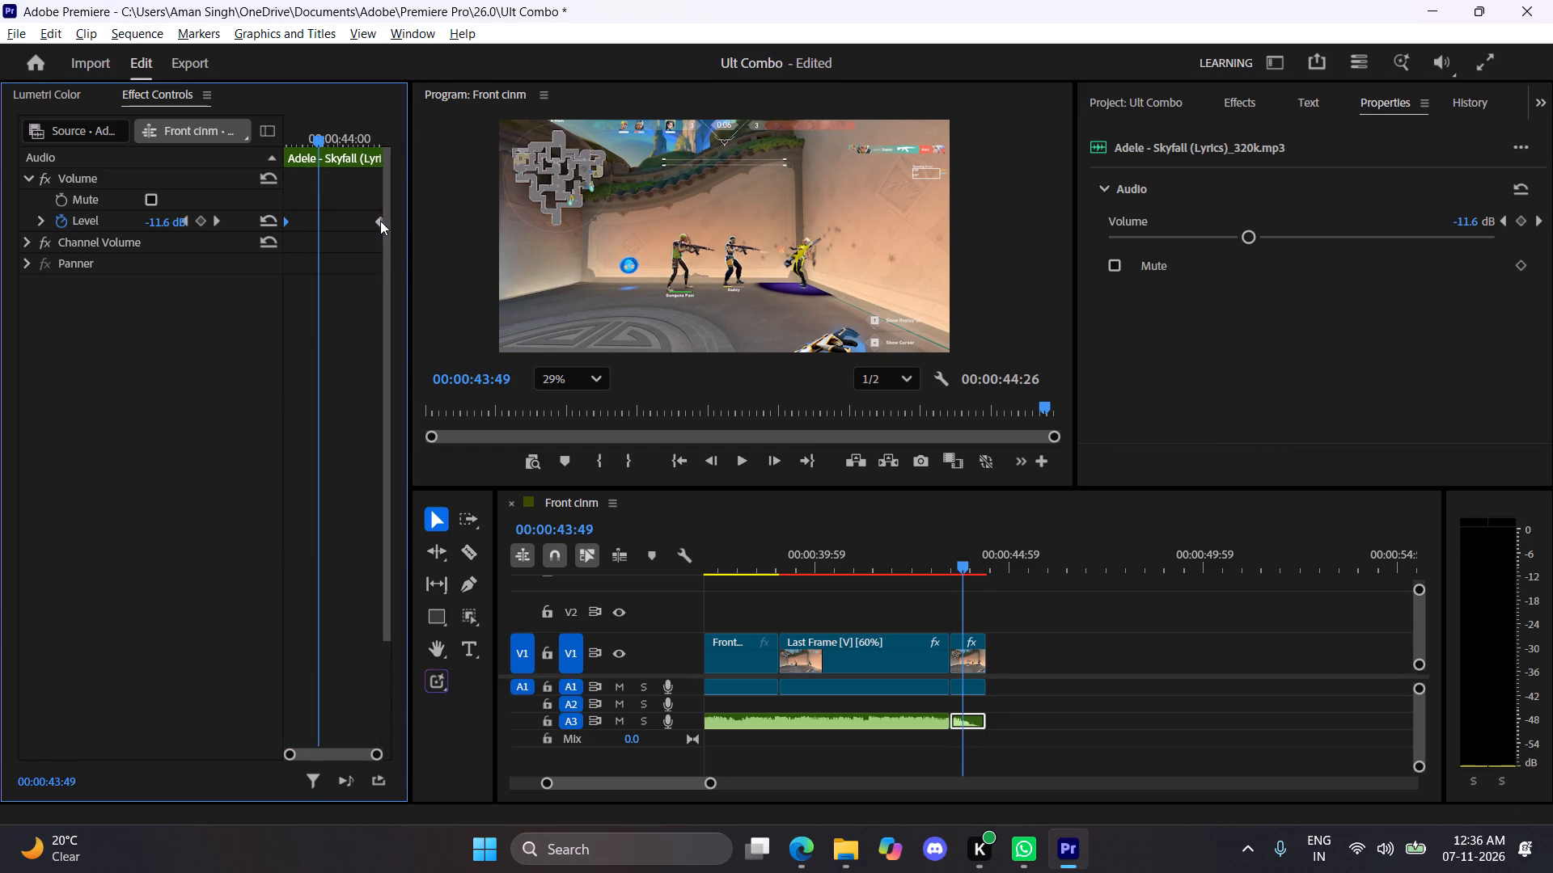
left_click(379, 219, "ctrl")
right_click(379, 219)
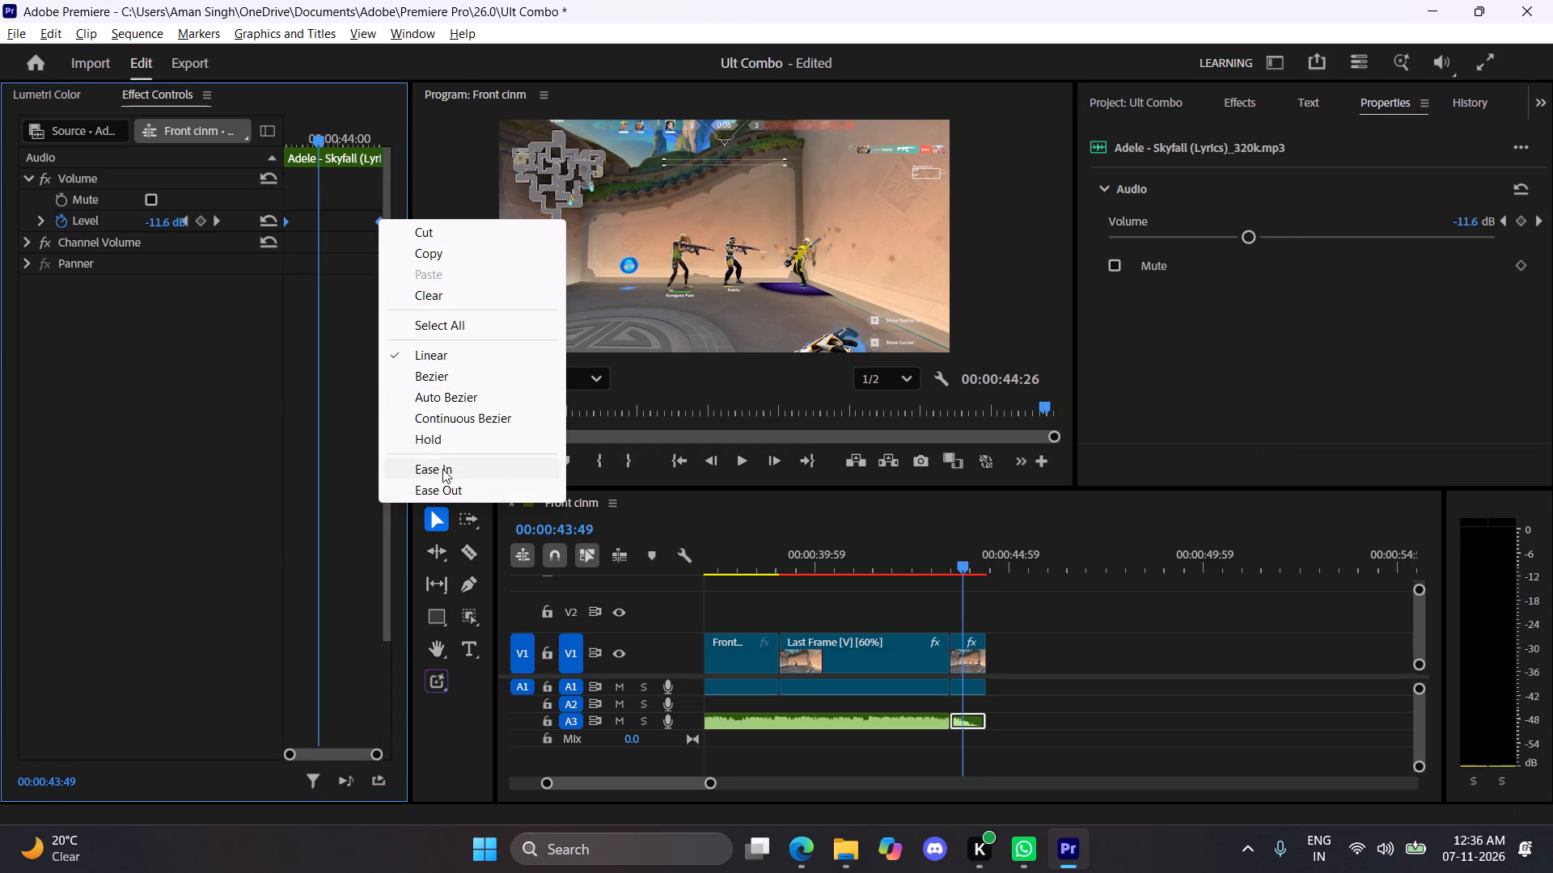
left_click(442, 467)
right_click(379, 220)
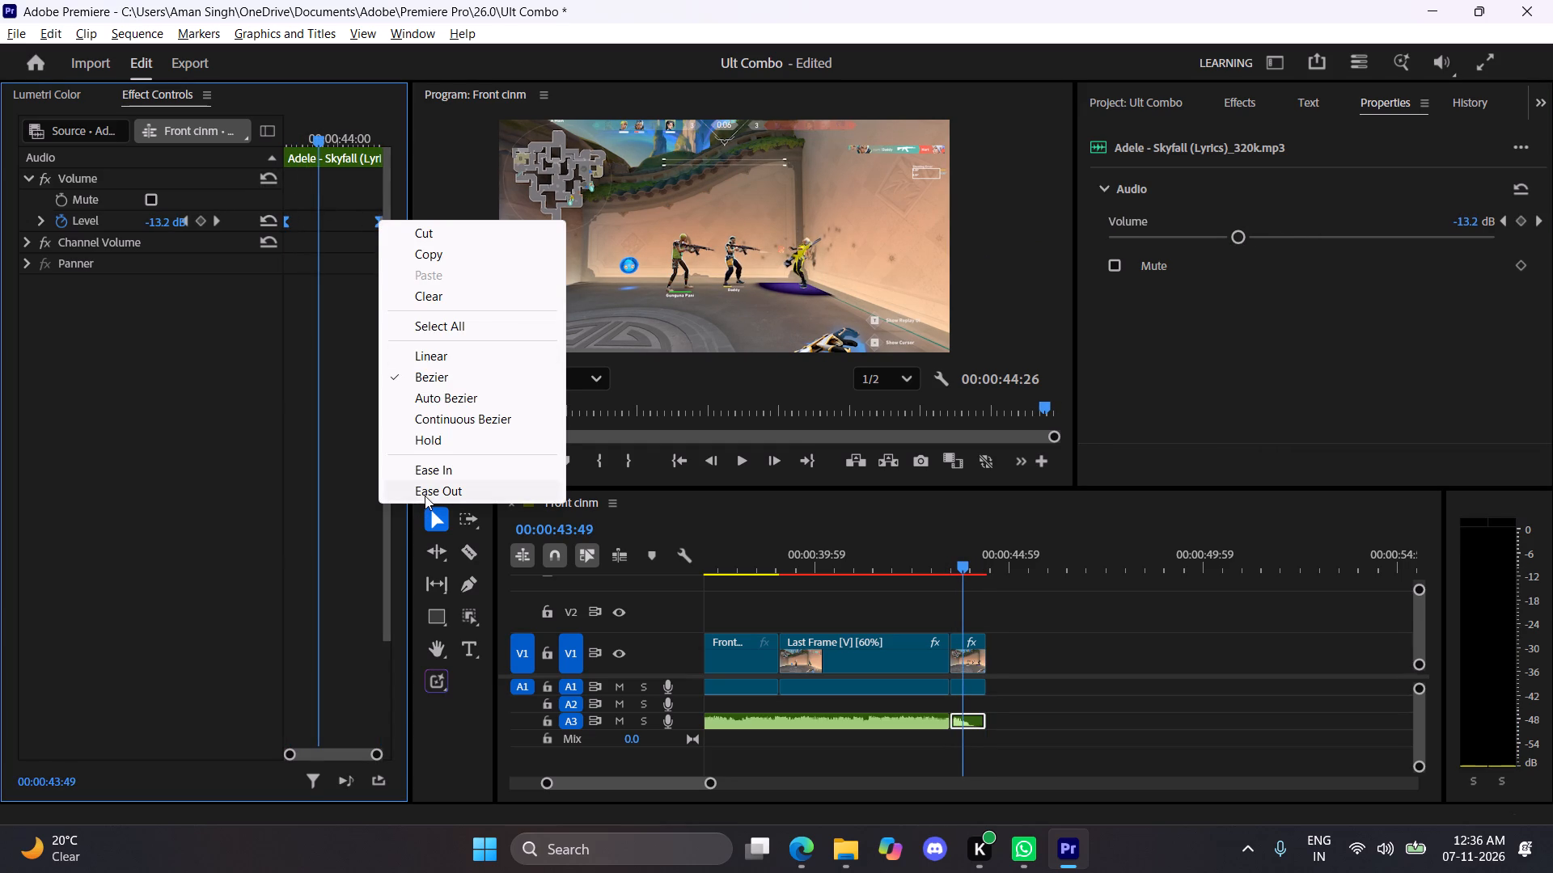
left_click(425, 496)
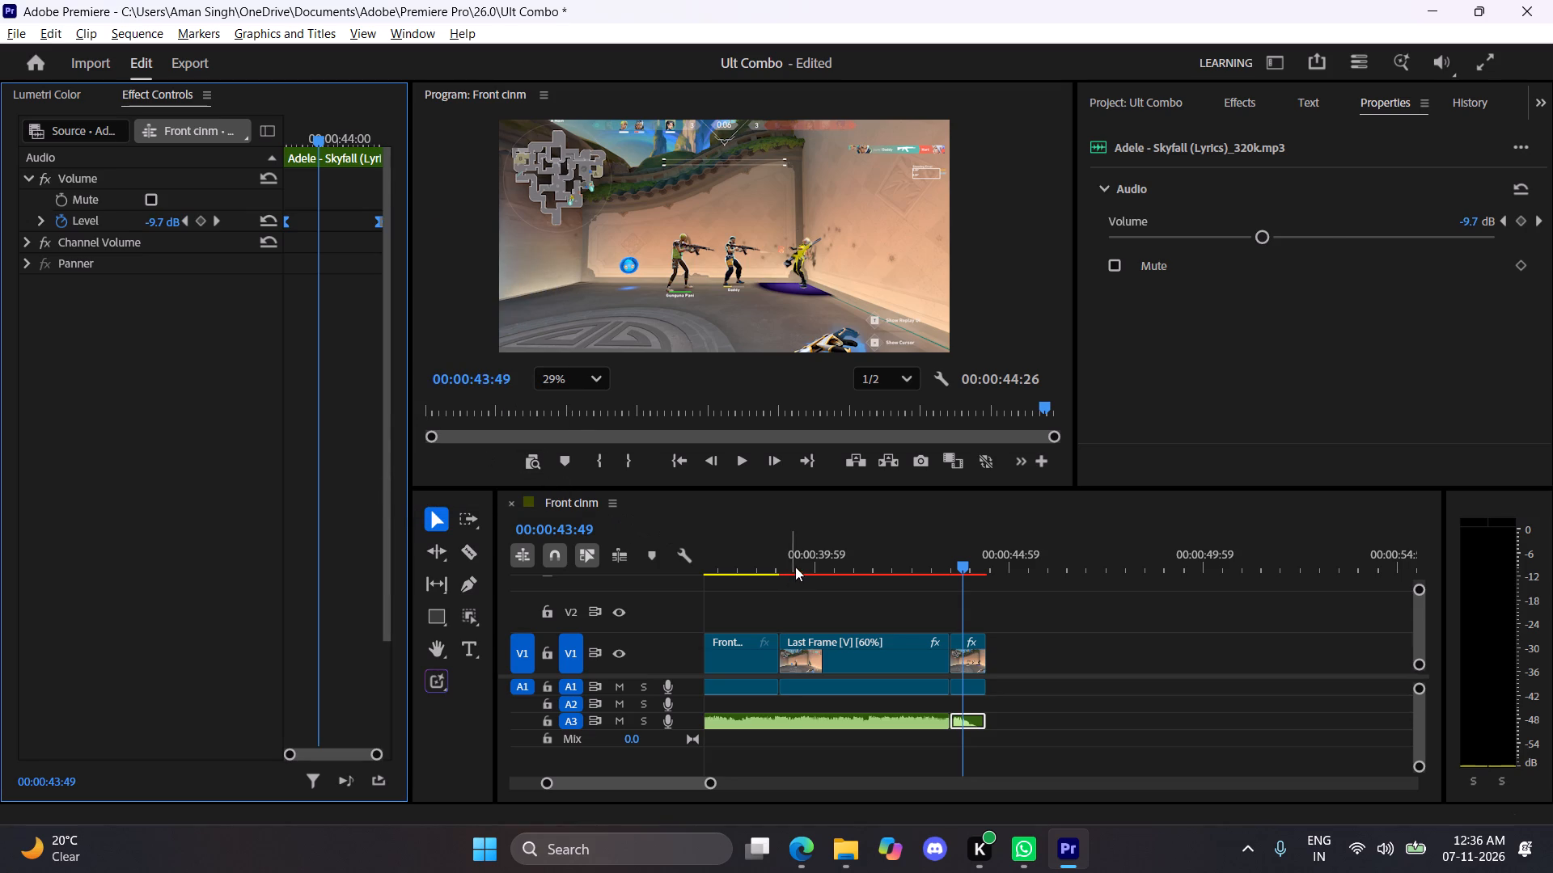
Scrub through the Last Frame pieces to check the eased music fade-out, finishing back at the sequence start.
left_click_drag(795, 567, 960, 594)
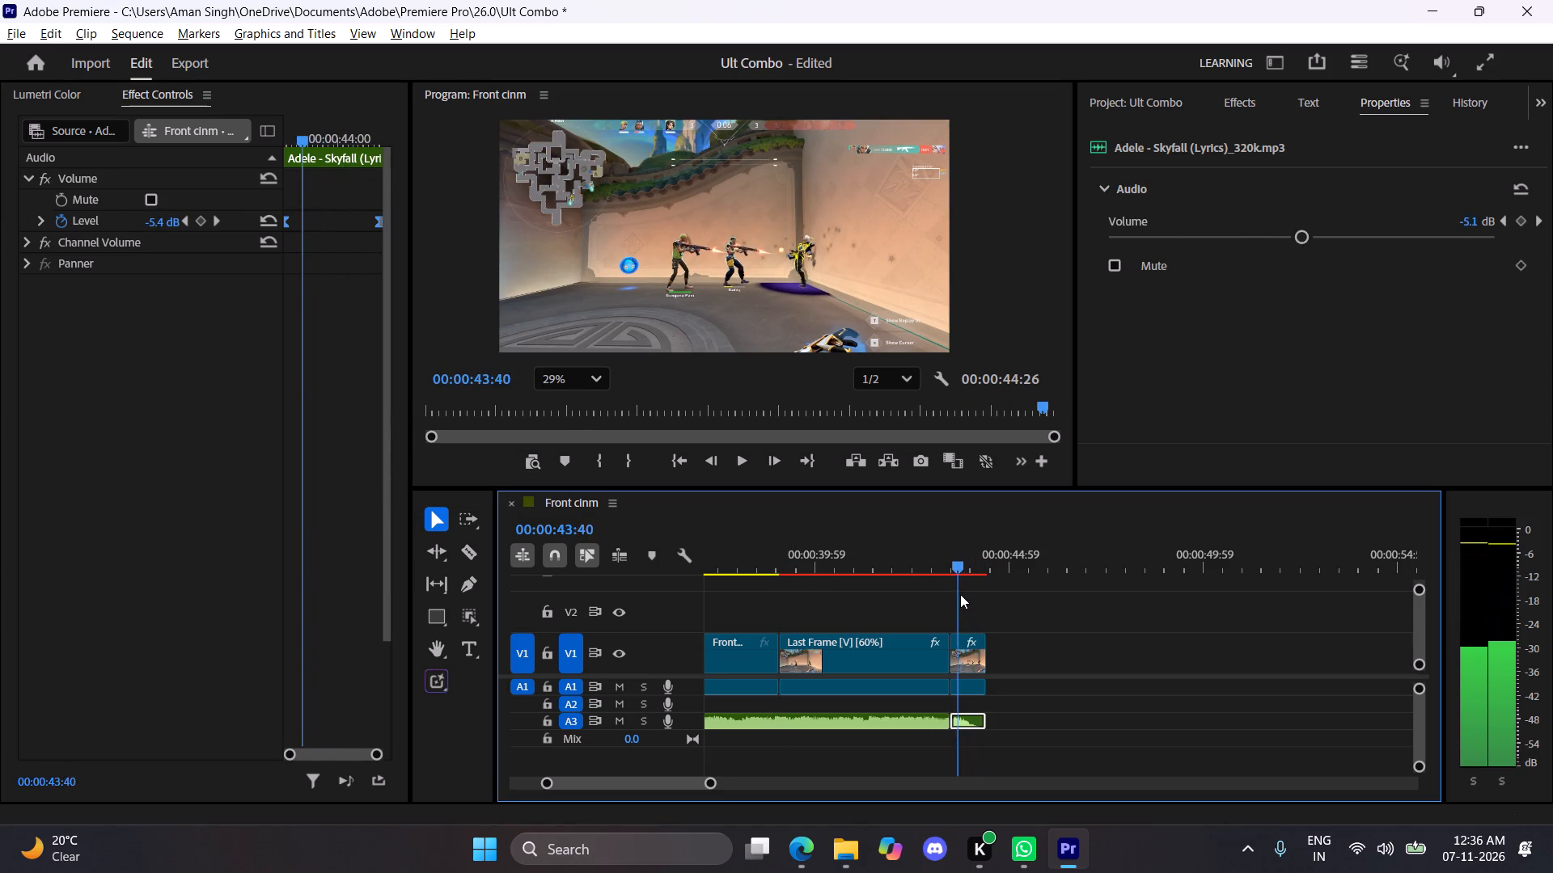
left_click_drag(960, 594, 963, 592)
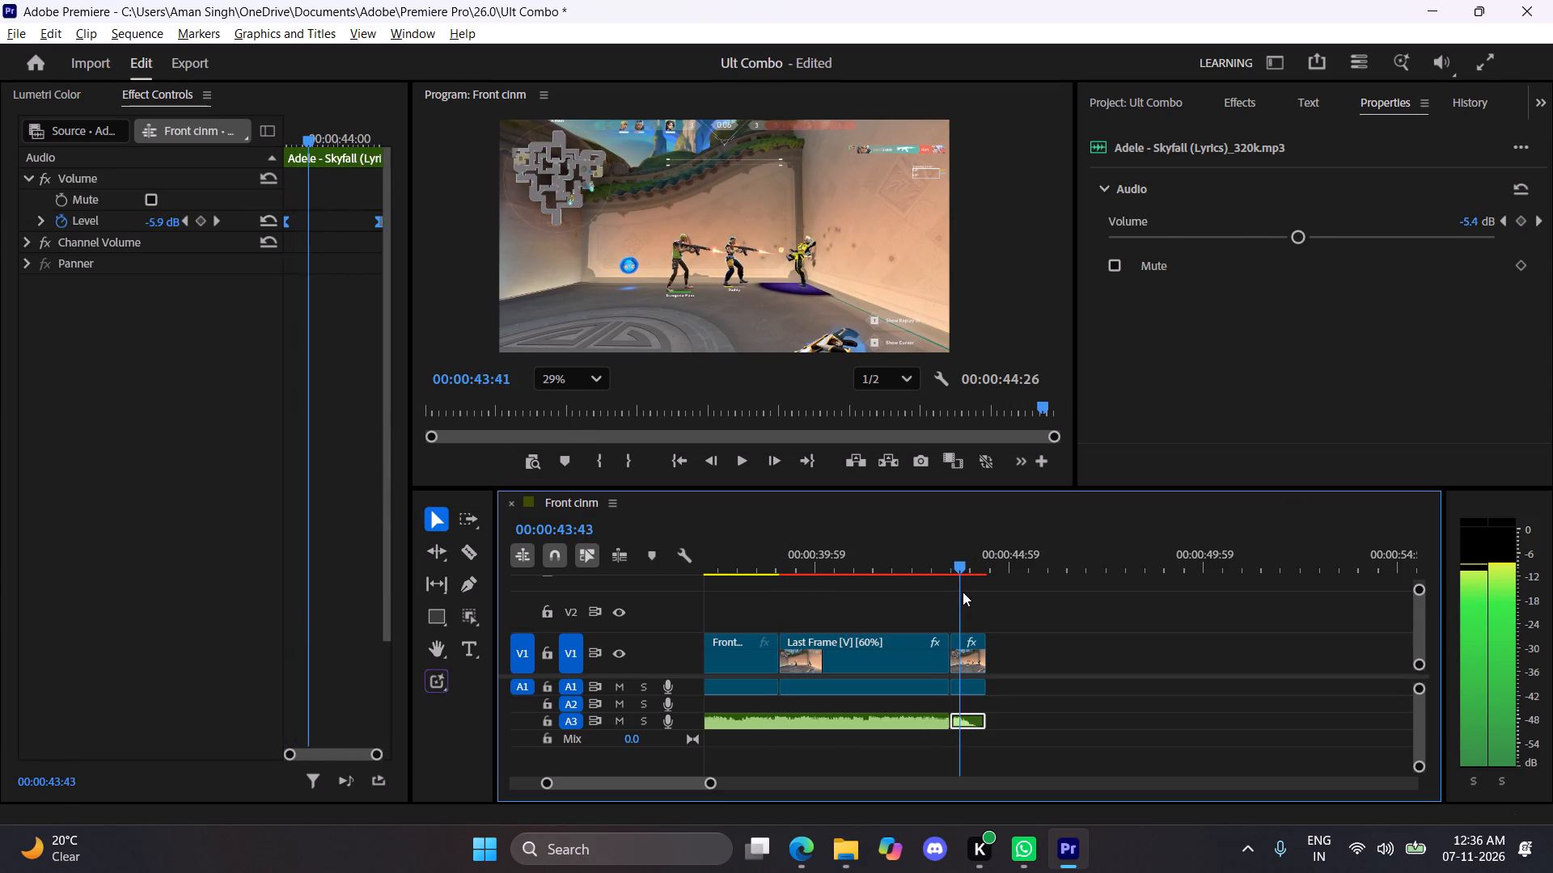
left_click_drag(963, 592, 980, 592)
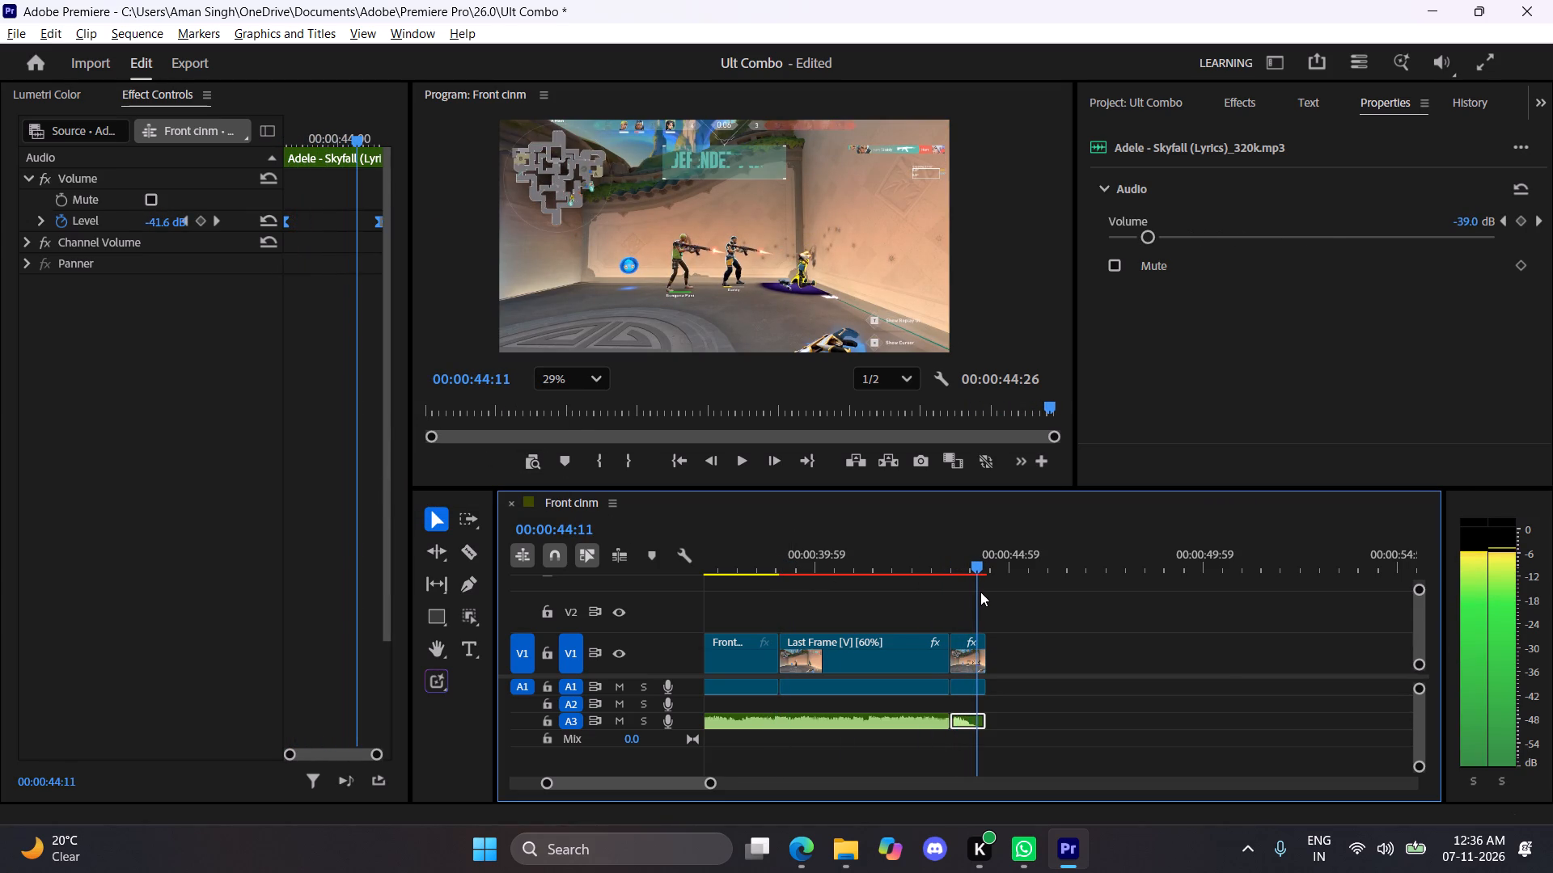
left_click_drag(980, 592, 125, 554)
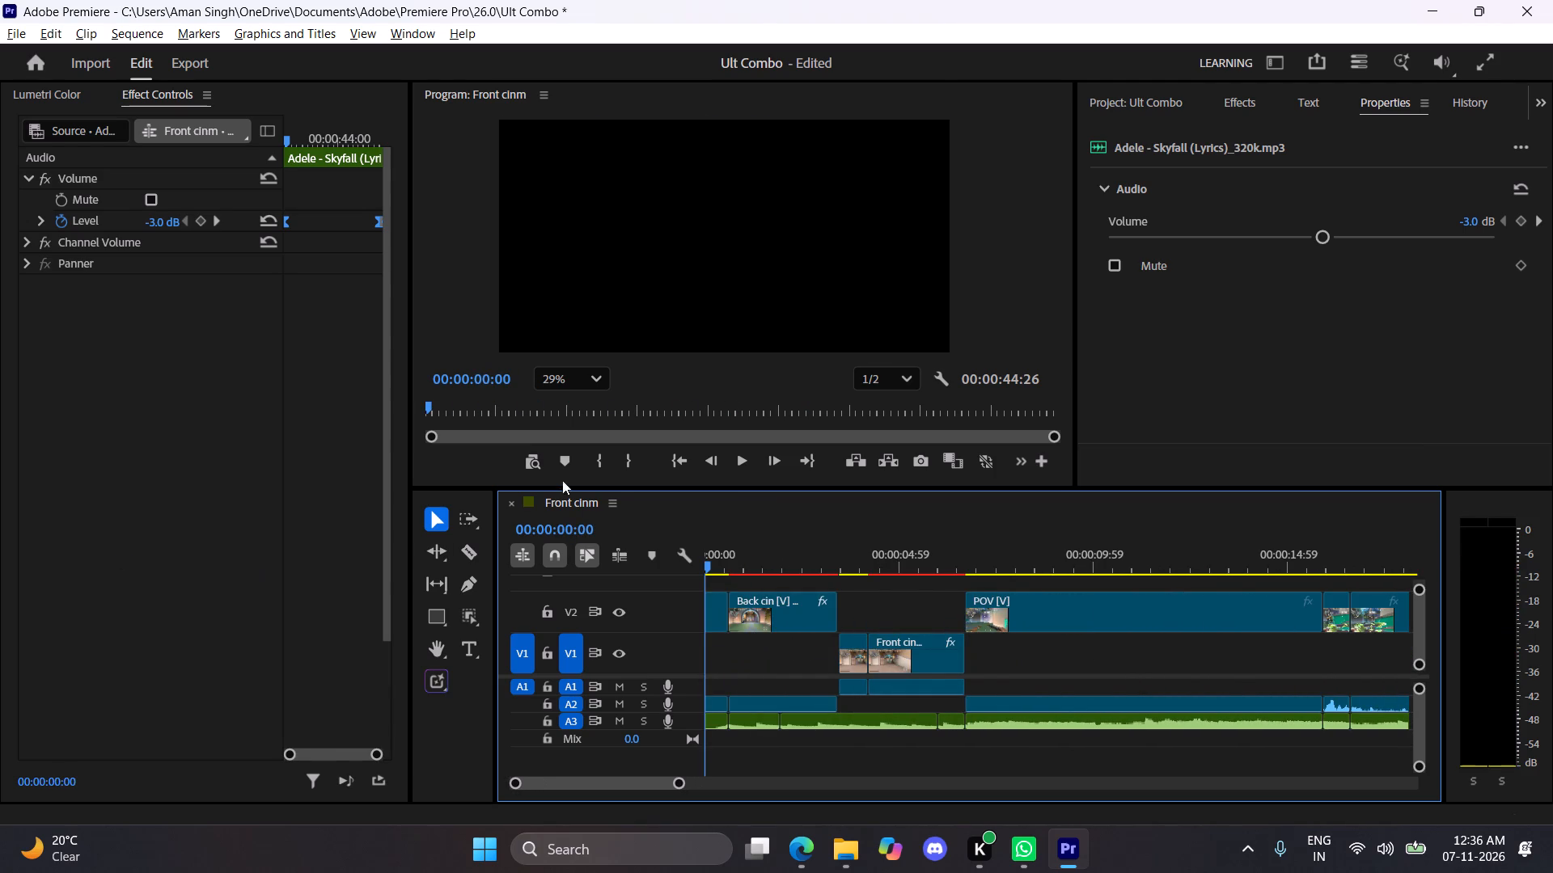
Save the Ult Combo project.
left_click(924, 550)
left_click(859, 479)
left_click(849, 524)
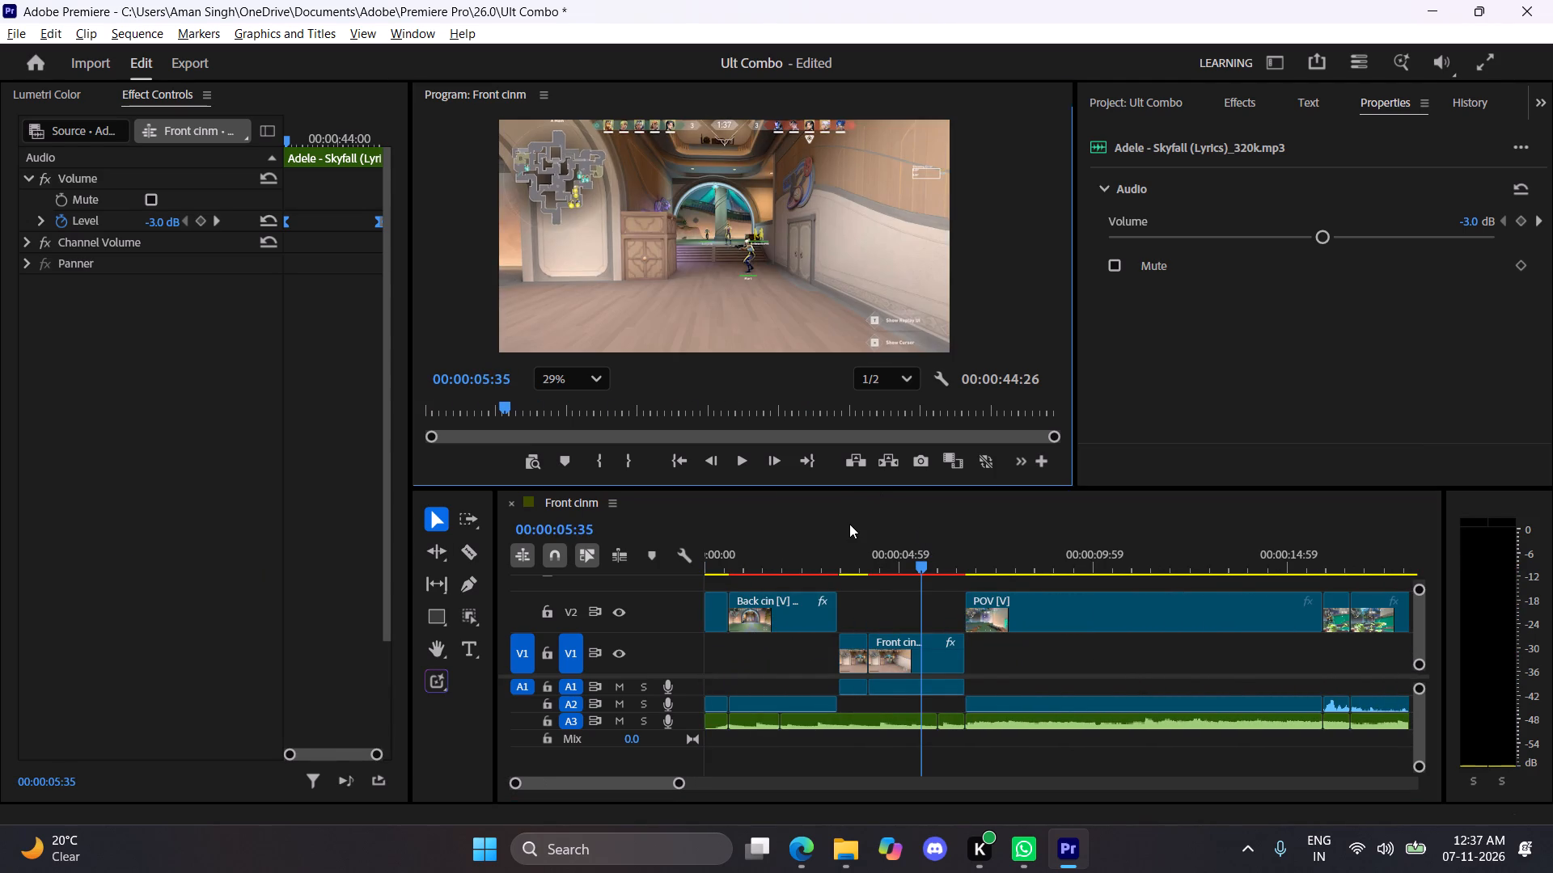
key("ctrl+s")
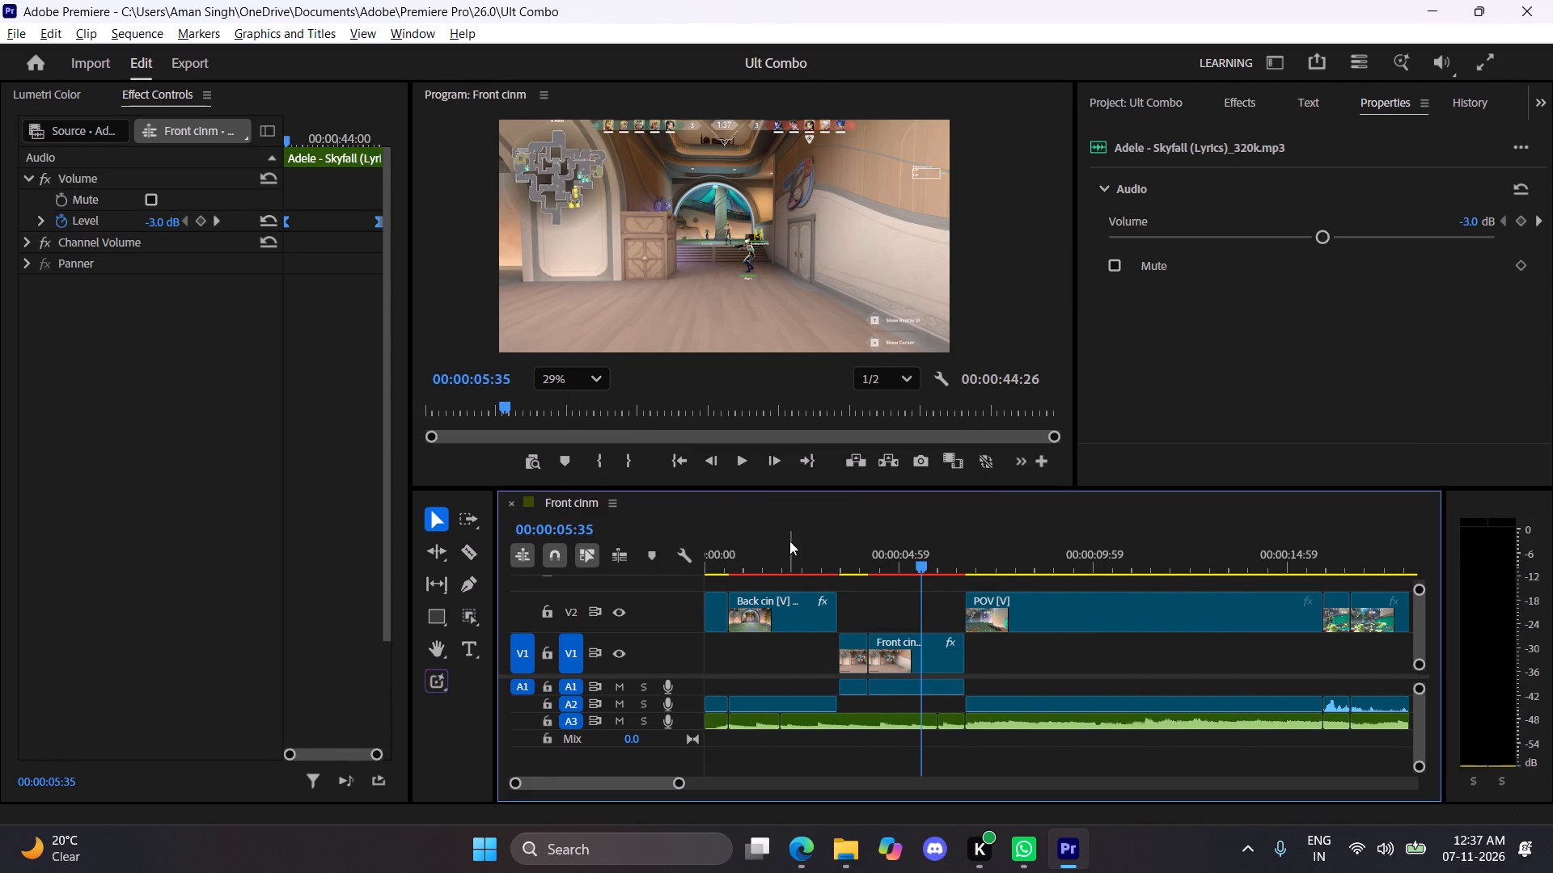
Play the montage from the beginning to review the complete edit.
left_click_drag(781, 555, 610, 554)
left_click(734, 465)
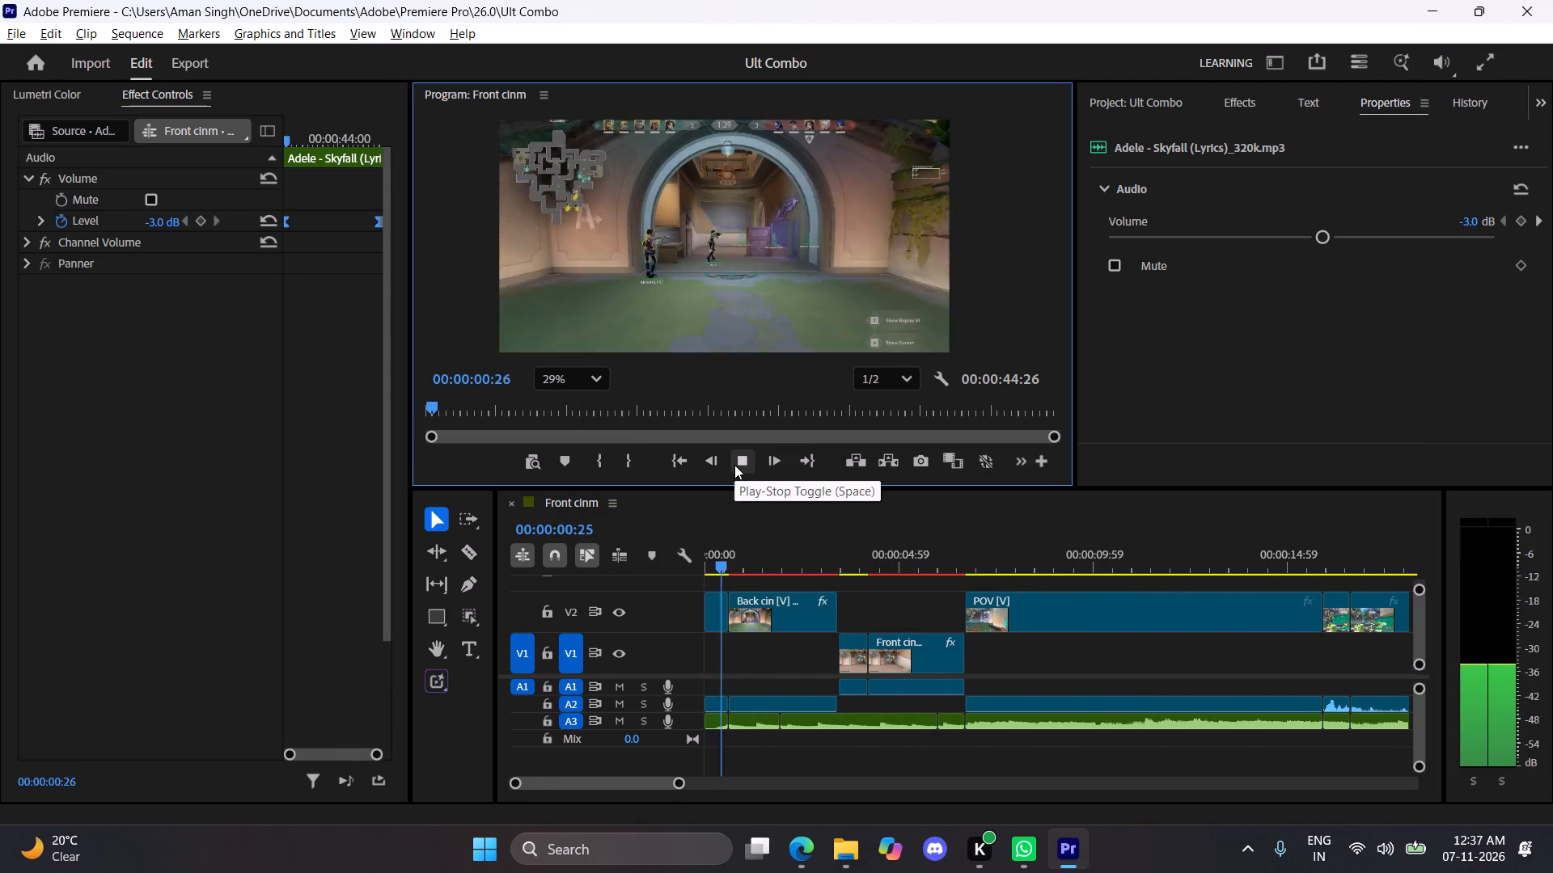
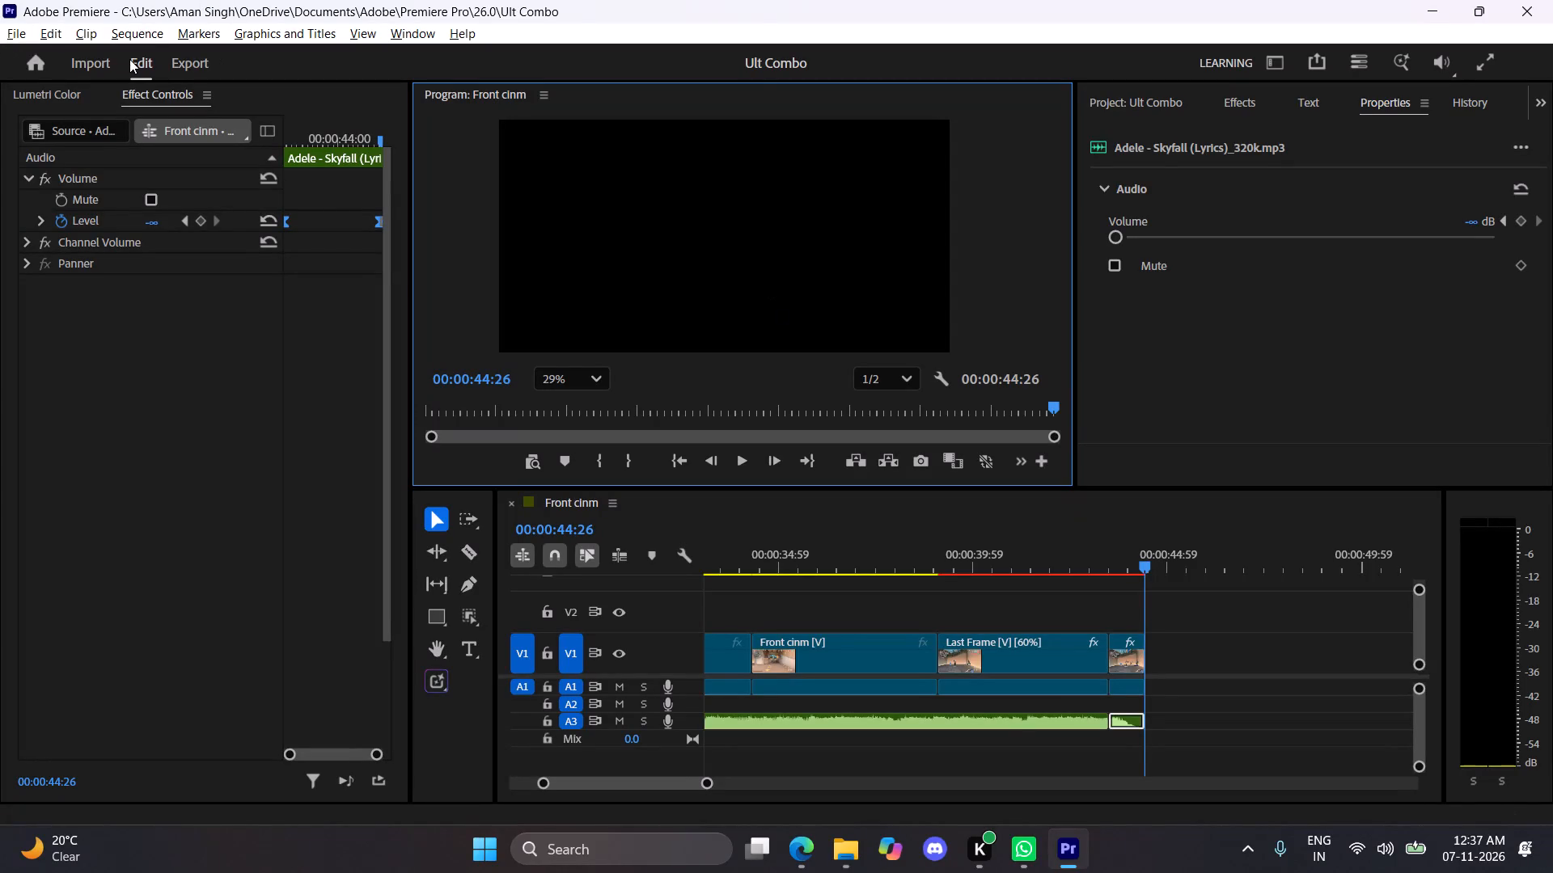
Start a Save As of the Ult Combo project.
left_click(4, 35)
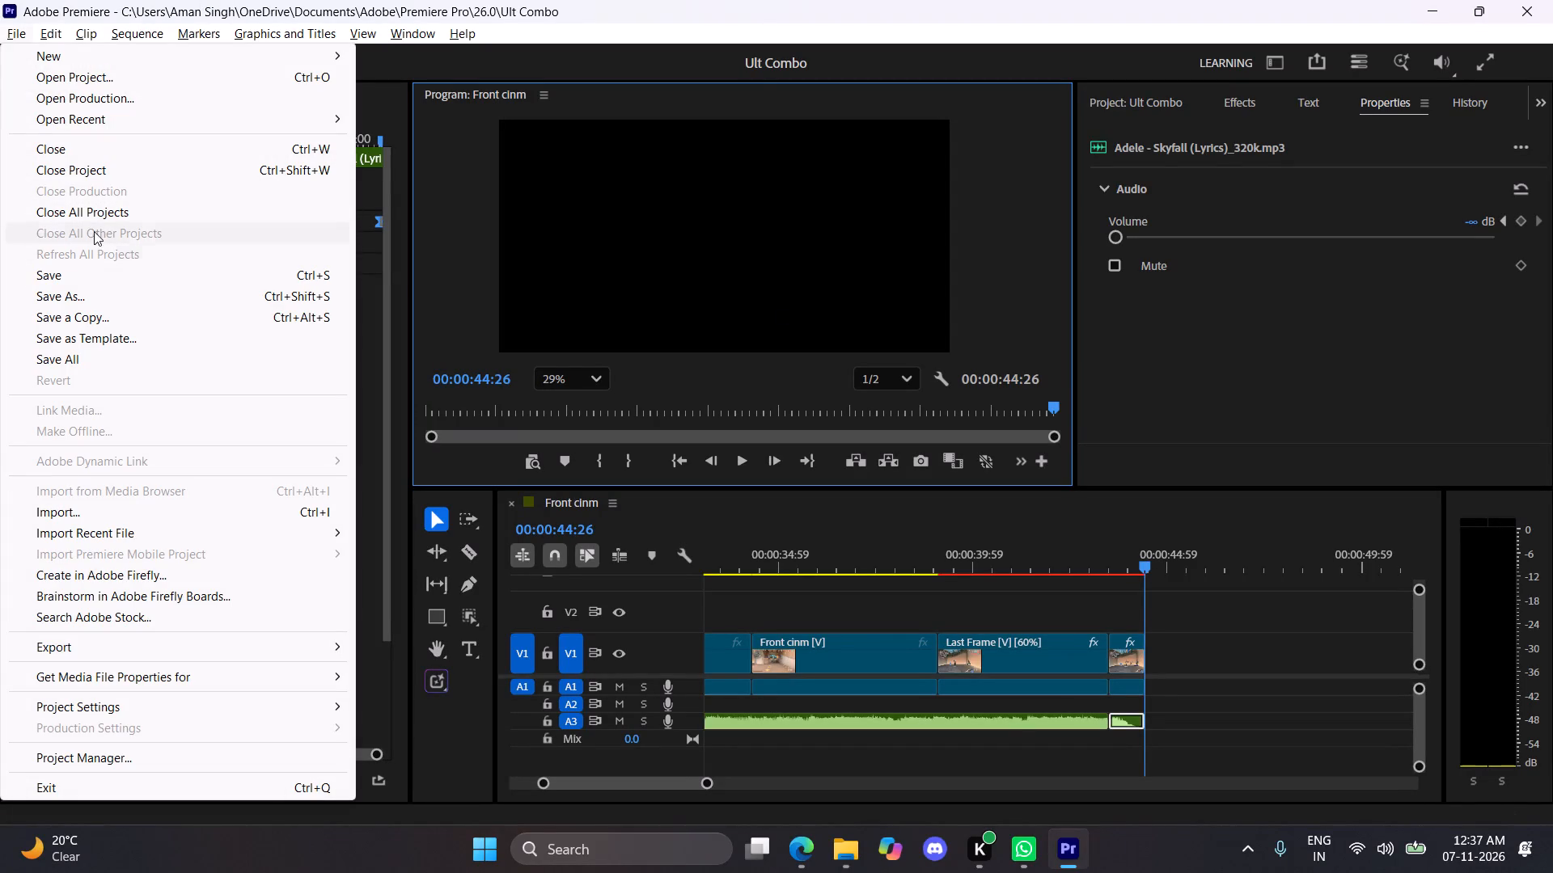
left_click(104, 290)
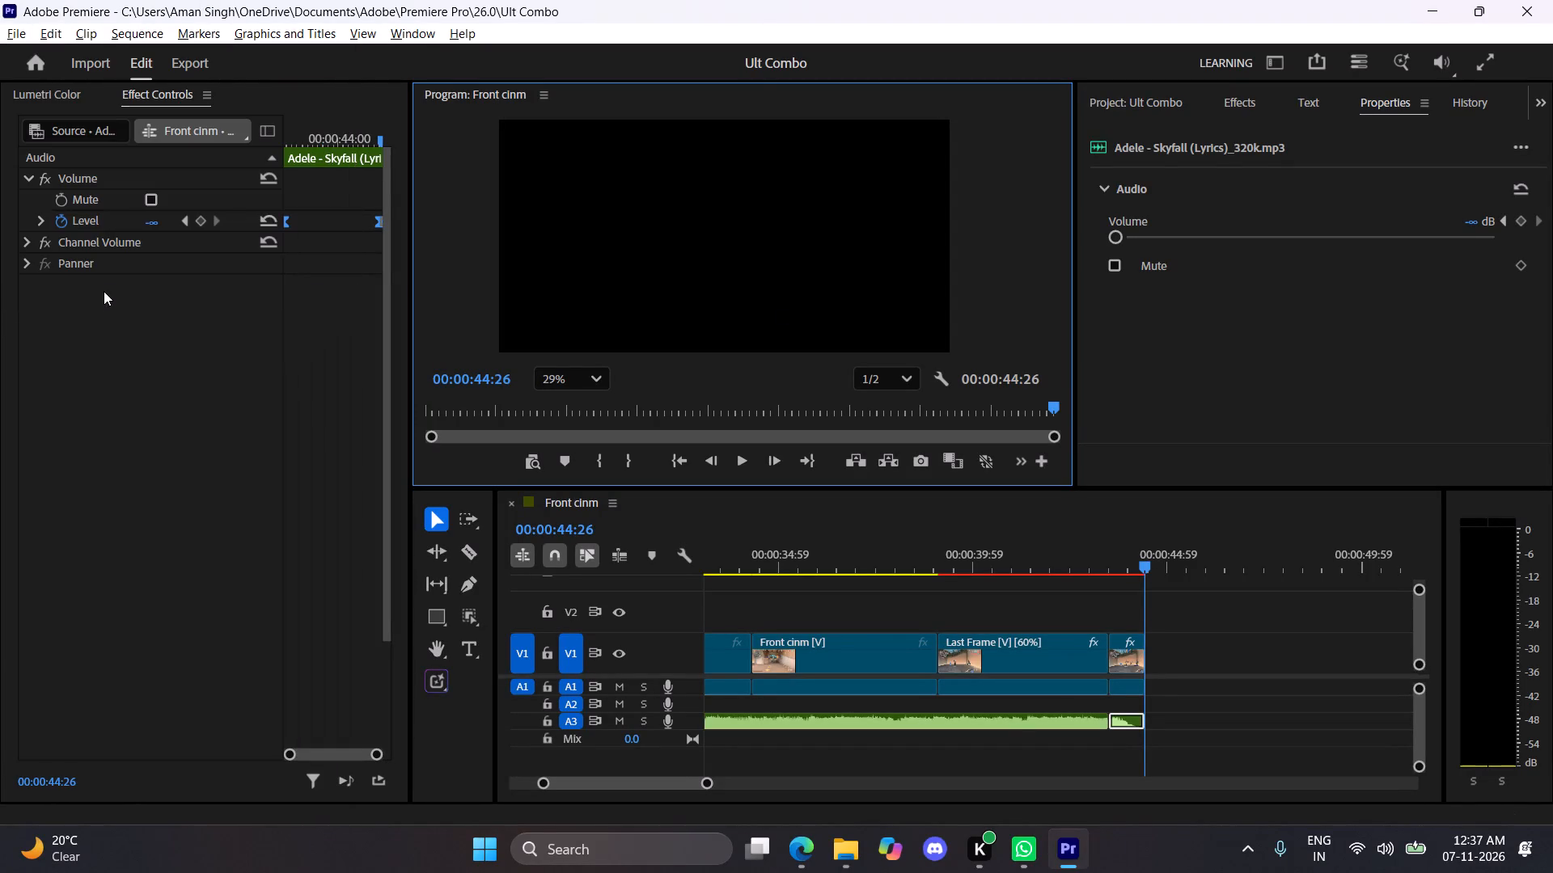
Export the entire Front cinm sequence as Front cinm.mp4 using the Custom (H.264 - Main Clip) preset.
left_click(757, 63)
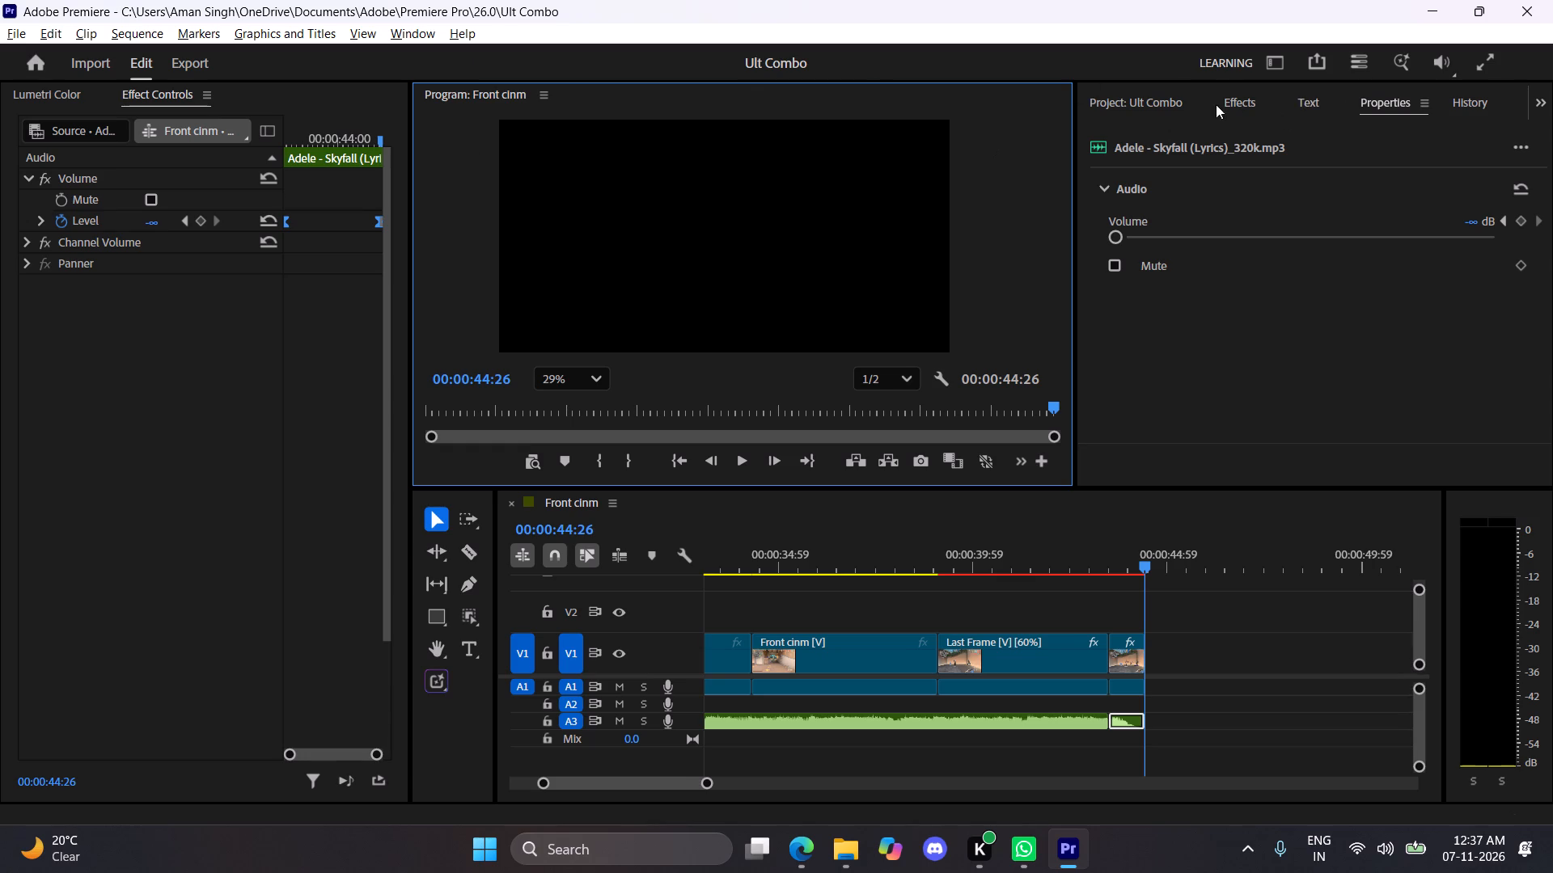
left_click(193, 61)
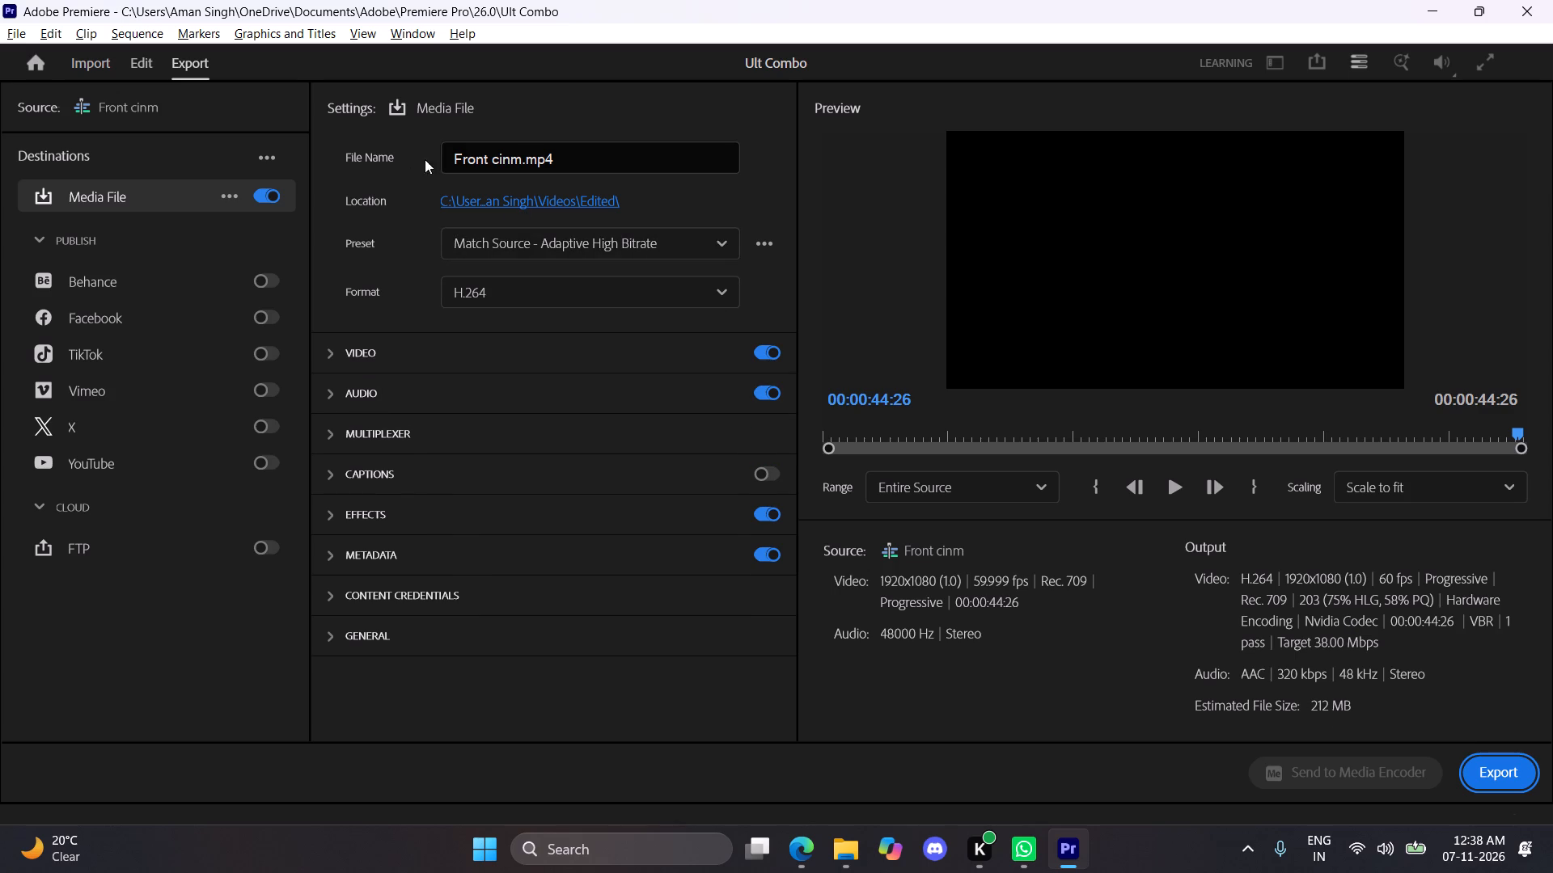
left_click(517, 246)
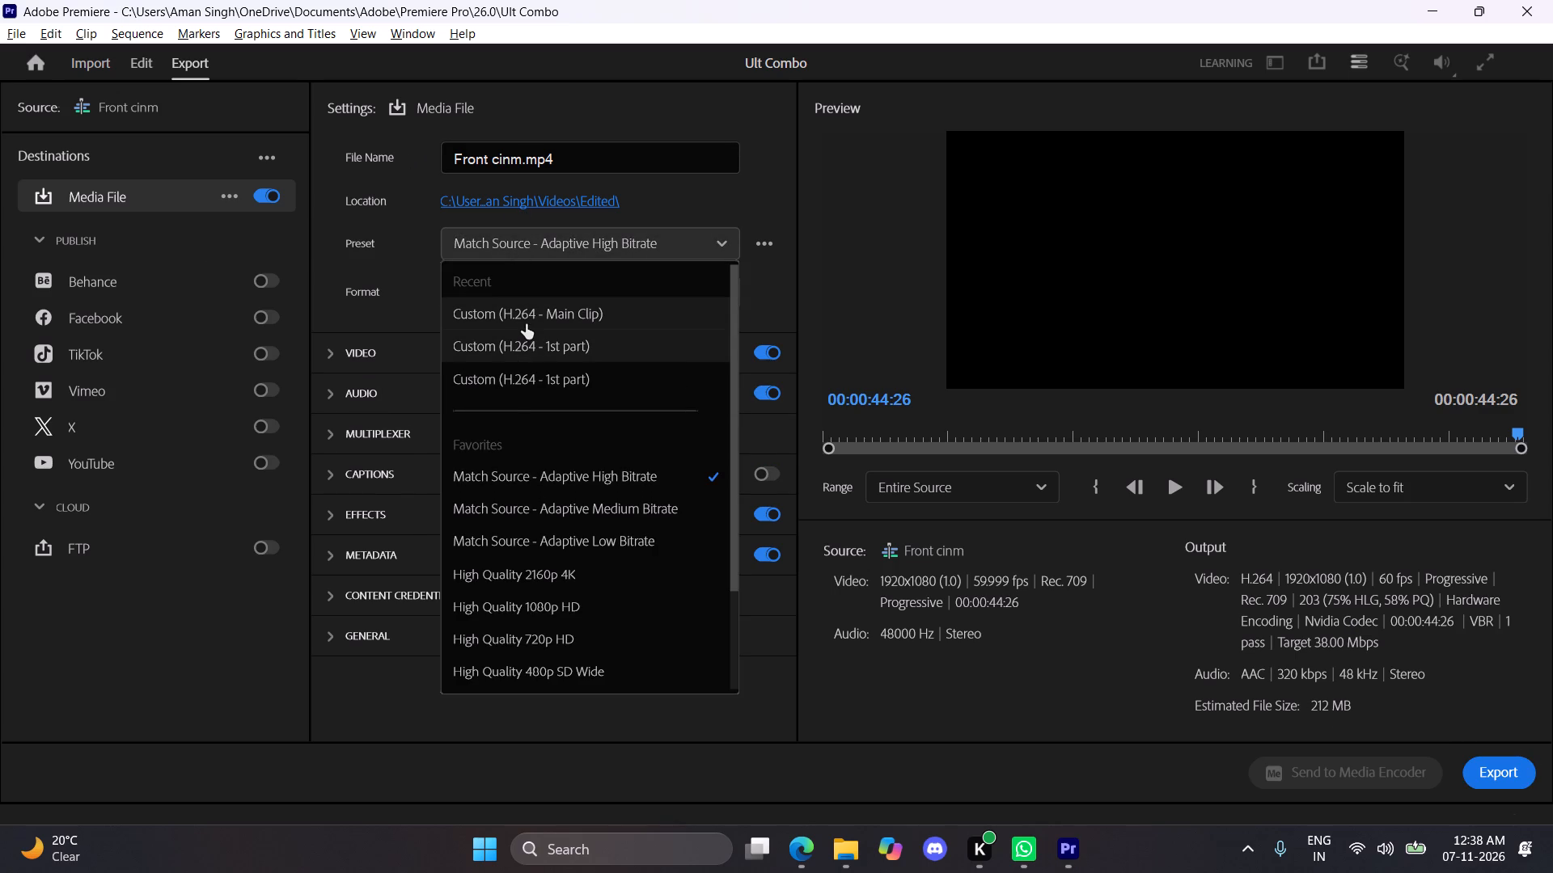
left_click(526, 324)
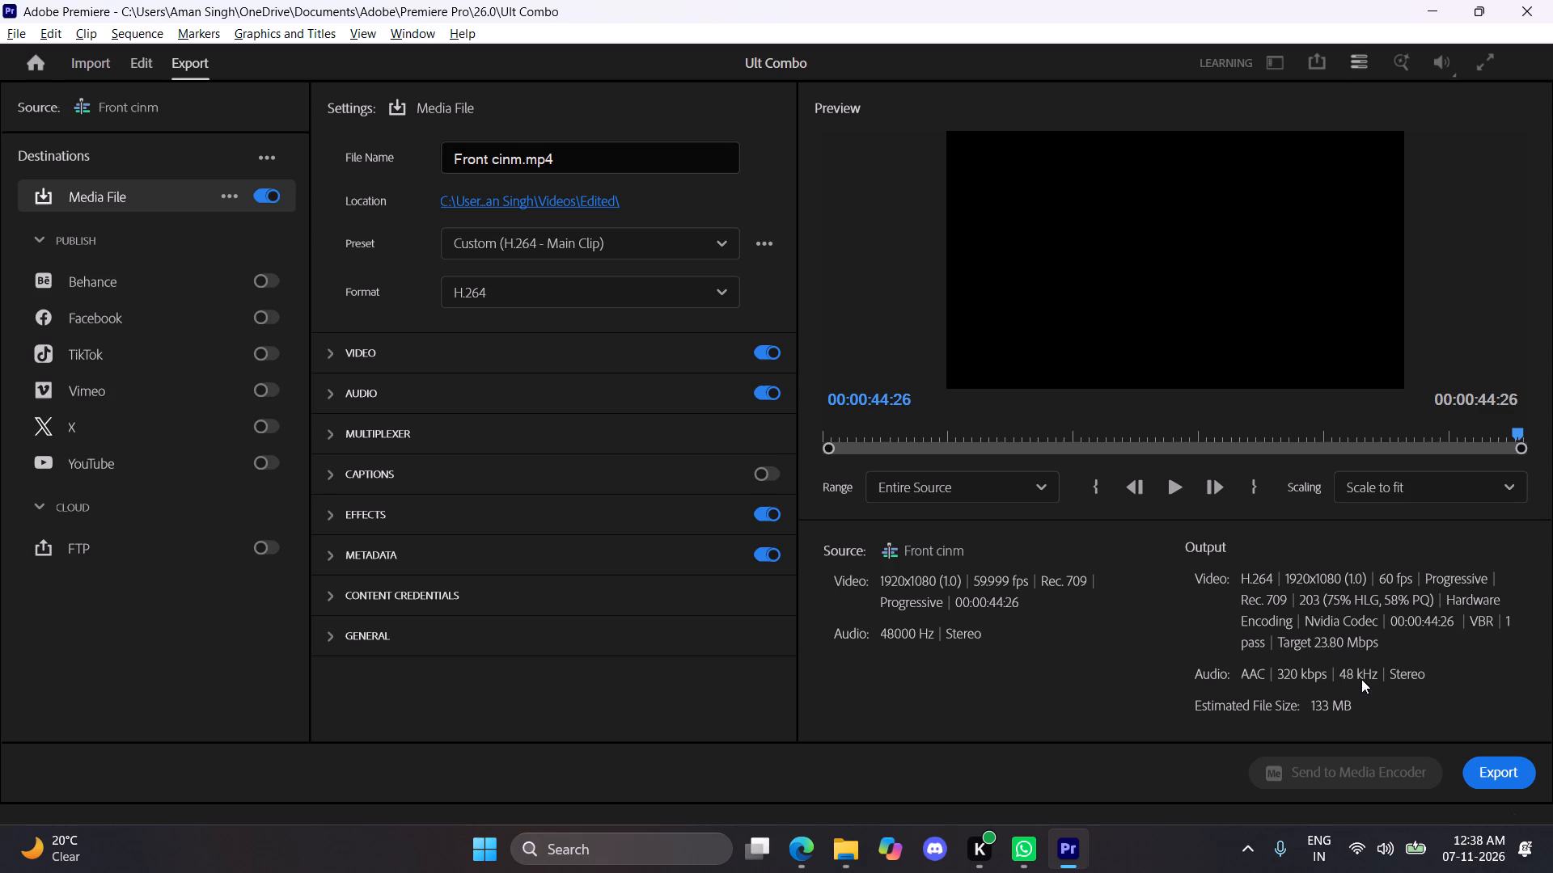
left_click(1512, 768)
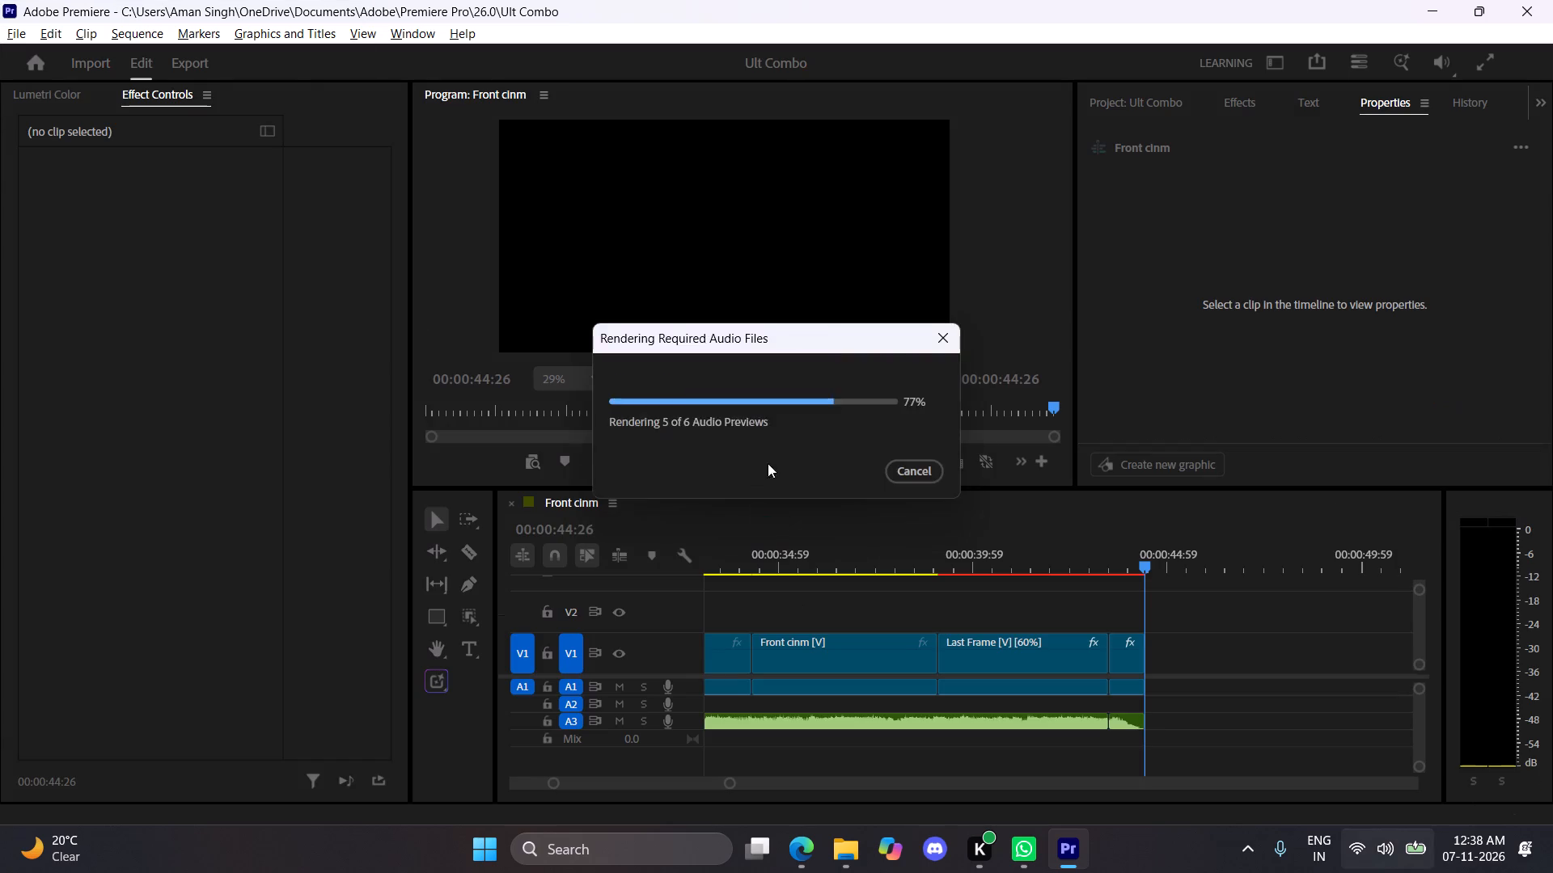